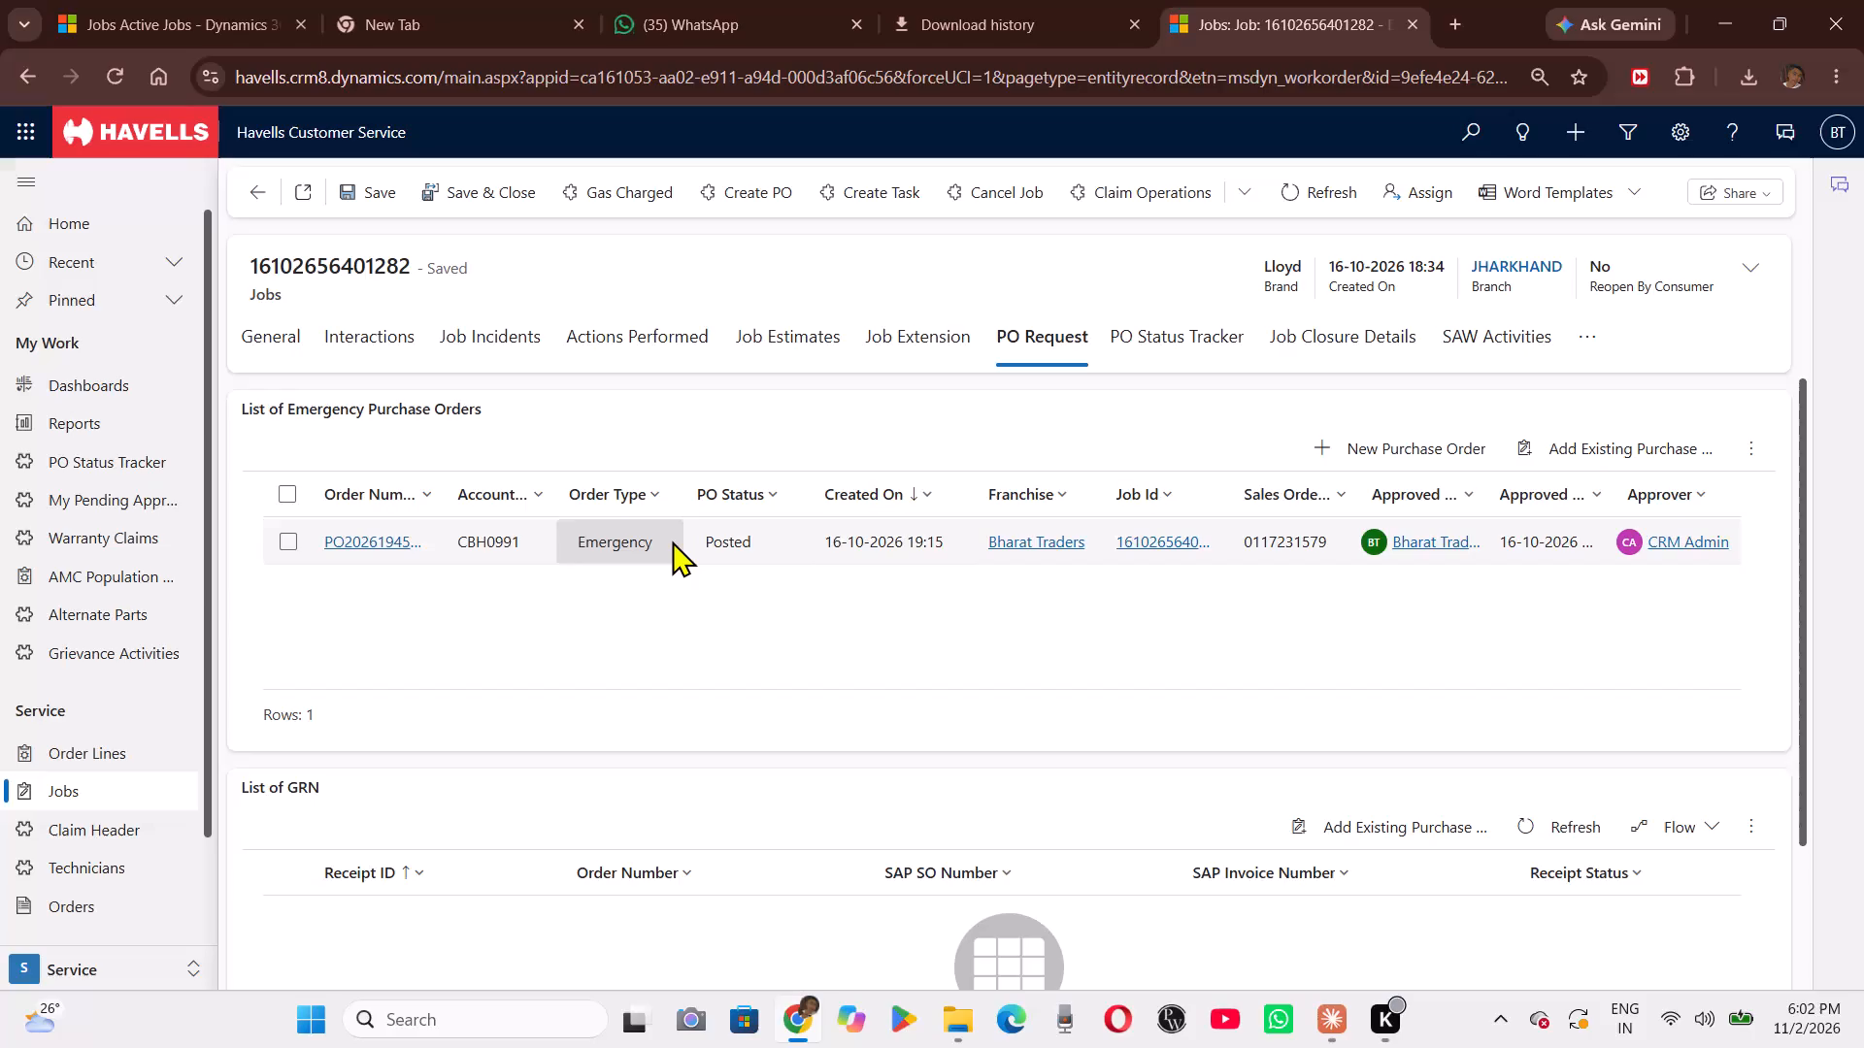
{"action": "triple_click", "coordinate": [672, 540]}
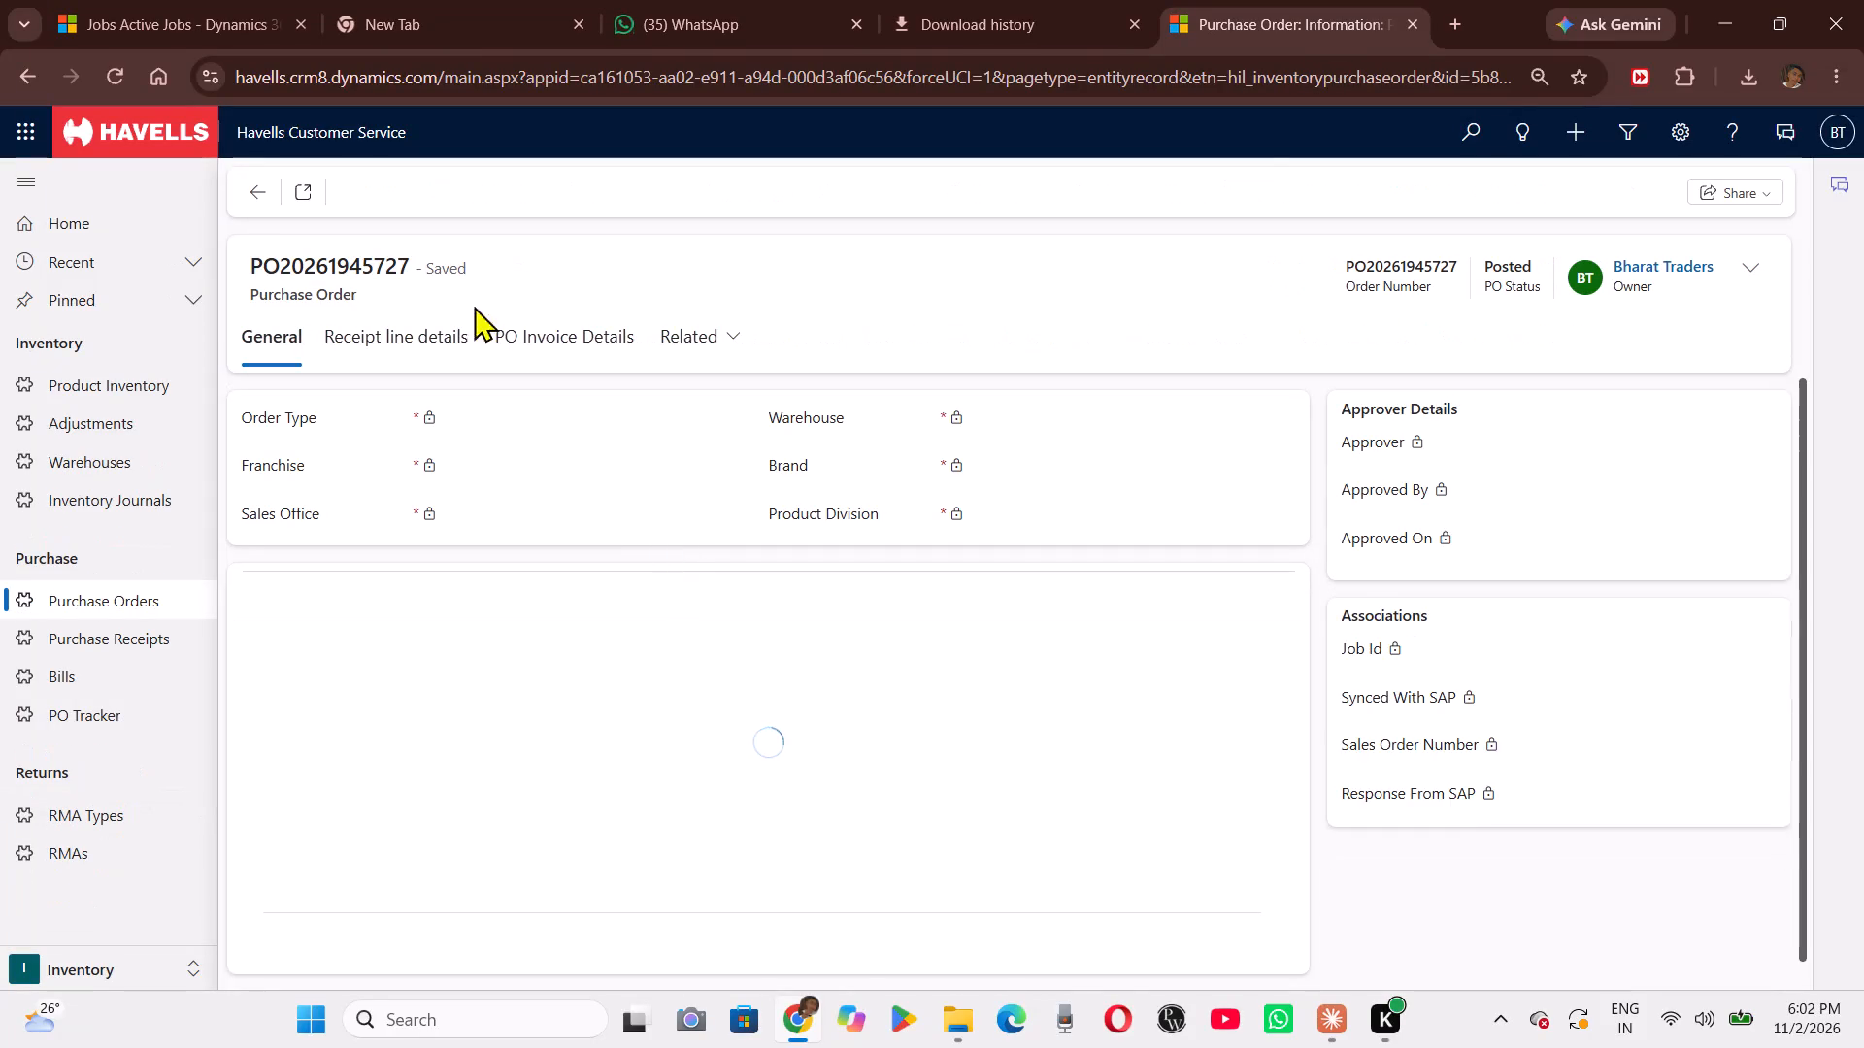
{"action": "double_click", "coordinate": [368, 267]}
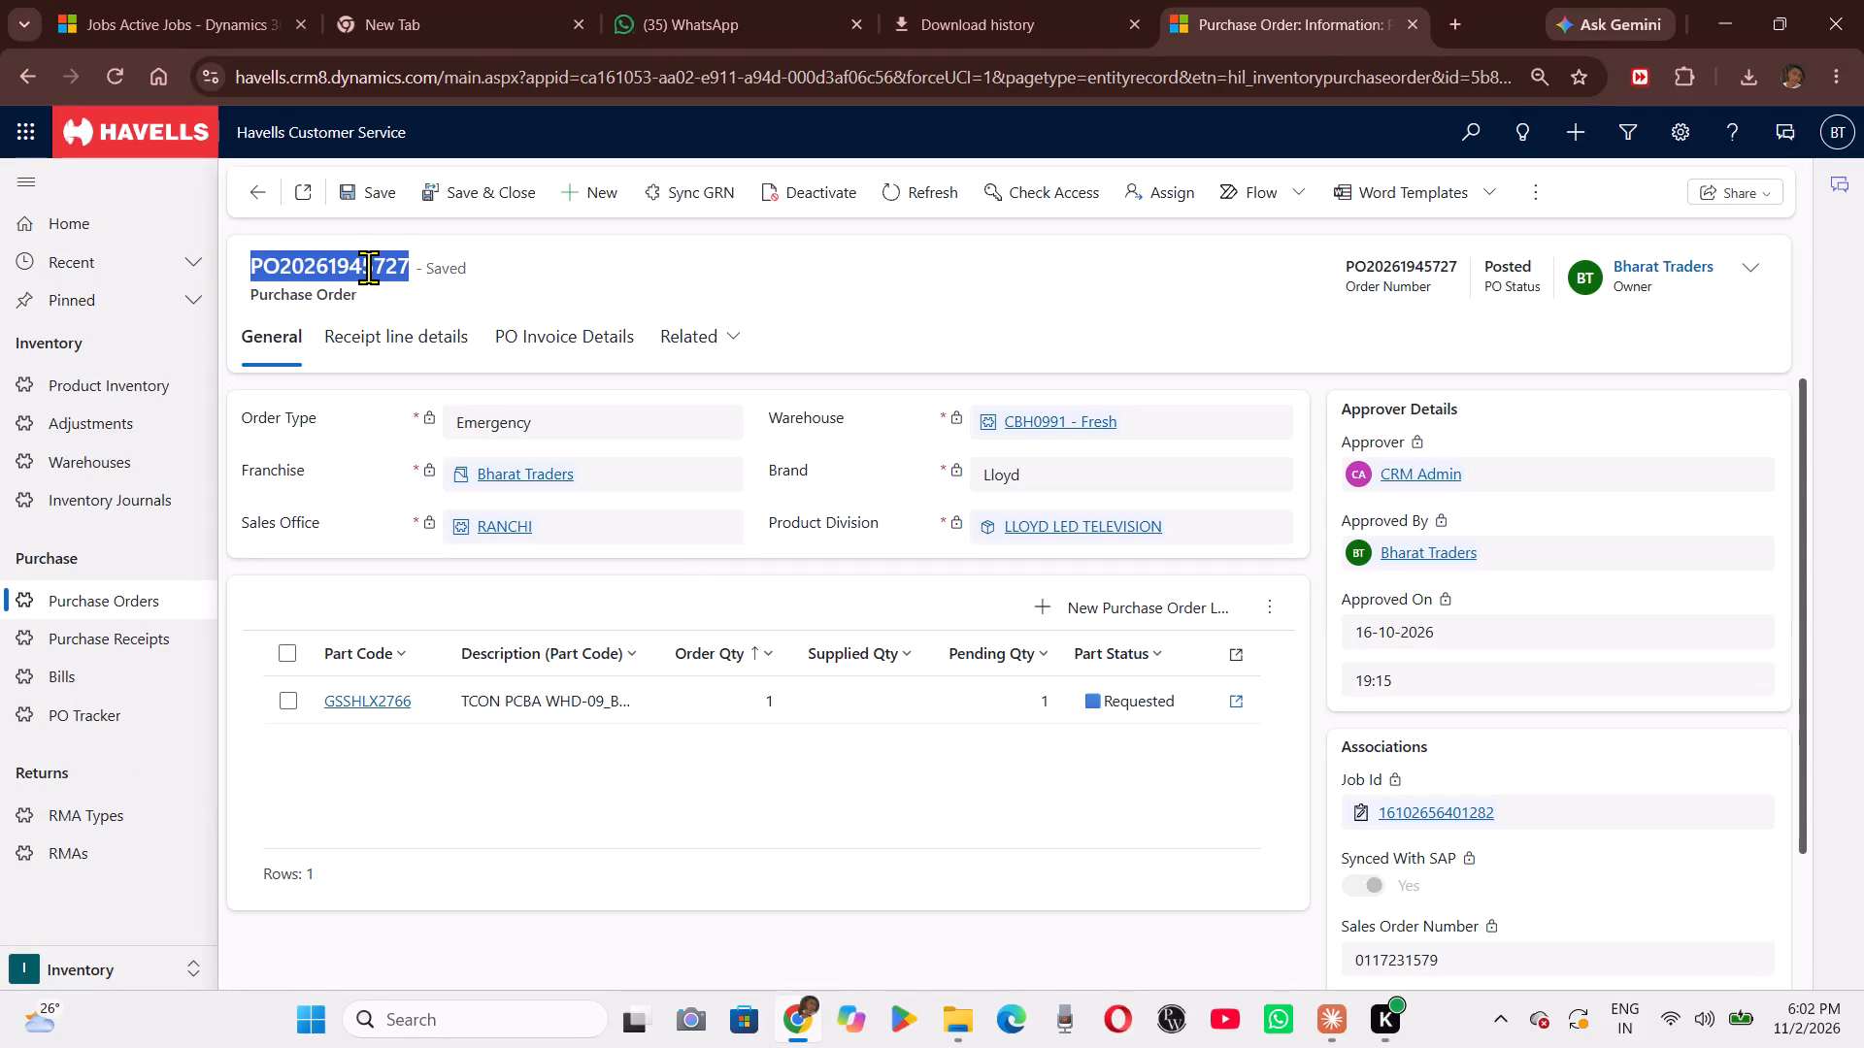
{"action": "key", "text": "ctrl+c"}
{"action": "key", "text": "ctrl+c"}
{"action": "left_click", "coordinate": [545, 277]}
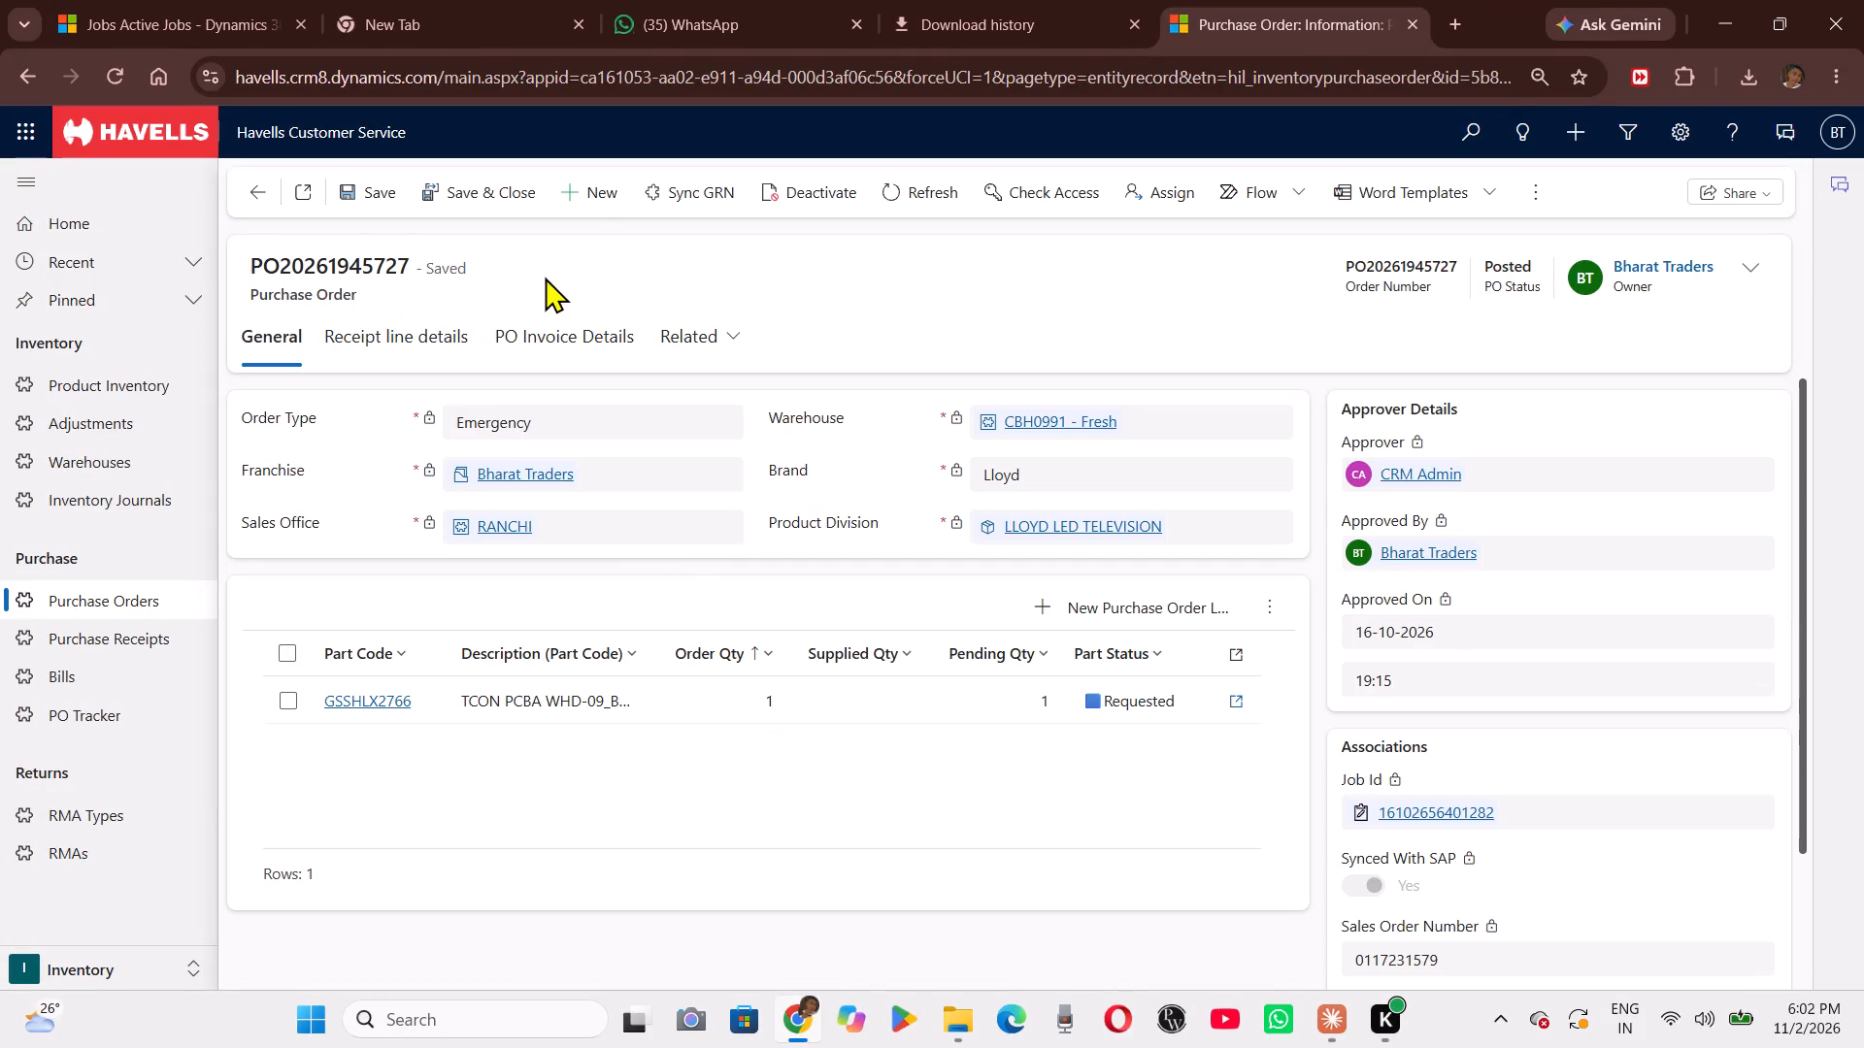
{"action": "left_click", "coordinate": [703, 191]}
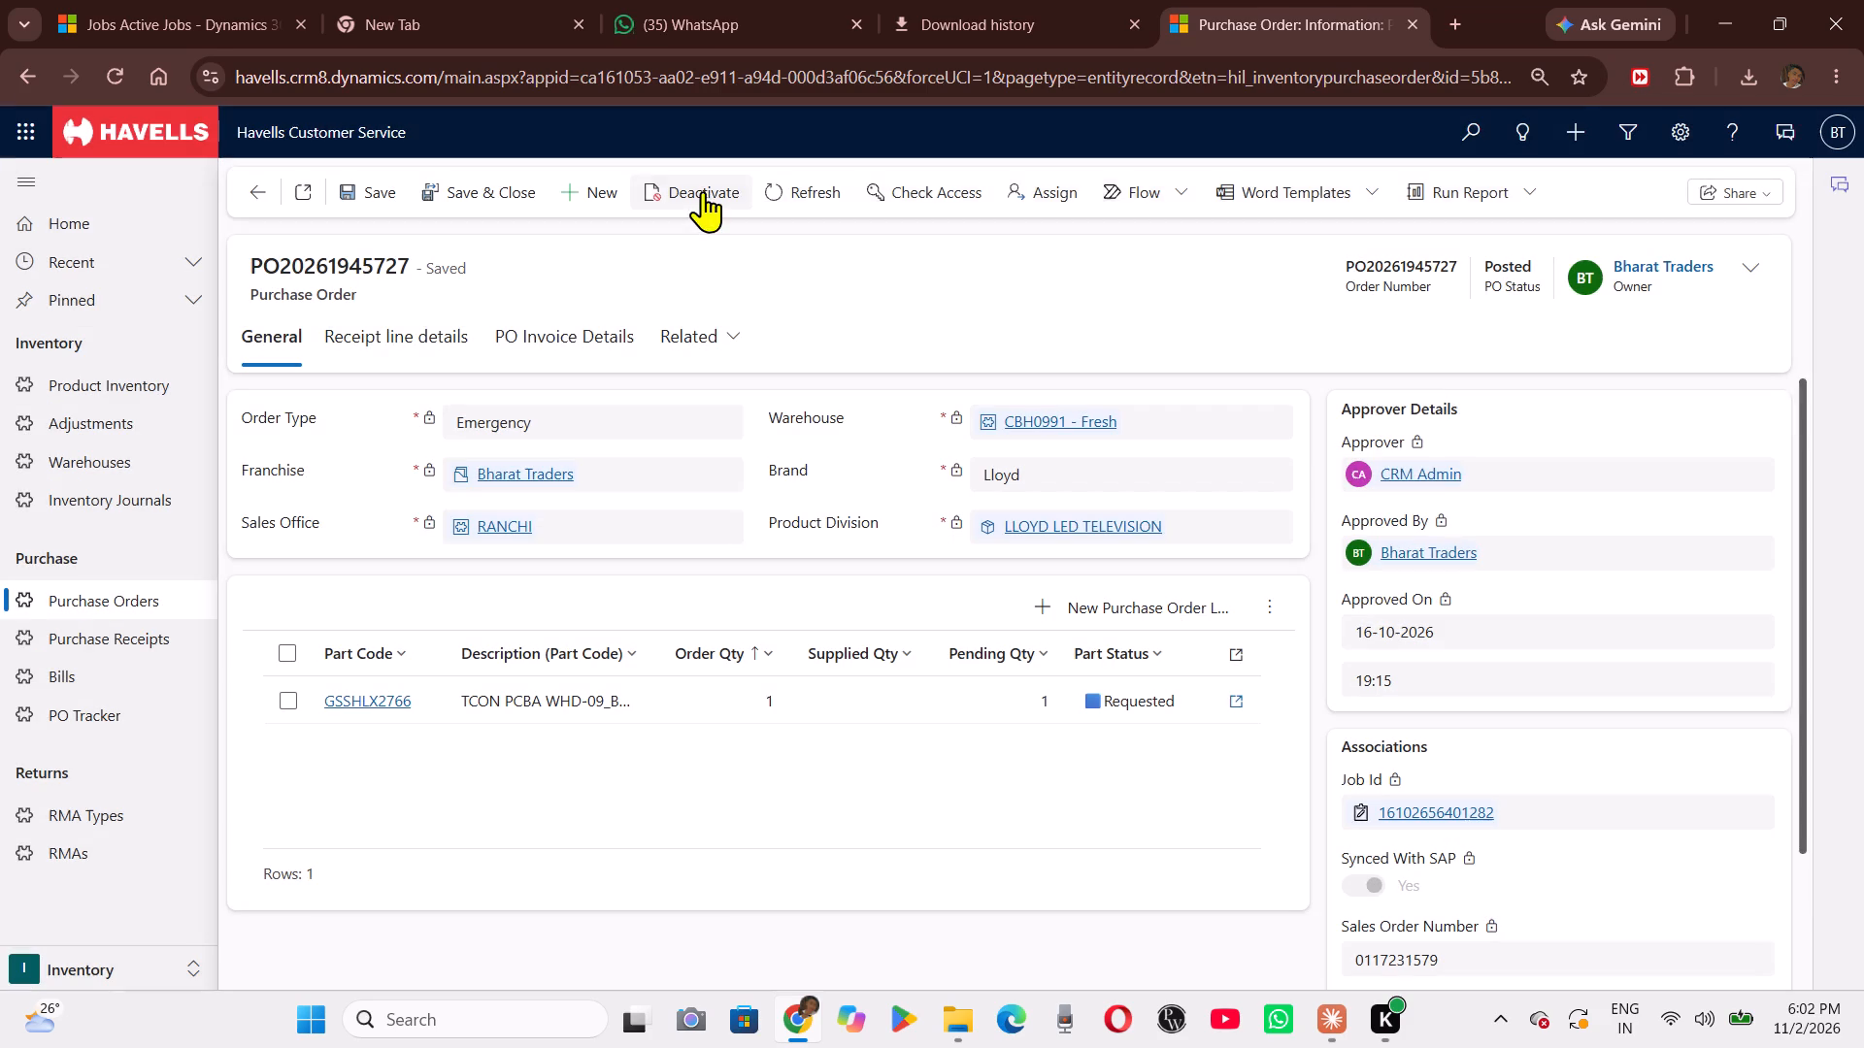
{"action": "left_click", "coordinate": [114, 628]}
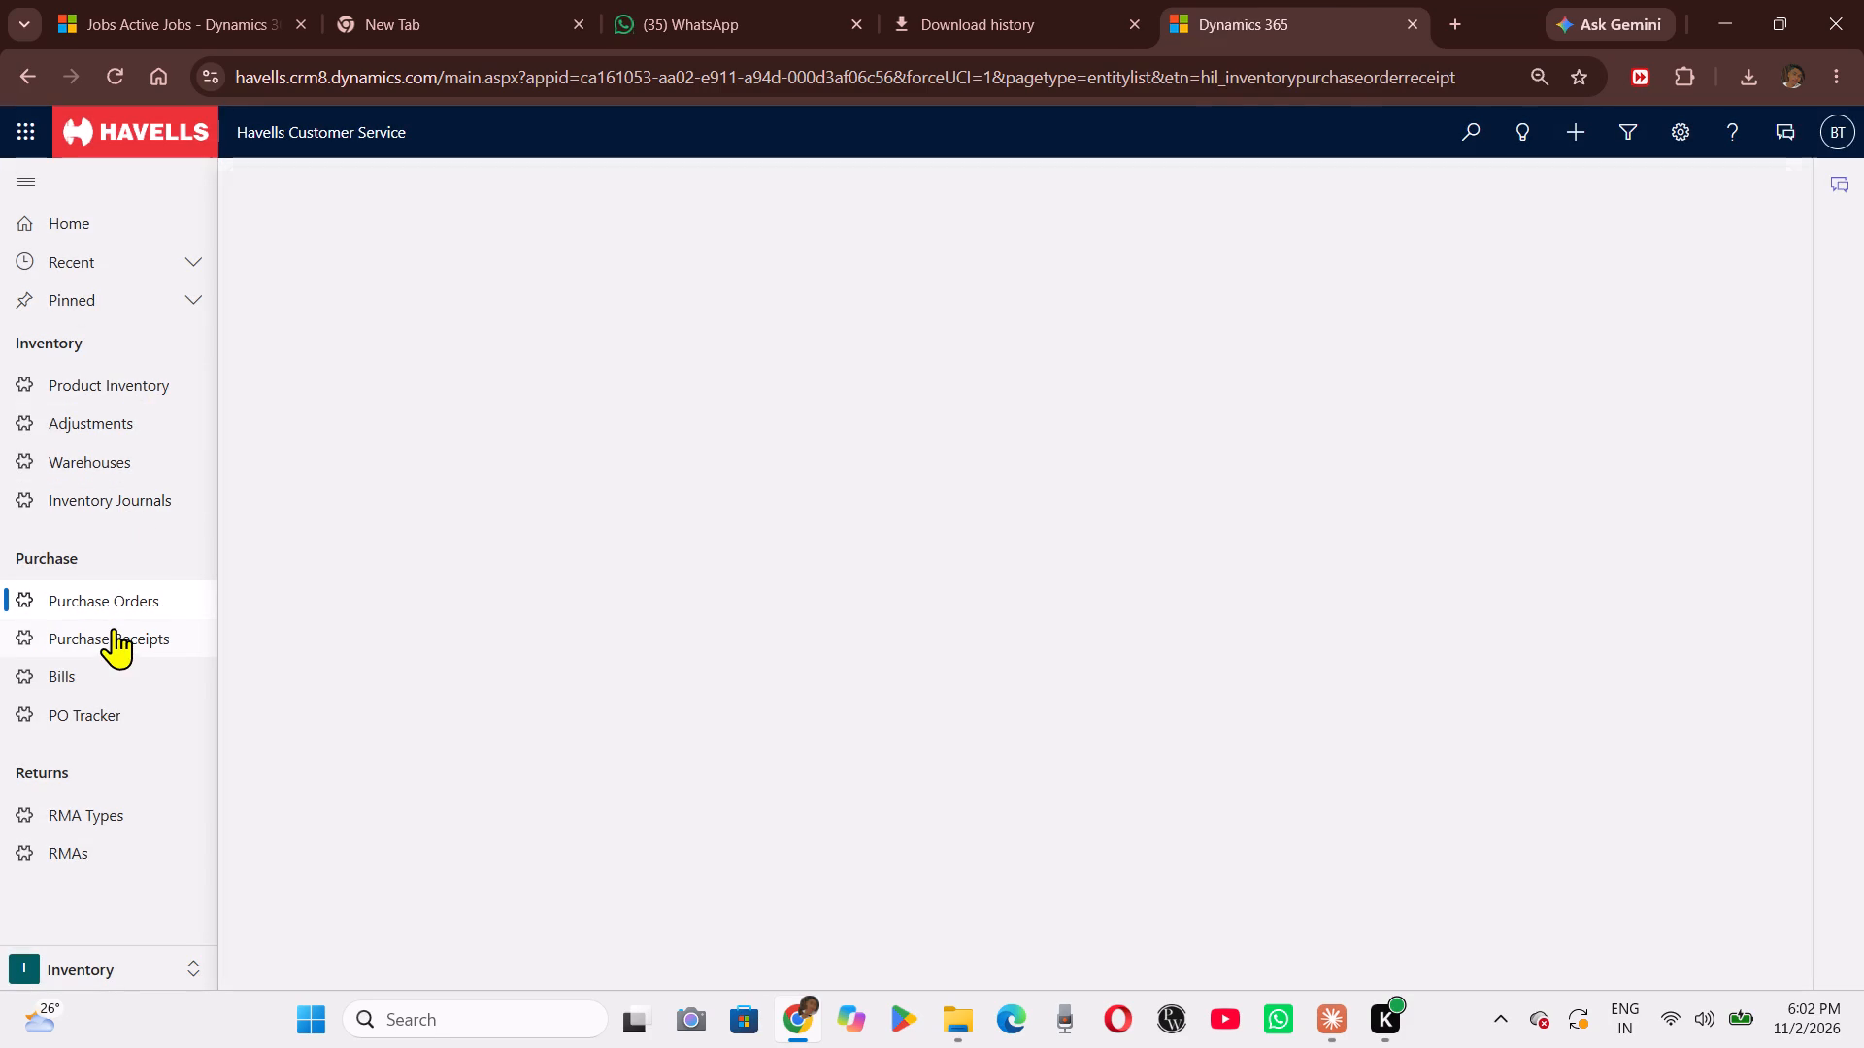
{"action": "left_click", "coordinate": [1307, 311]}
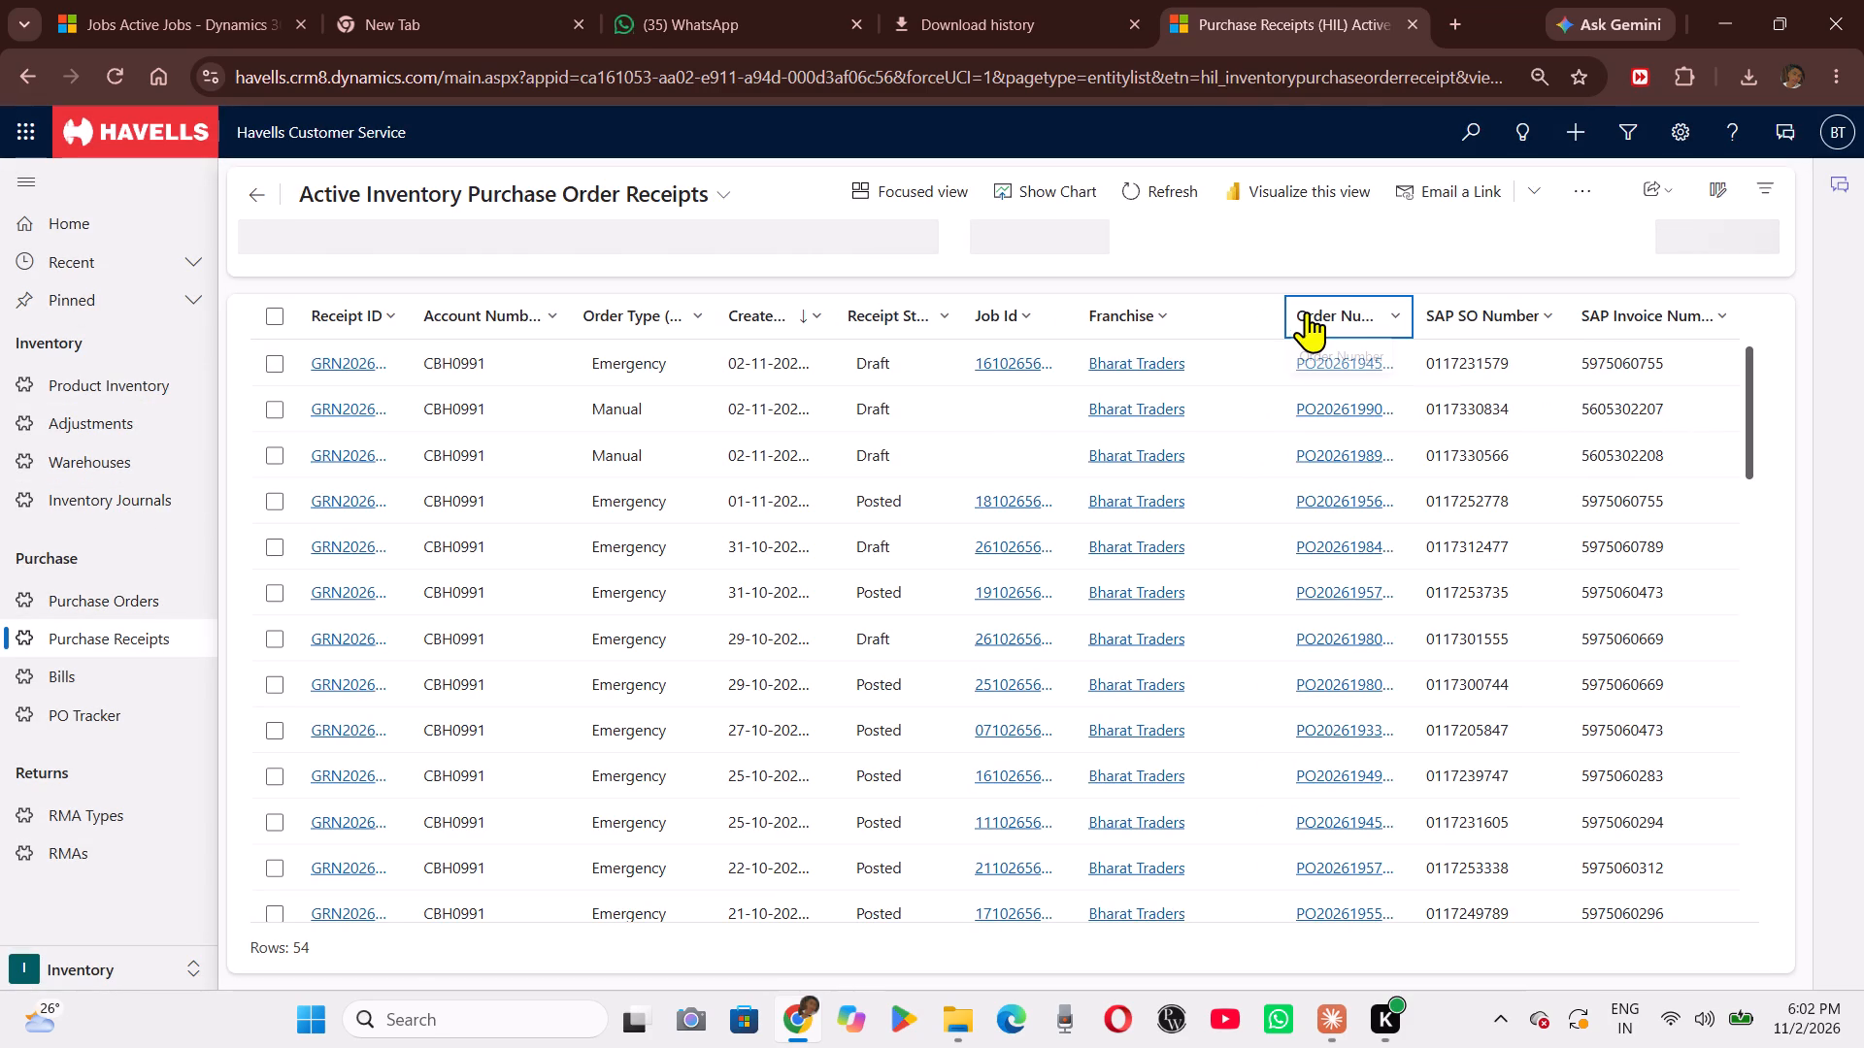
{"action": "left_click", "coordinate": [1343, 461]}
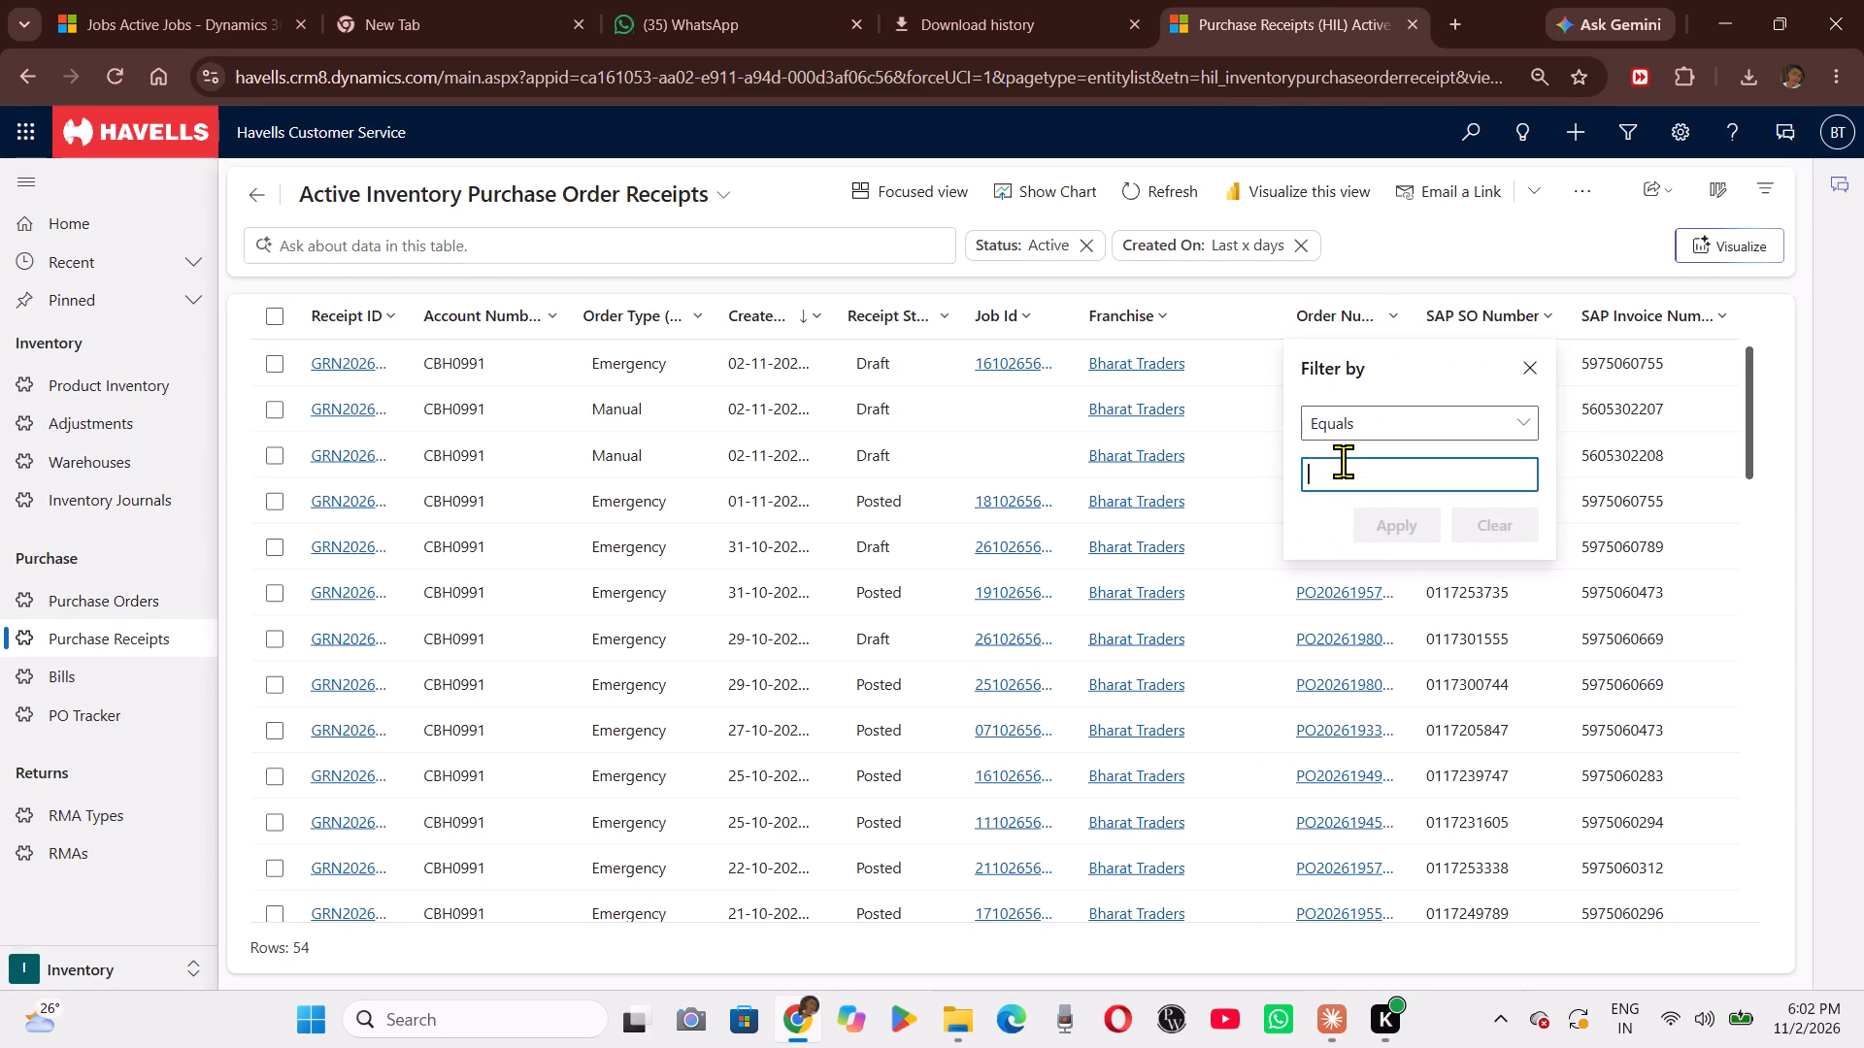
{"action": "key", "text": "ctrl+v"}
{"action": "left_click", "coordinate": [1385, 507]}
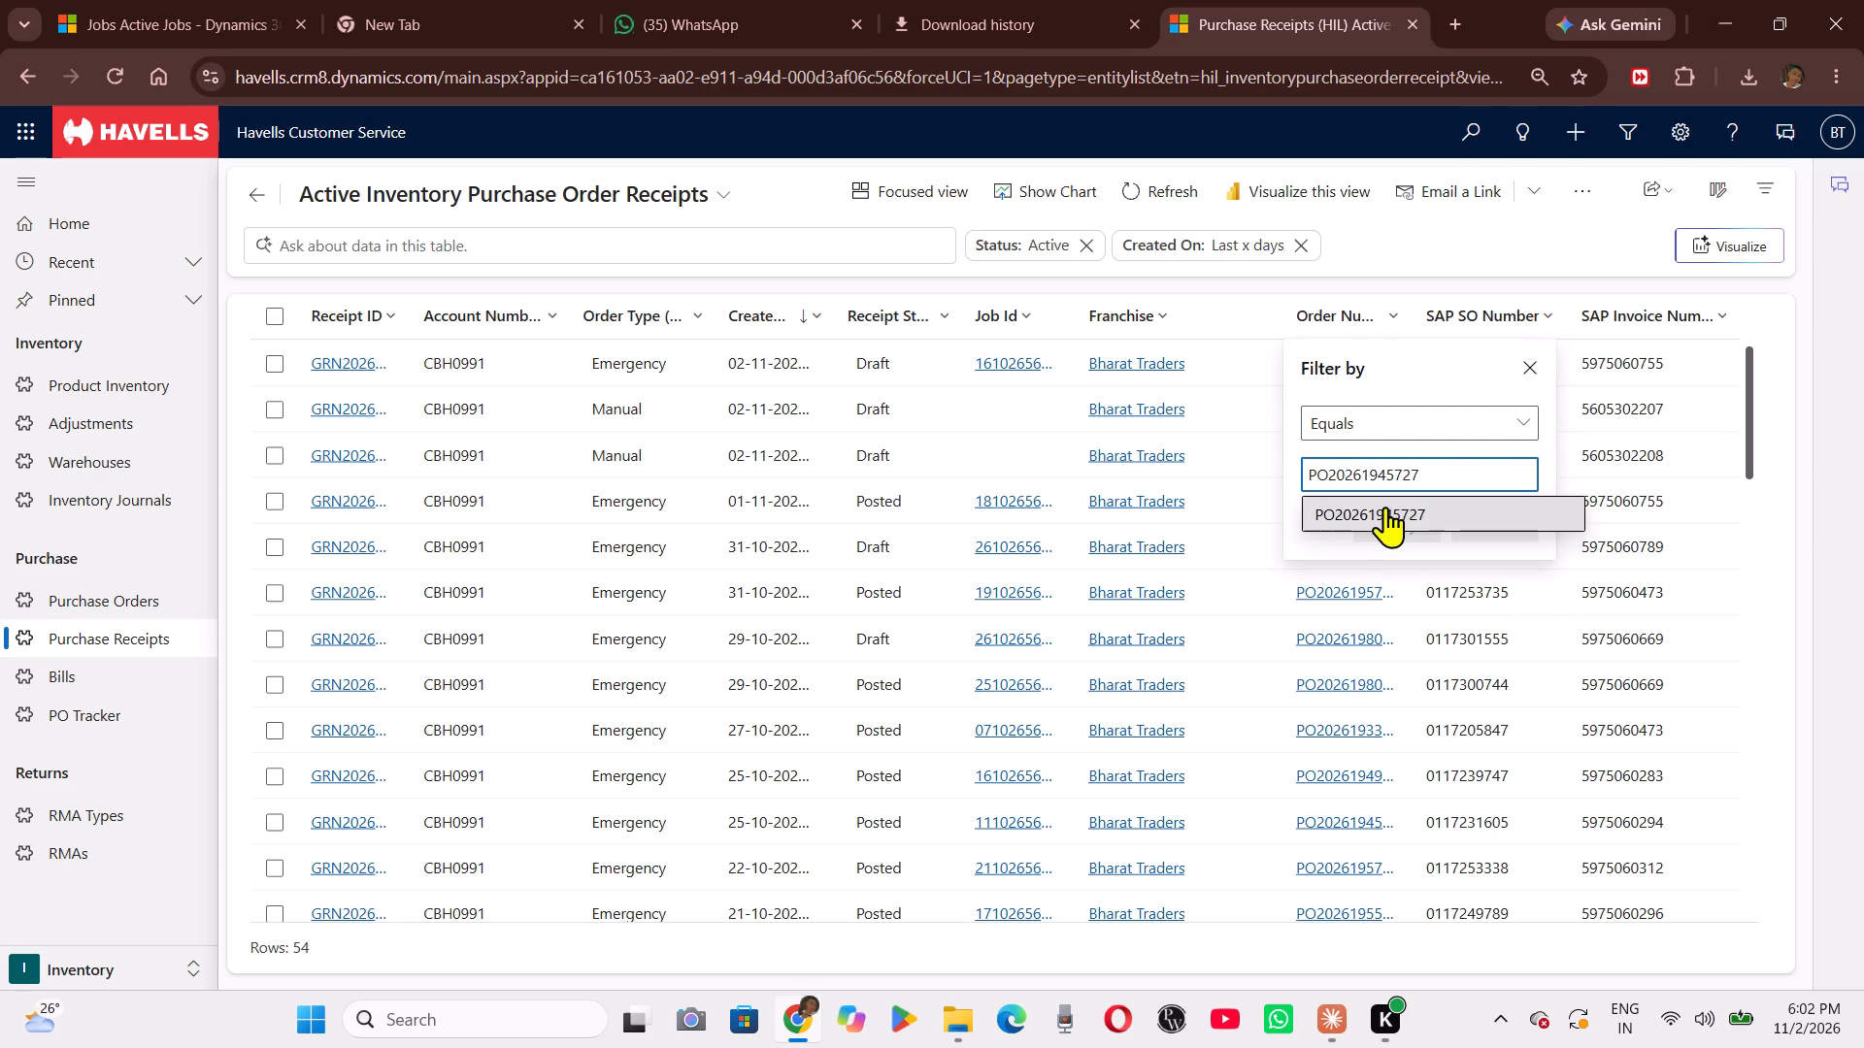
{"action": "left_click", "coordinate": [1385, 553]}
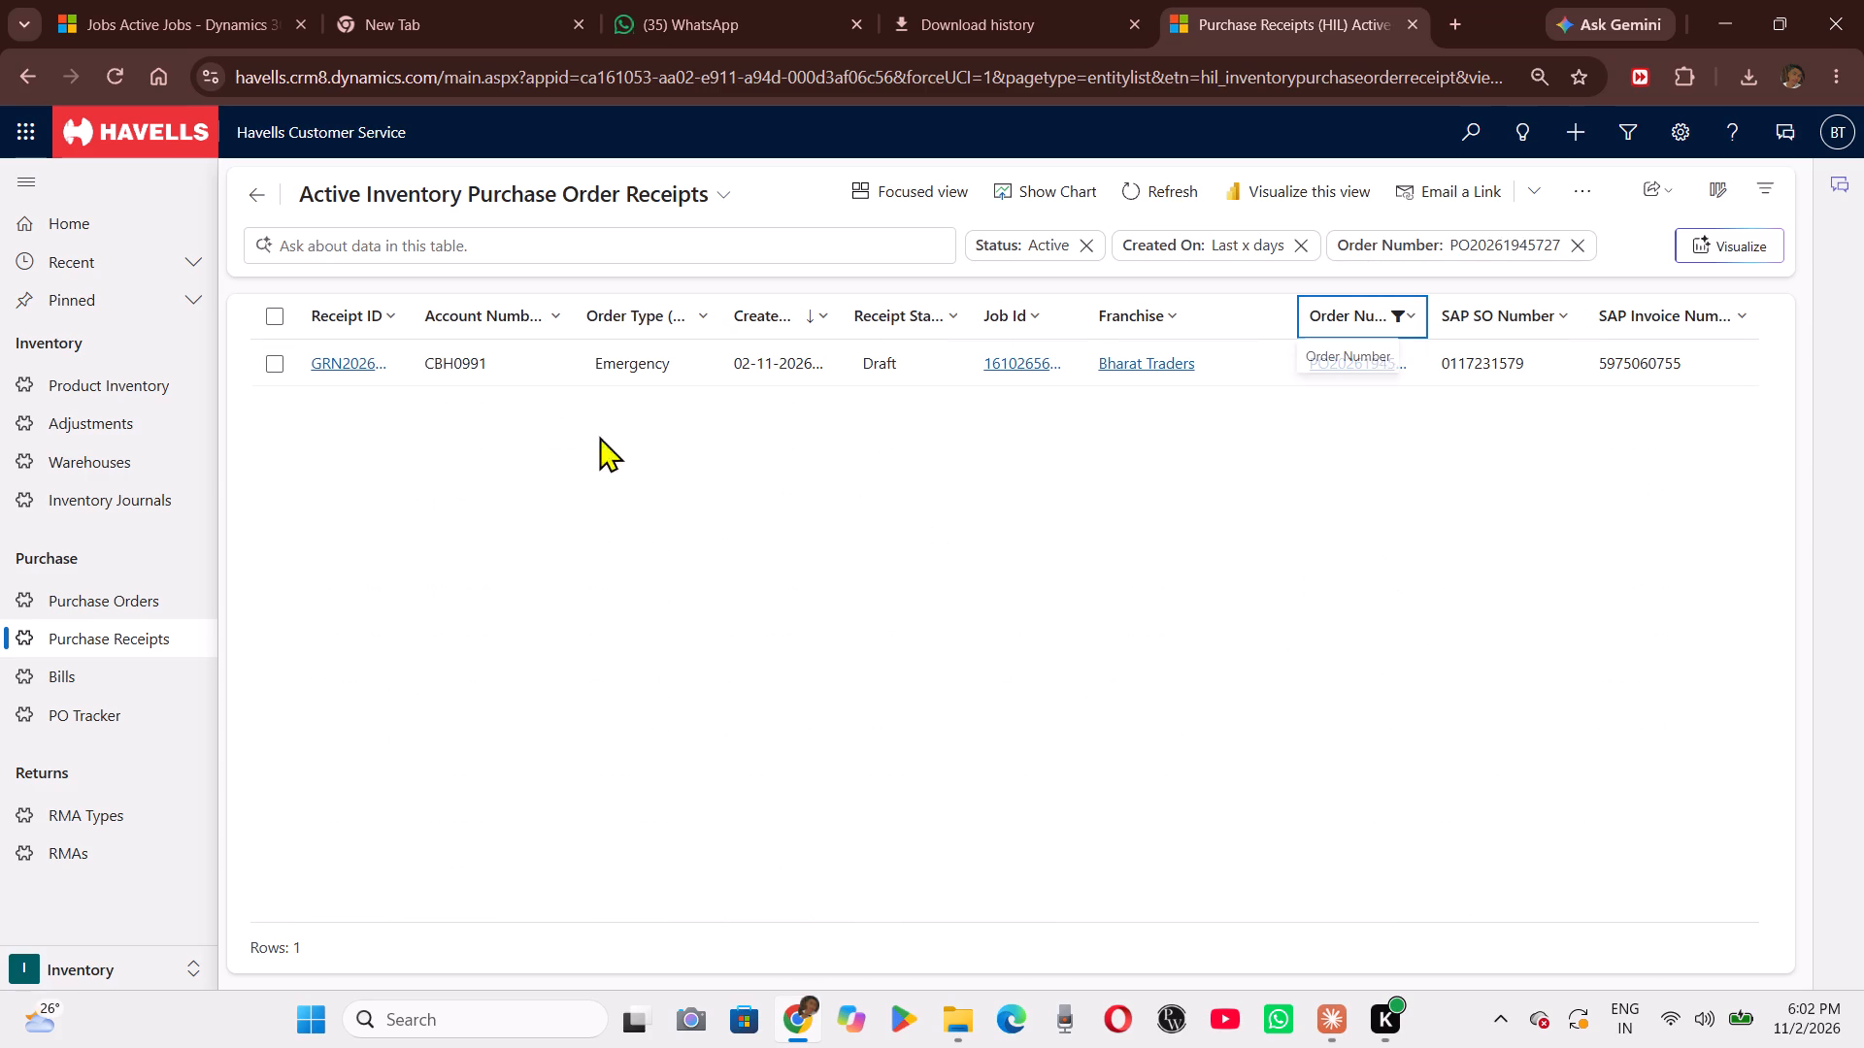
On the receipt's GSSHLX2766 line, enter Fresh Quantity 1, Defective Quantity 0 and Short Quantity 0, and save it.
{"action": "triple_click", "coordinate": [528, 368]}
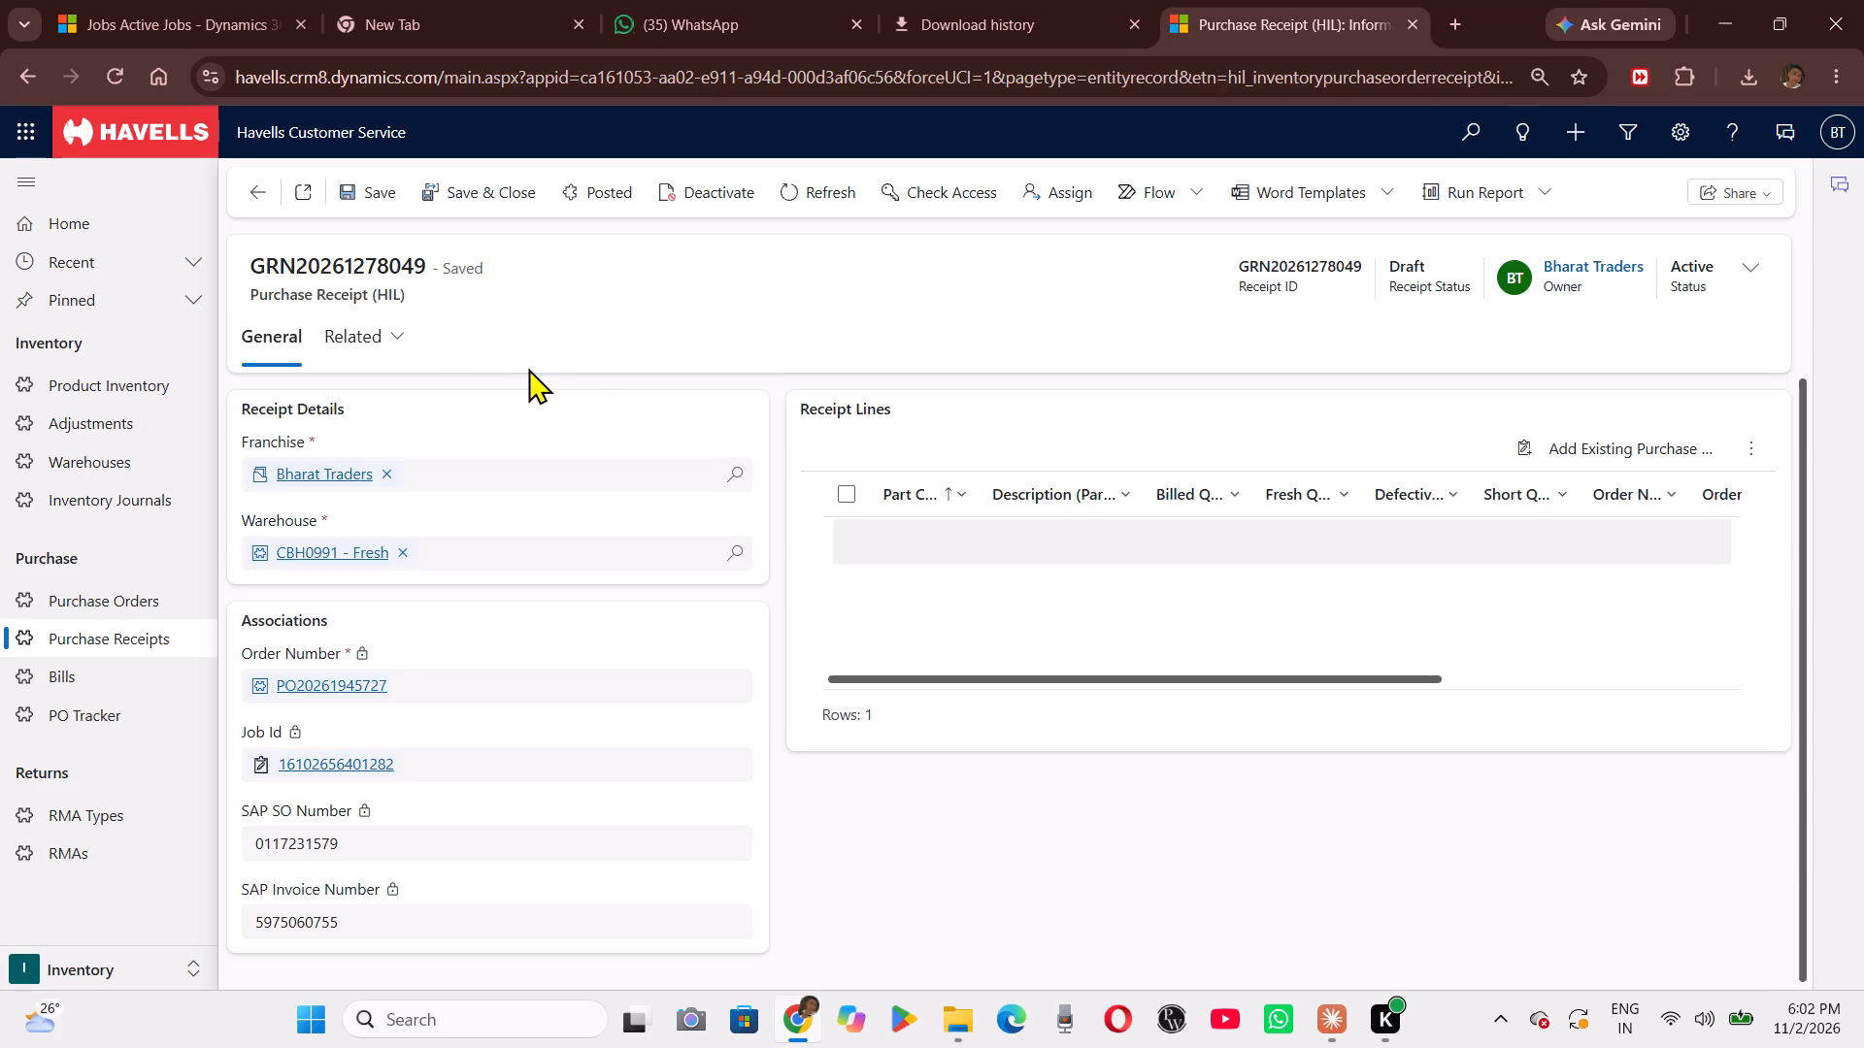
{"action": "triple_click", "coordinate": [1160, 524]}
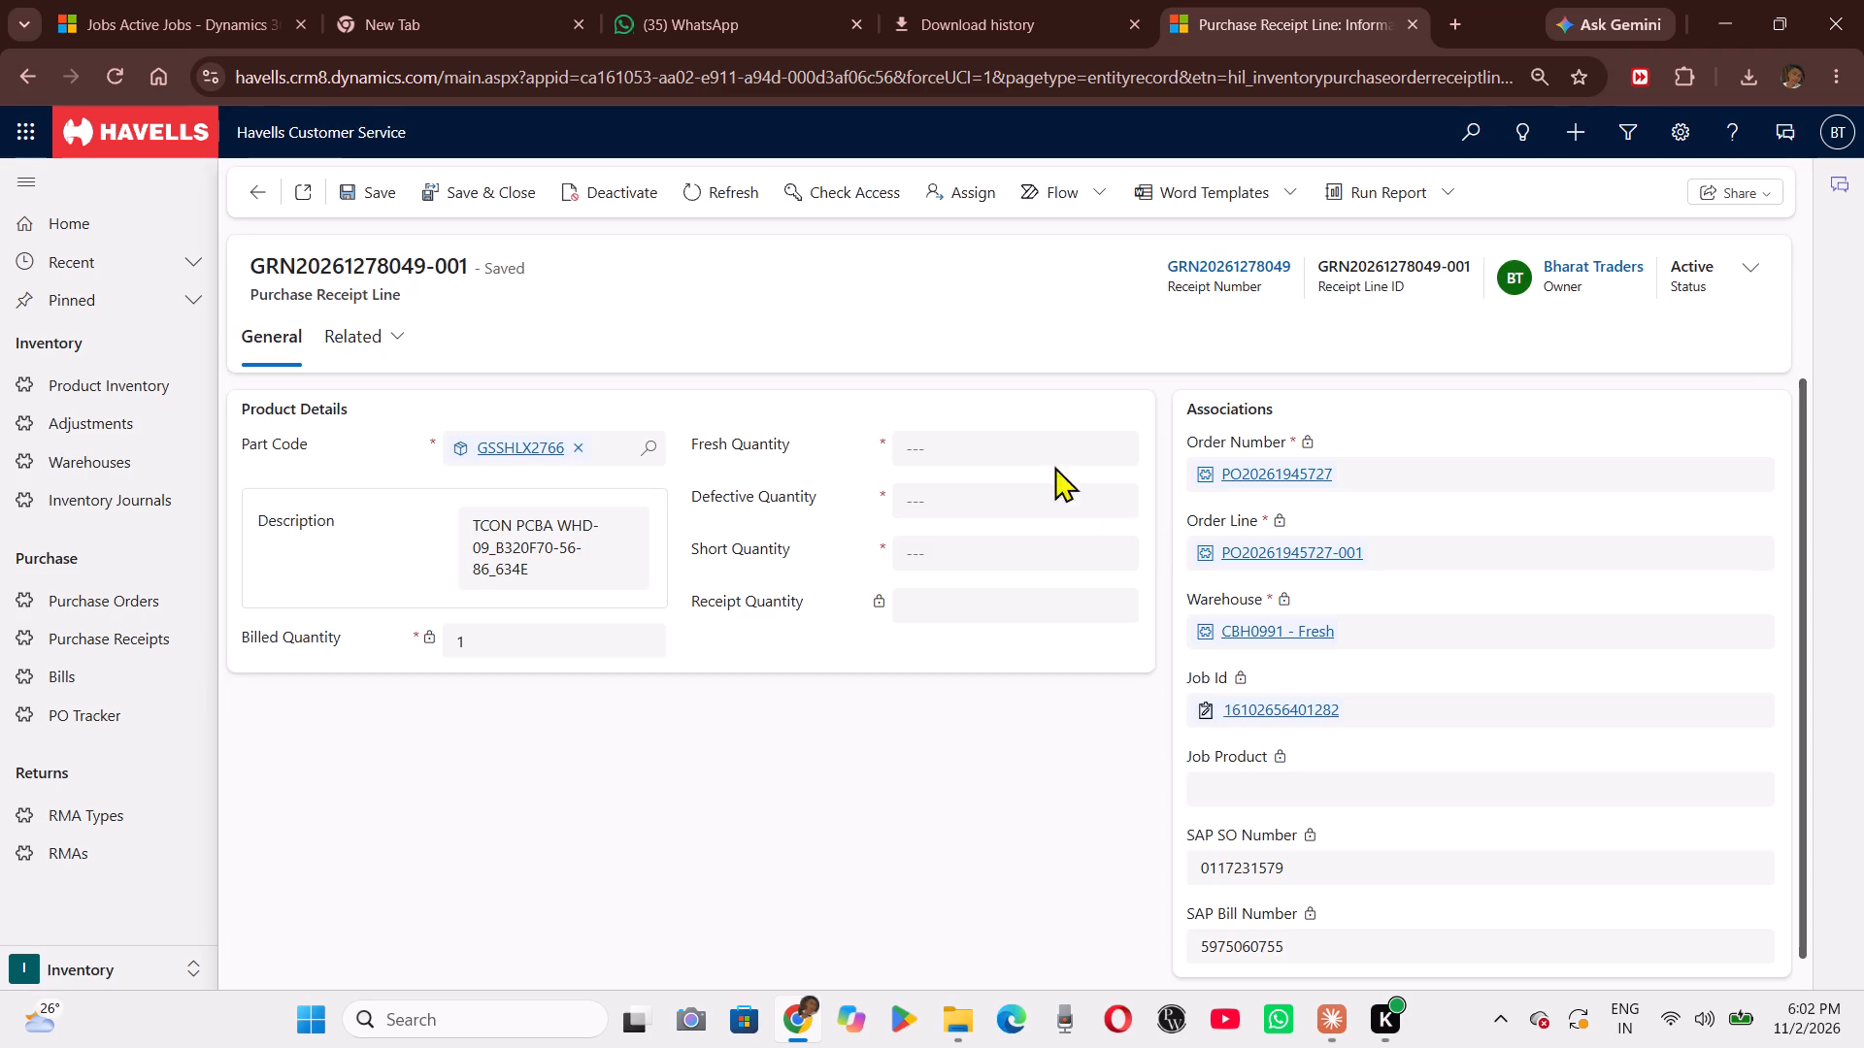
{"action": "left_click", "coordinate": [1021, 430]}
{"action": "left_click", "coordinate": [1025, 447]}
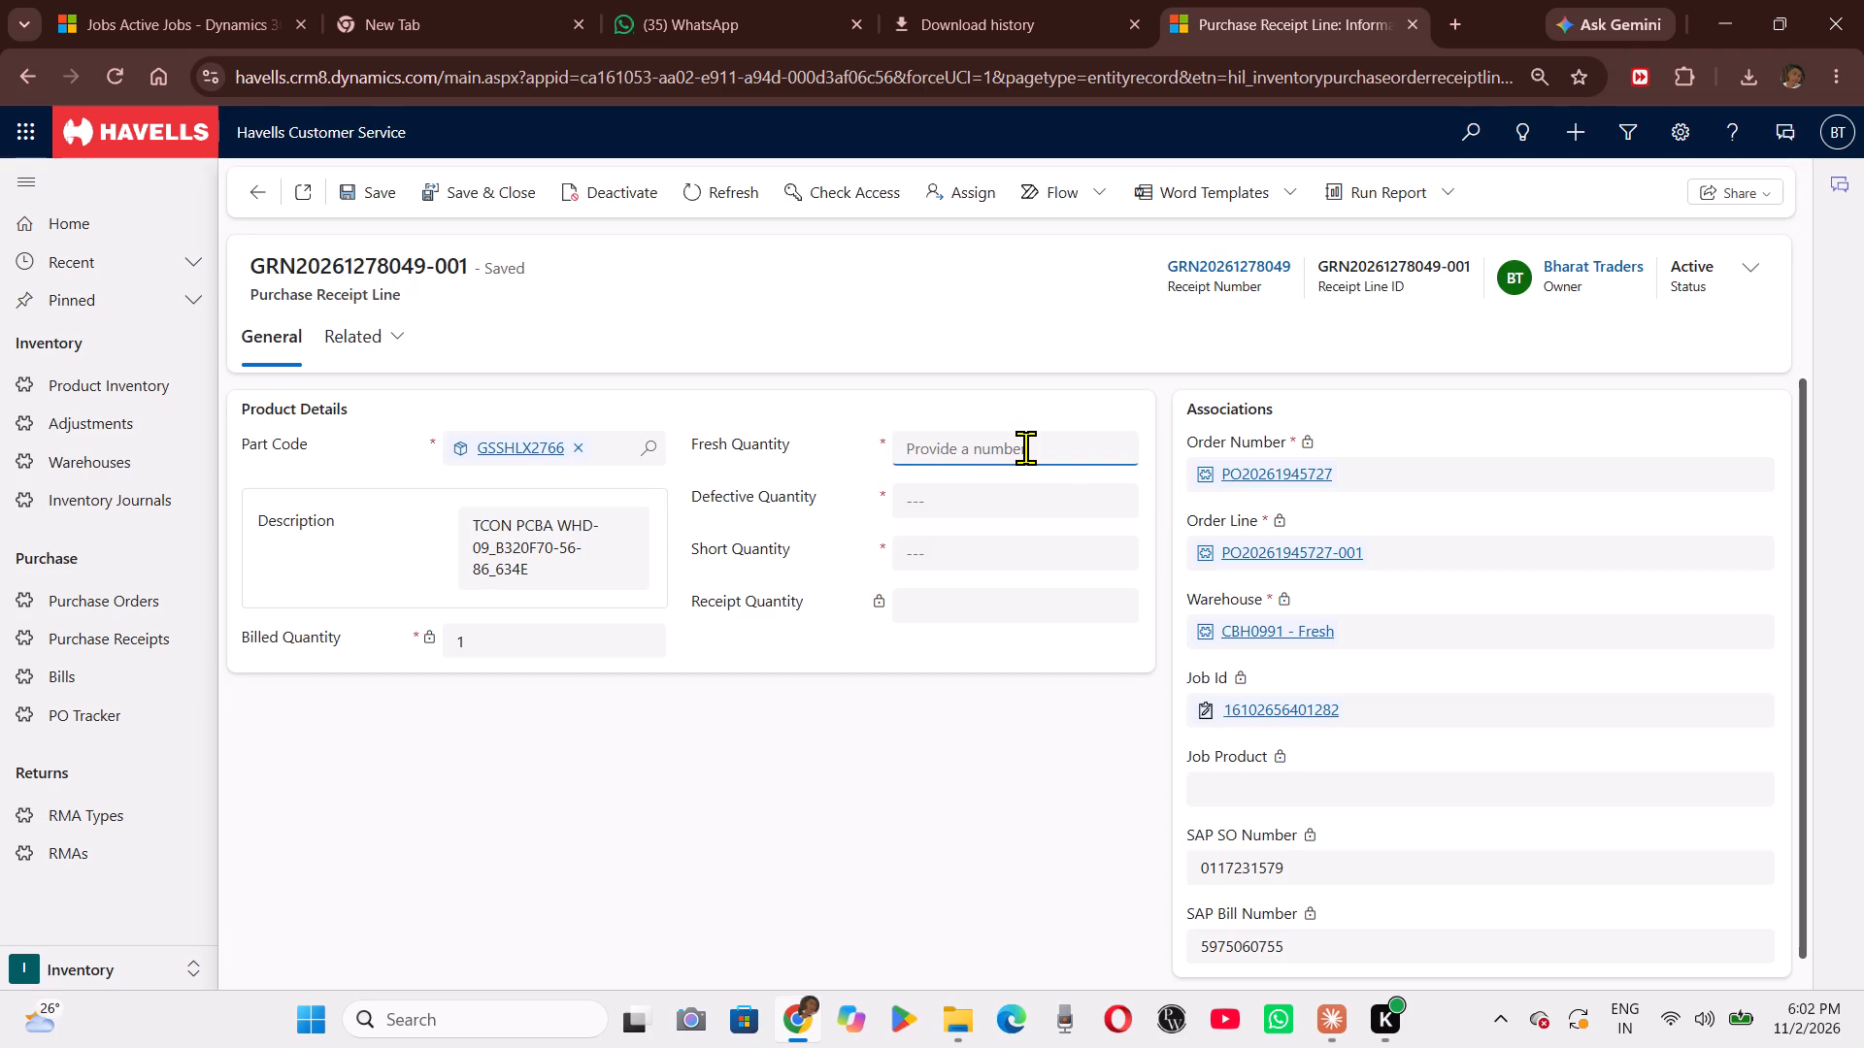
{"action": "key", "text": "1"}
{"action": "left_click", "coordinate": [1032, 493]}
{"action": "key", "text": "0"}
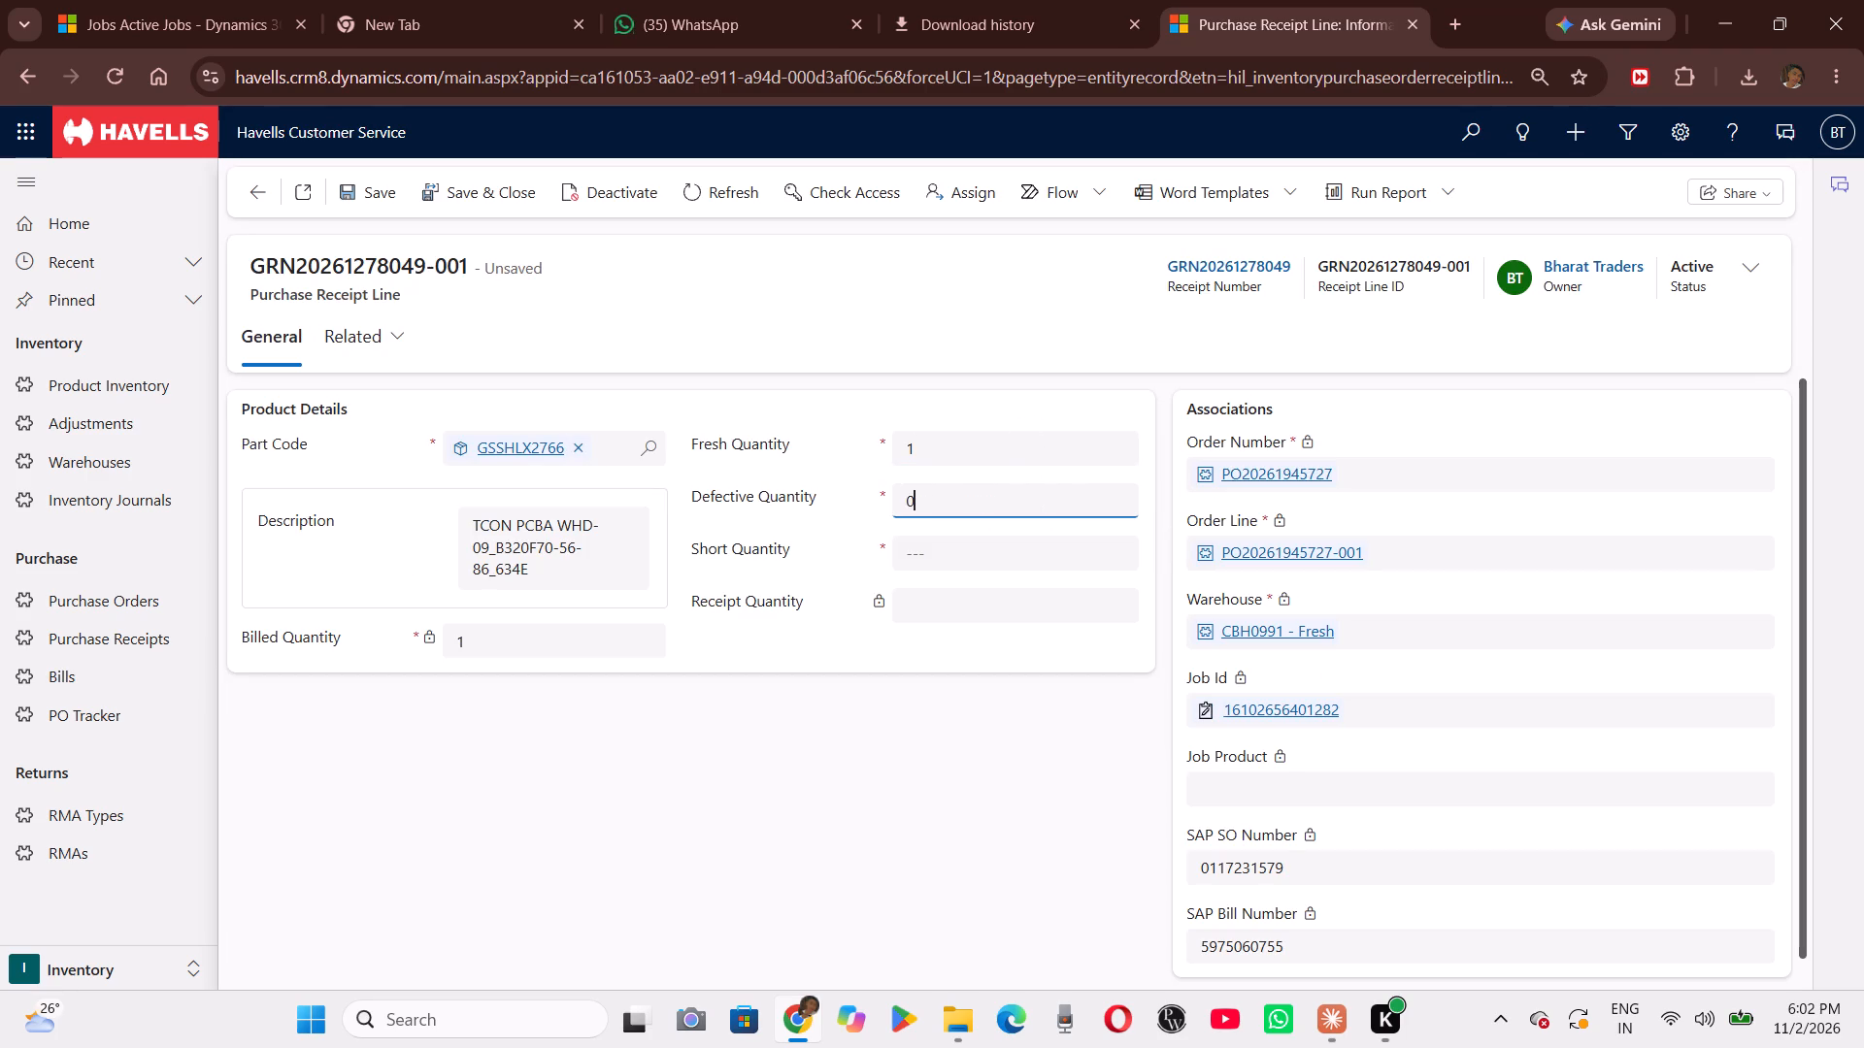
{"action": "left_click", "coordinate": [1042, 550]}
{"action": "key", "text": "0"}
{"action": "left_click", "coordinate": [368, 195]}
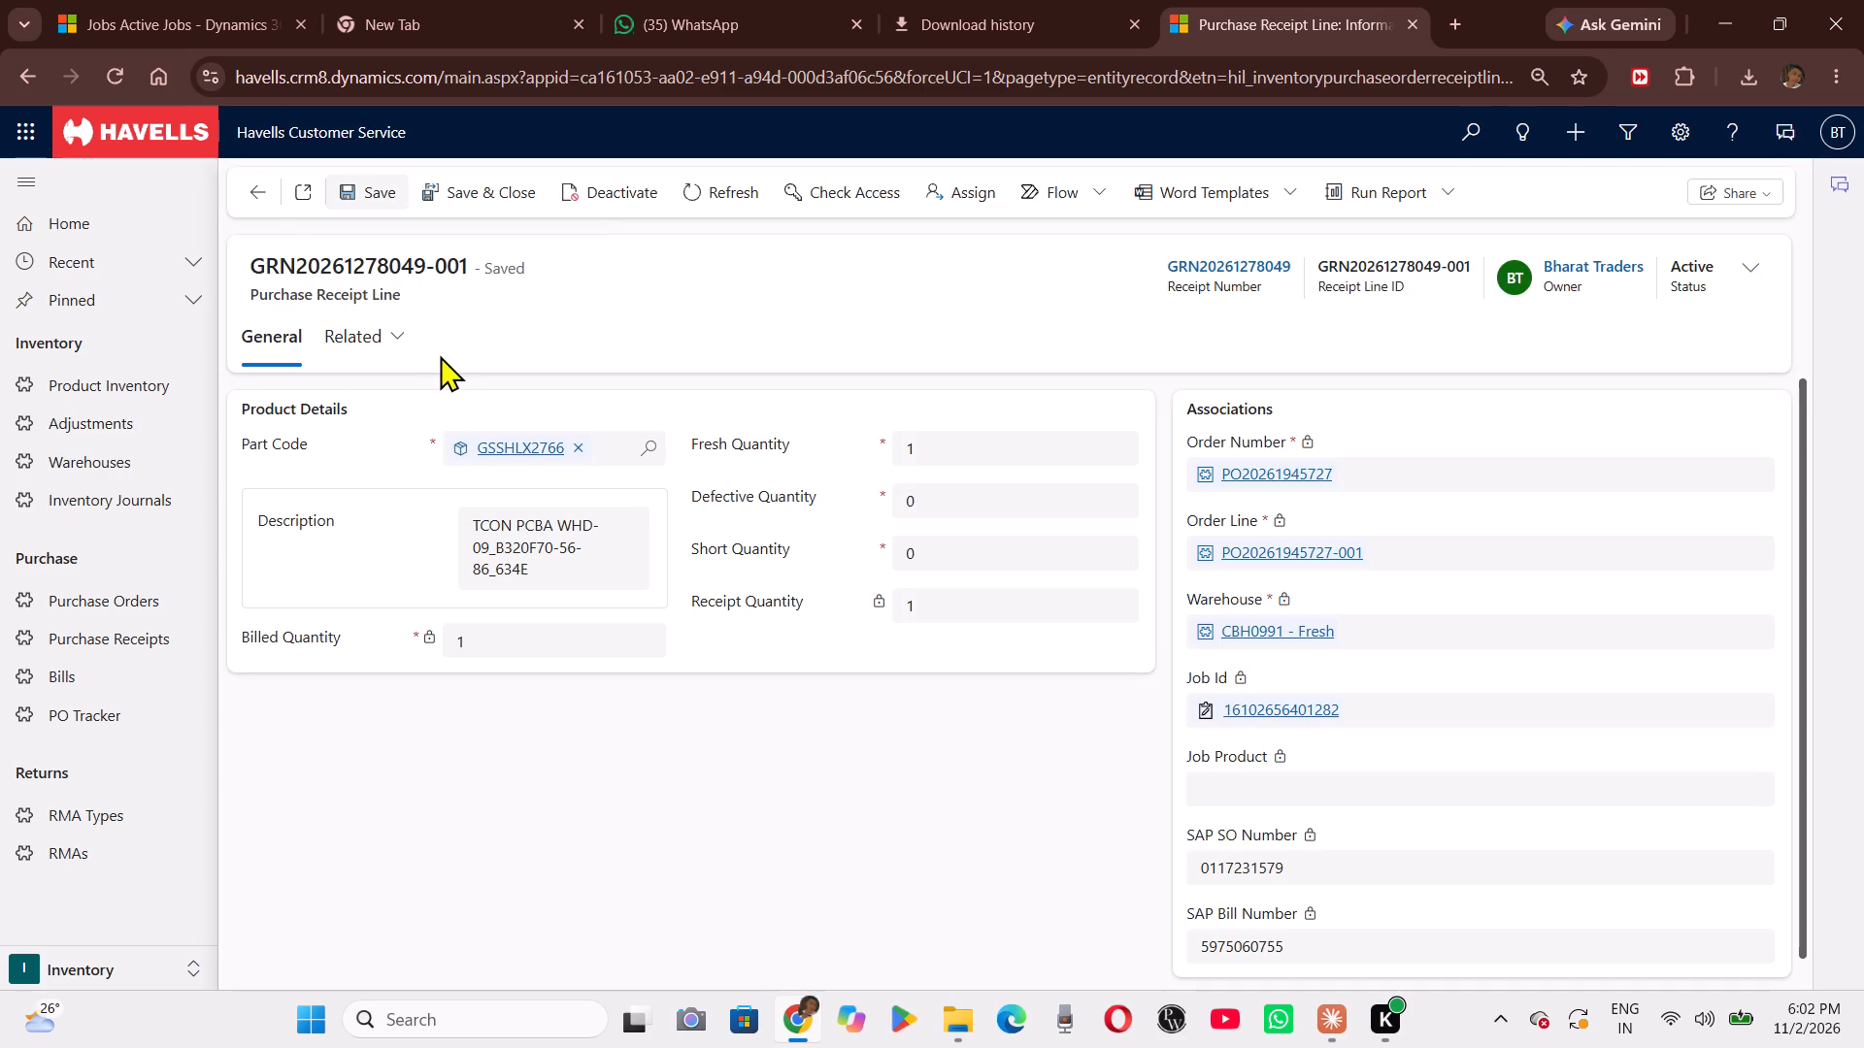
{"action": "left_click", "coordinate": [252, 193]}
{"action": "left_click", "coordinate": [614, 190]}
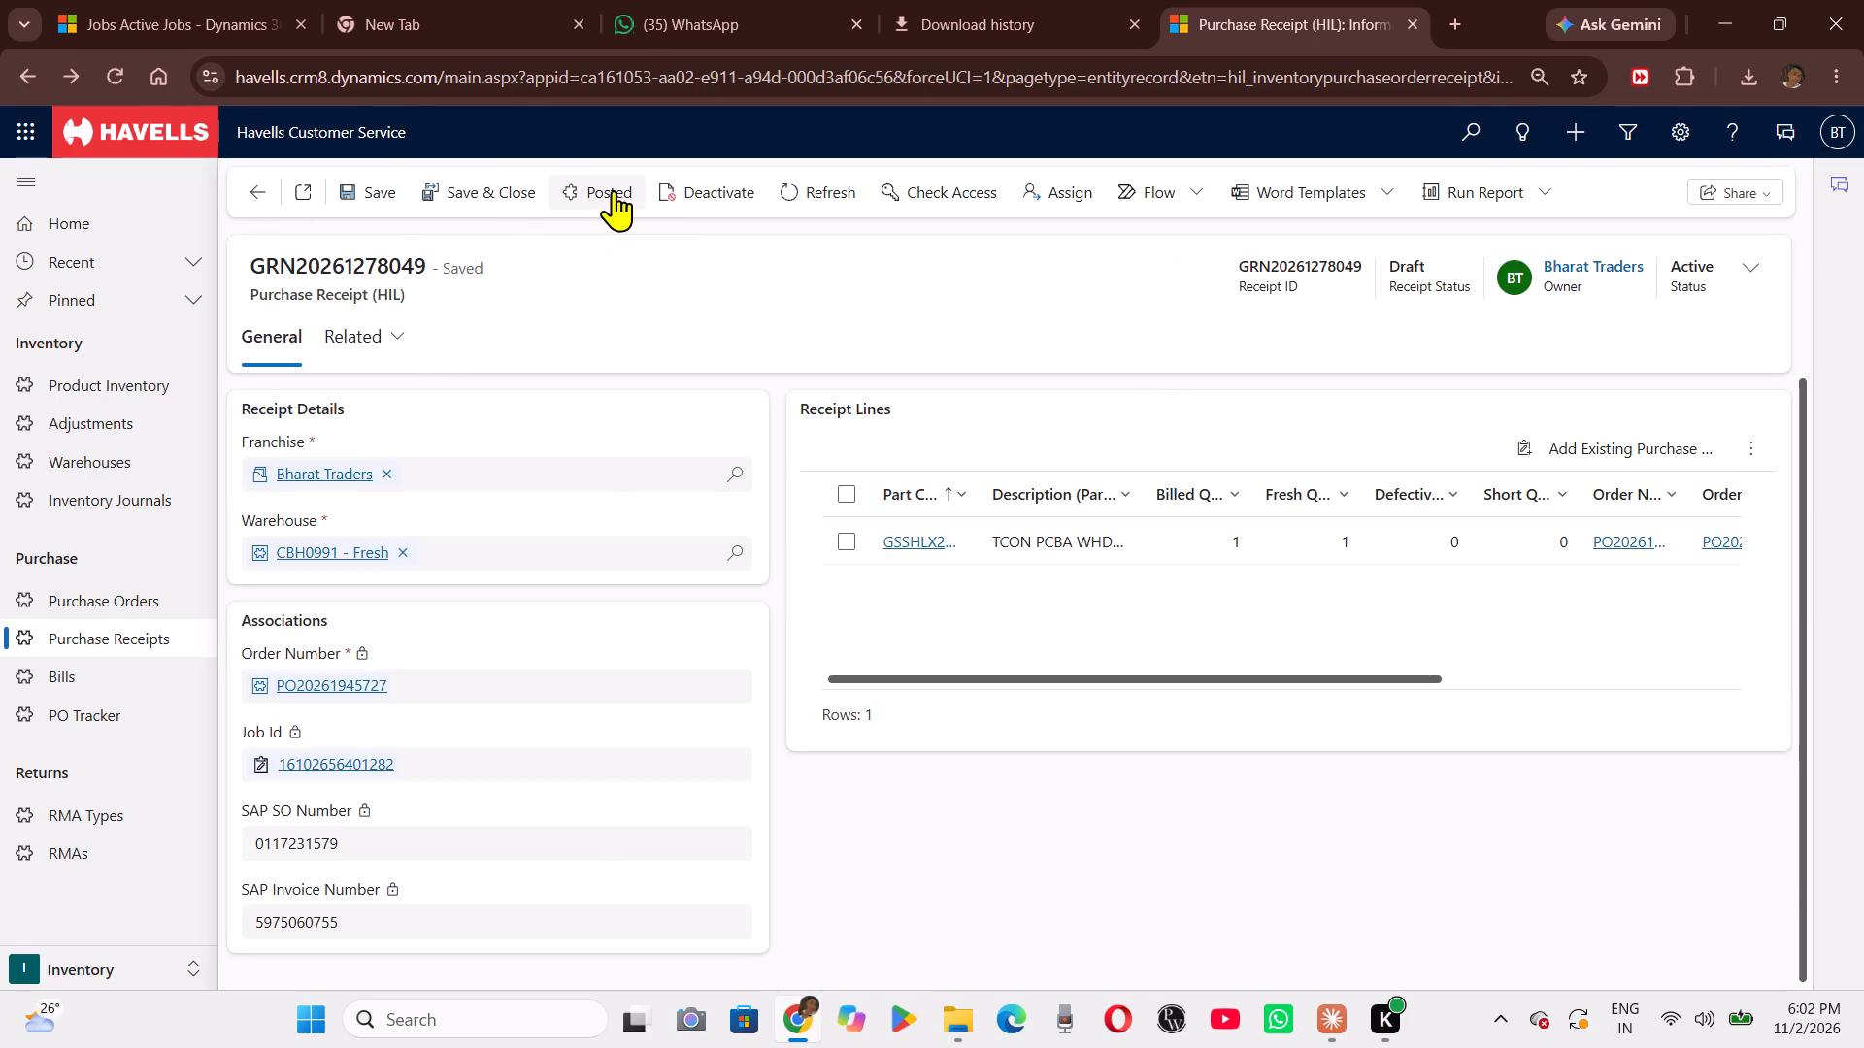
{"action": "left_click", "coordinate": [981, 626]}
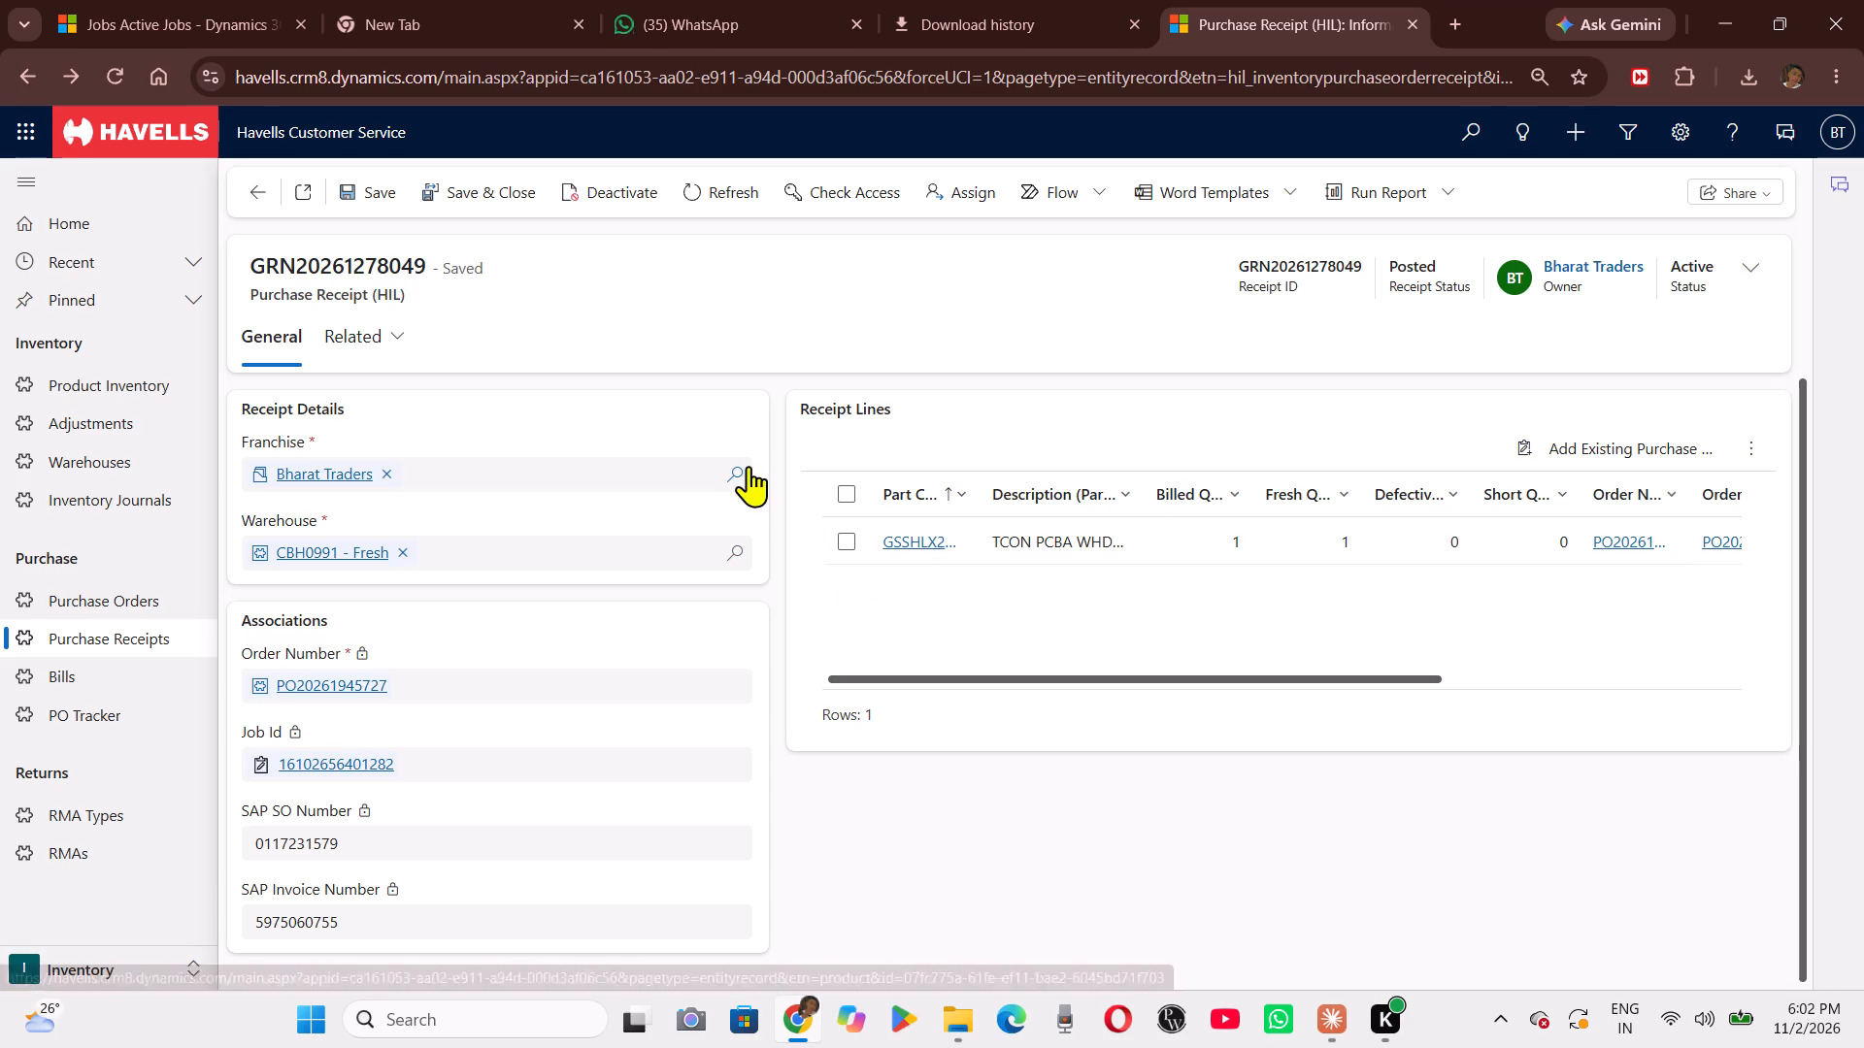
{"action": "left_click", "coordinate": [259, 200]}
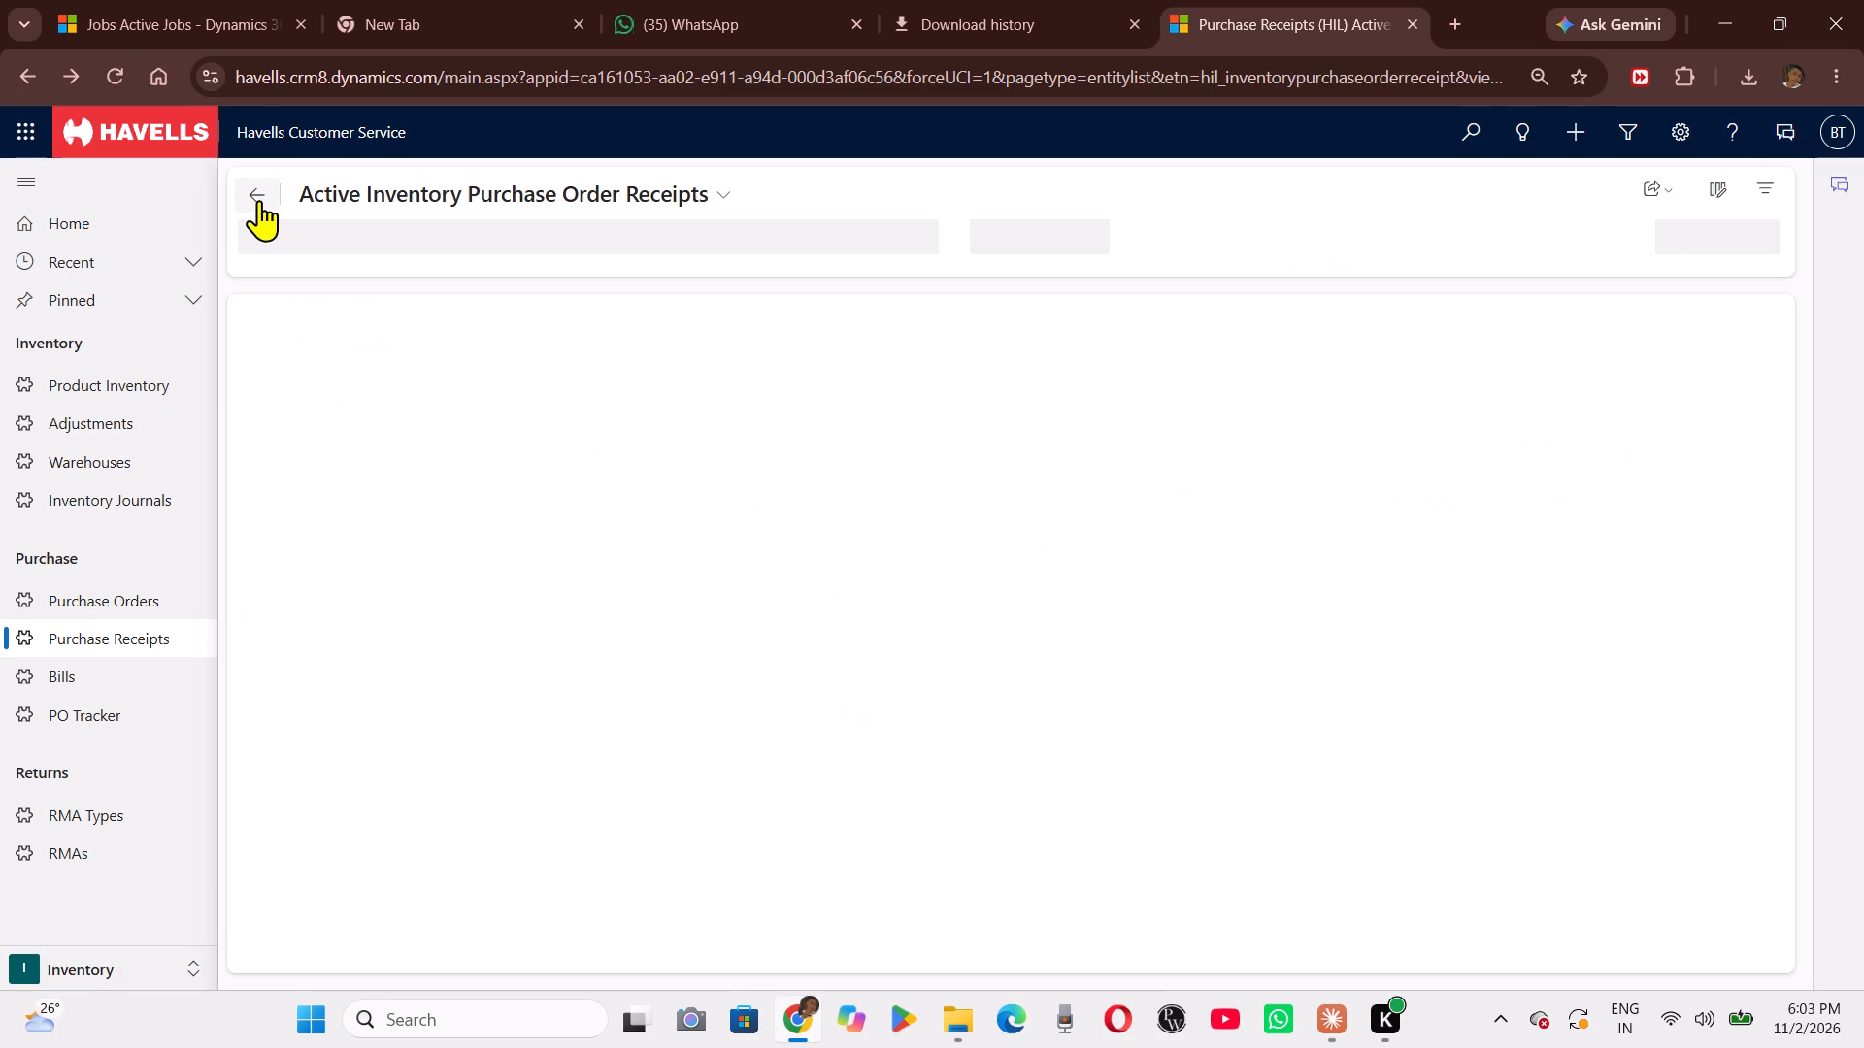
{"action": "left_click", "coordinate": [259, 200]}
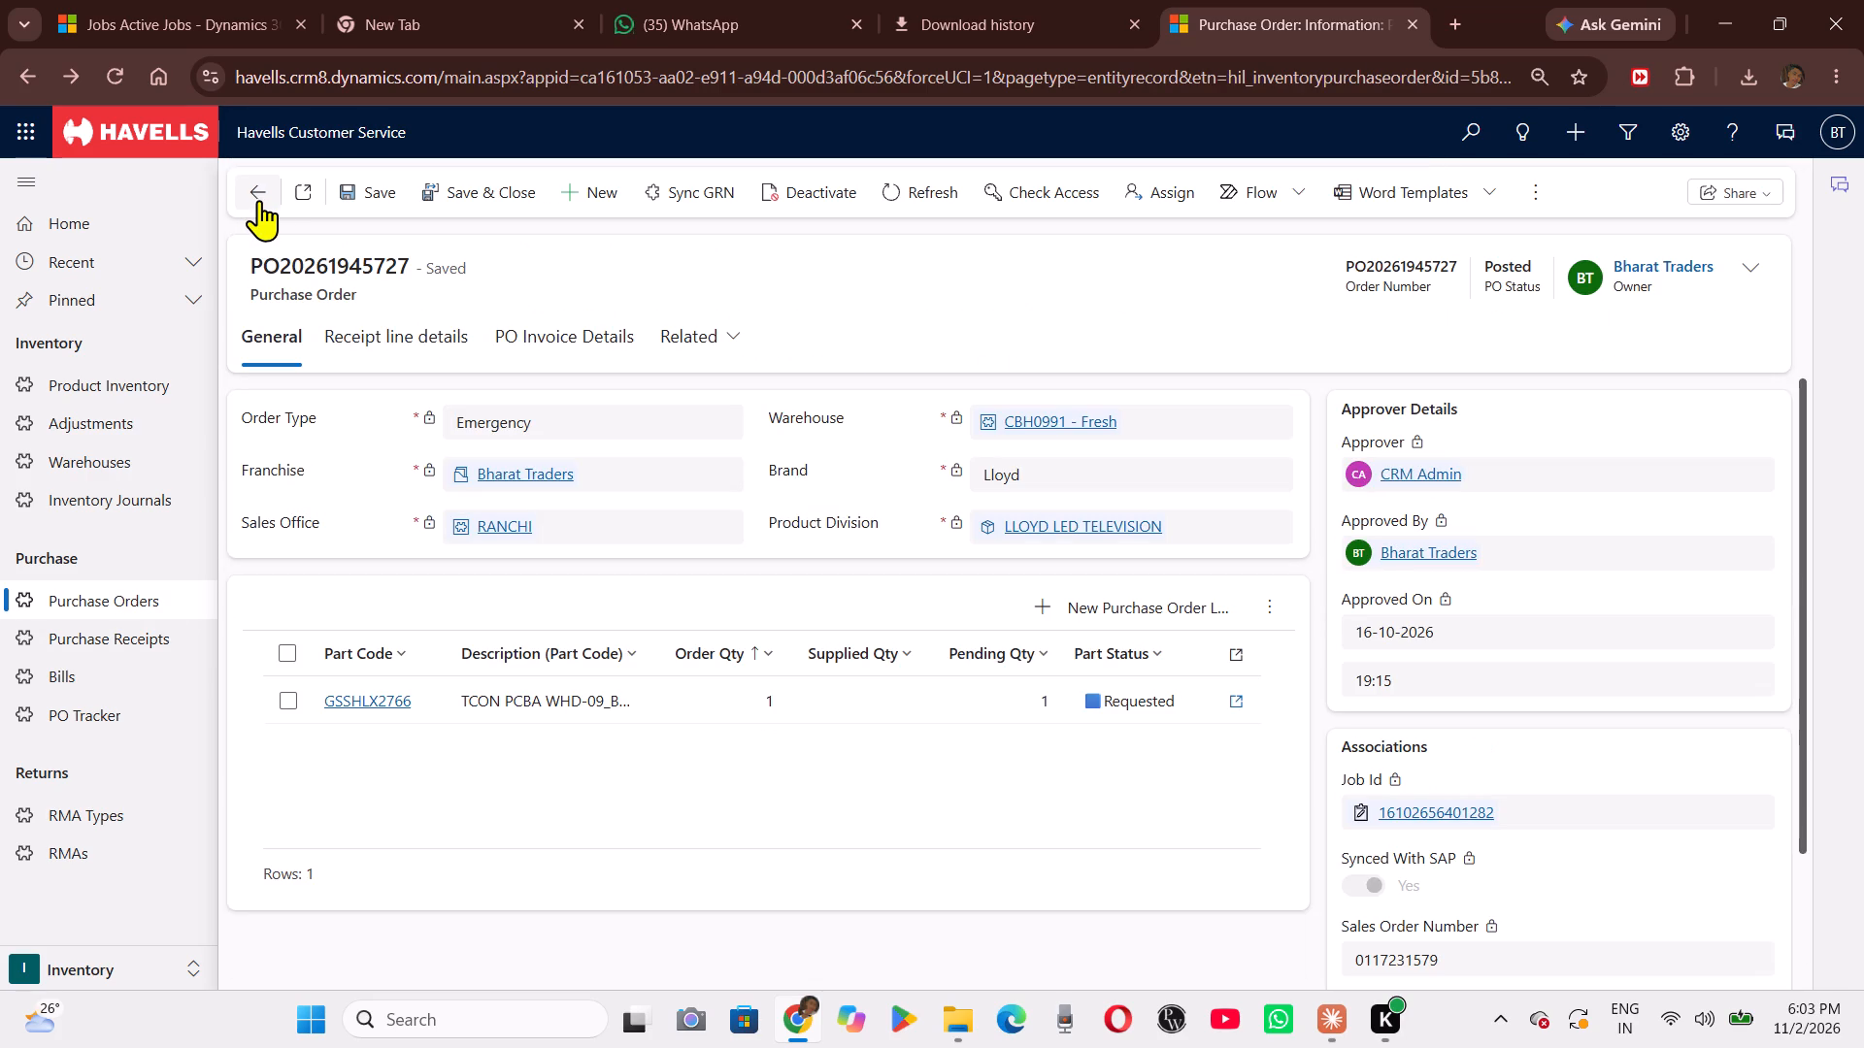
{"action": "left_click", "coordinate": [259, 200]}
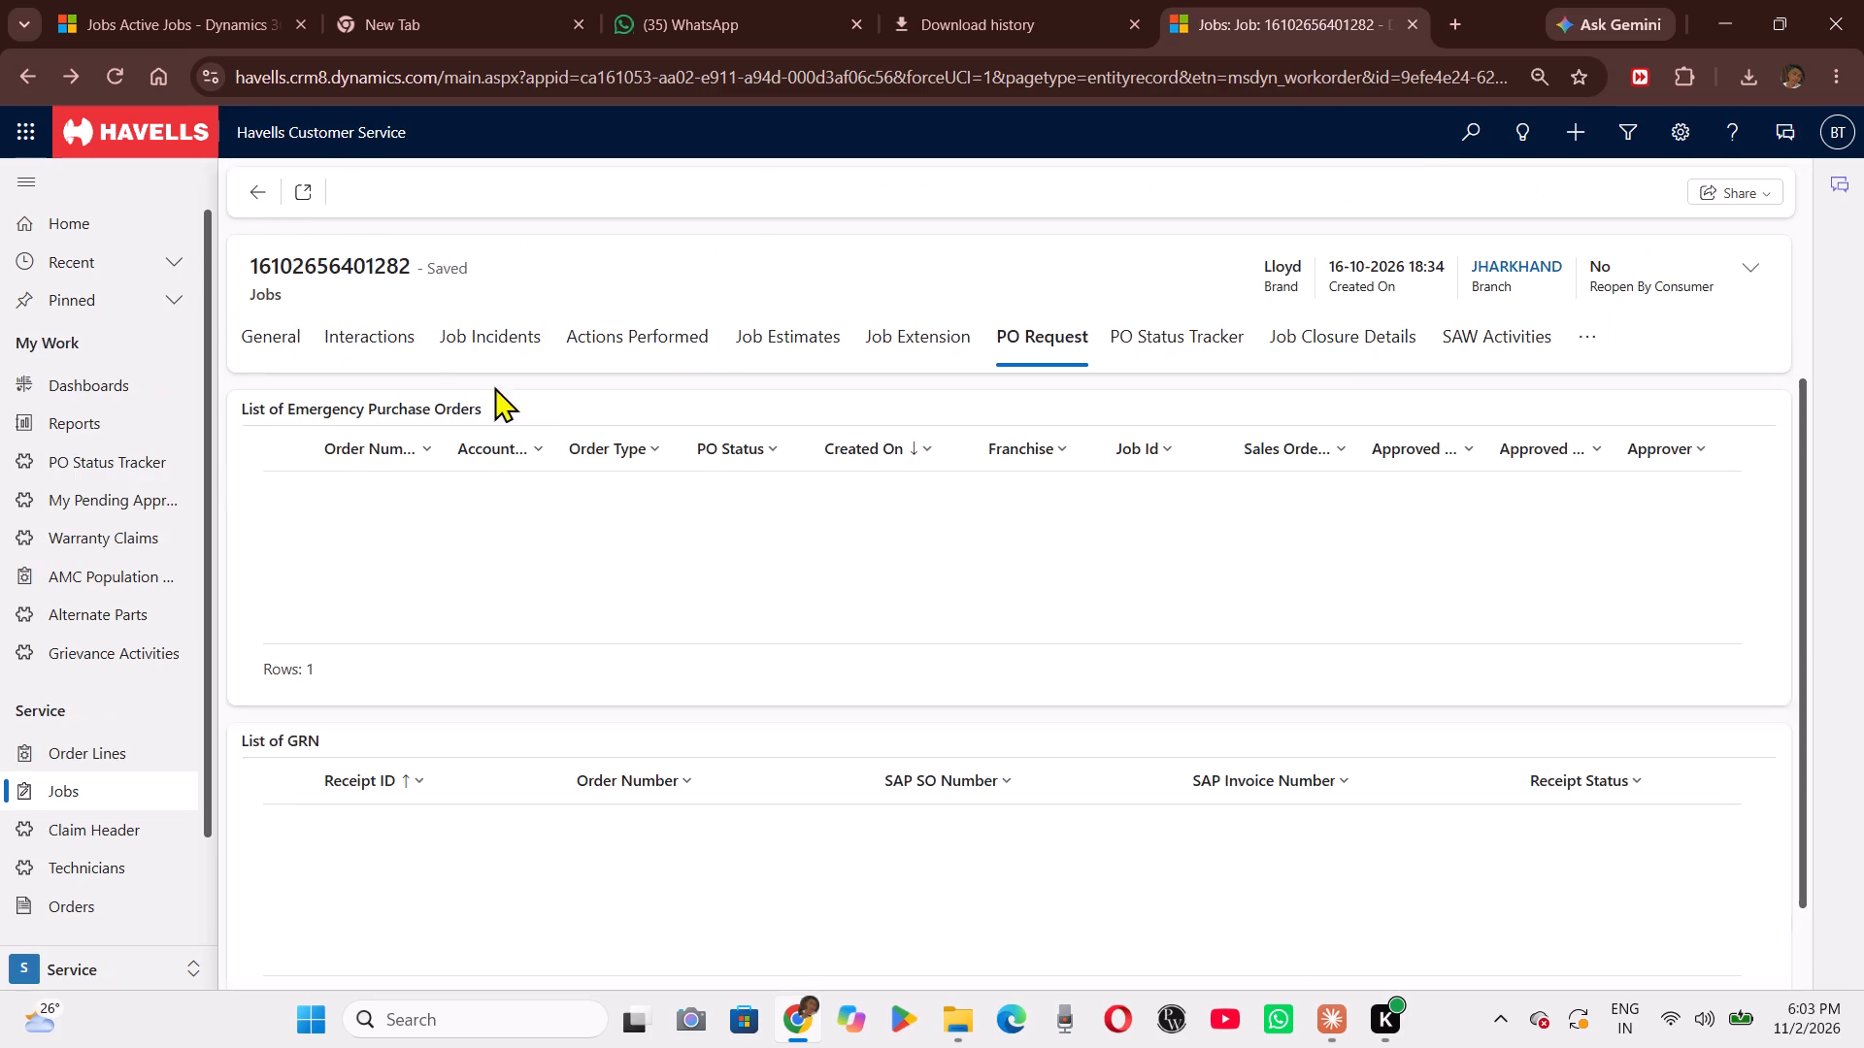
{"action": "left_click", "coordinate": [533, 333]}
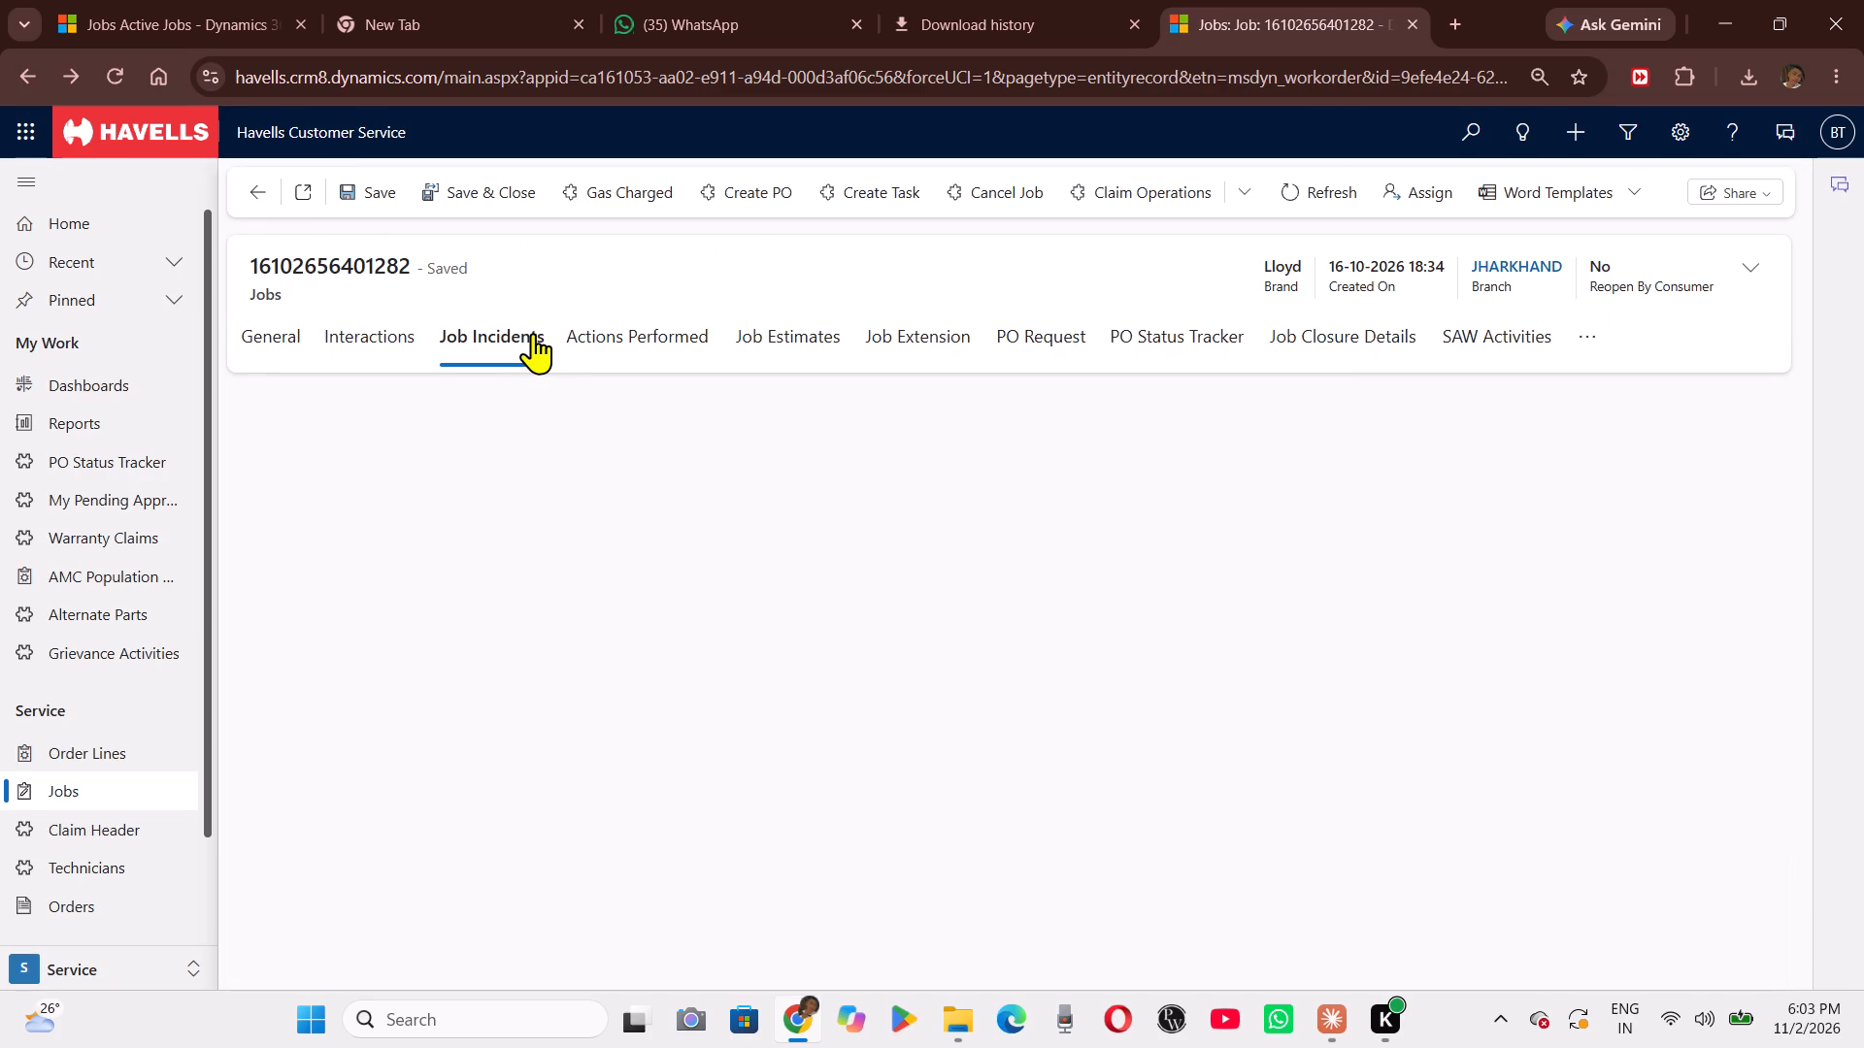
{"action": "triple_click", "coordinate": [573, 512]}
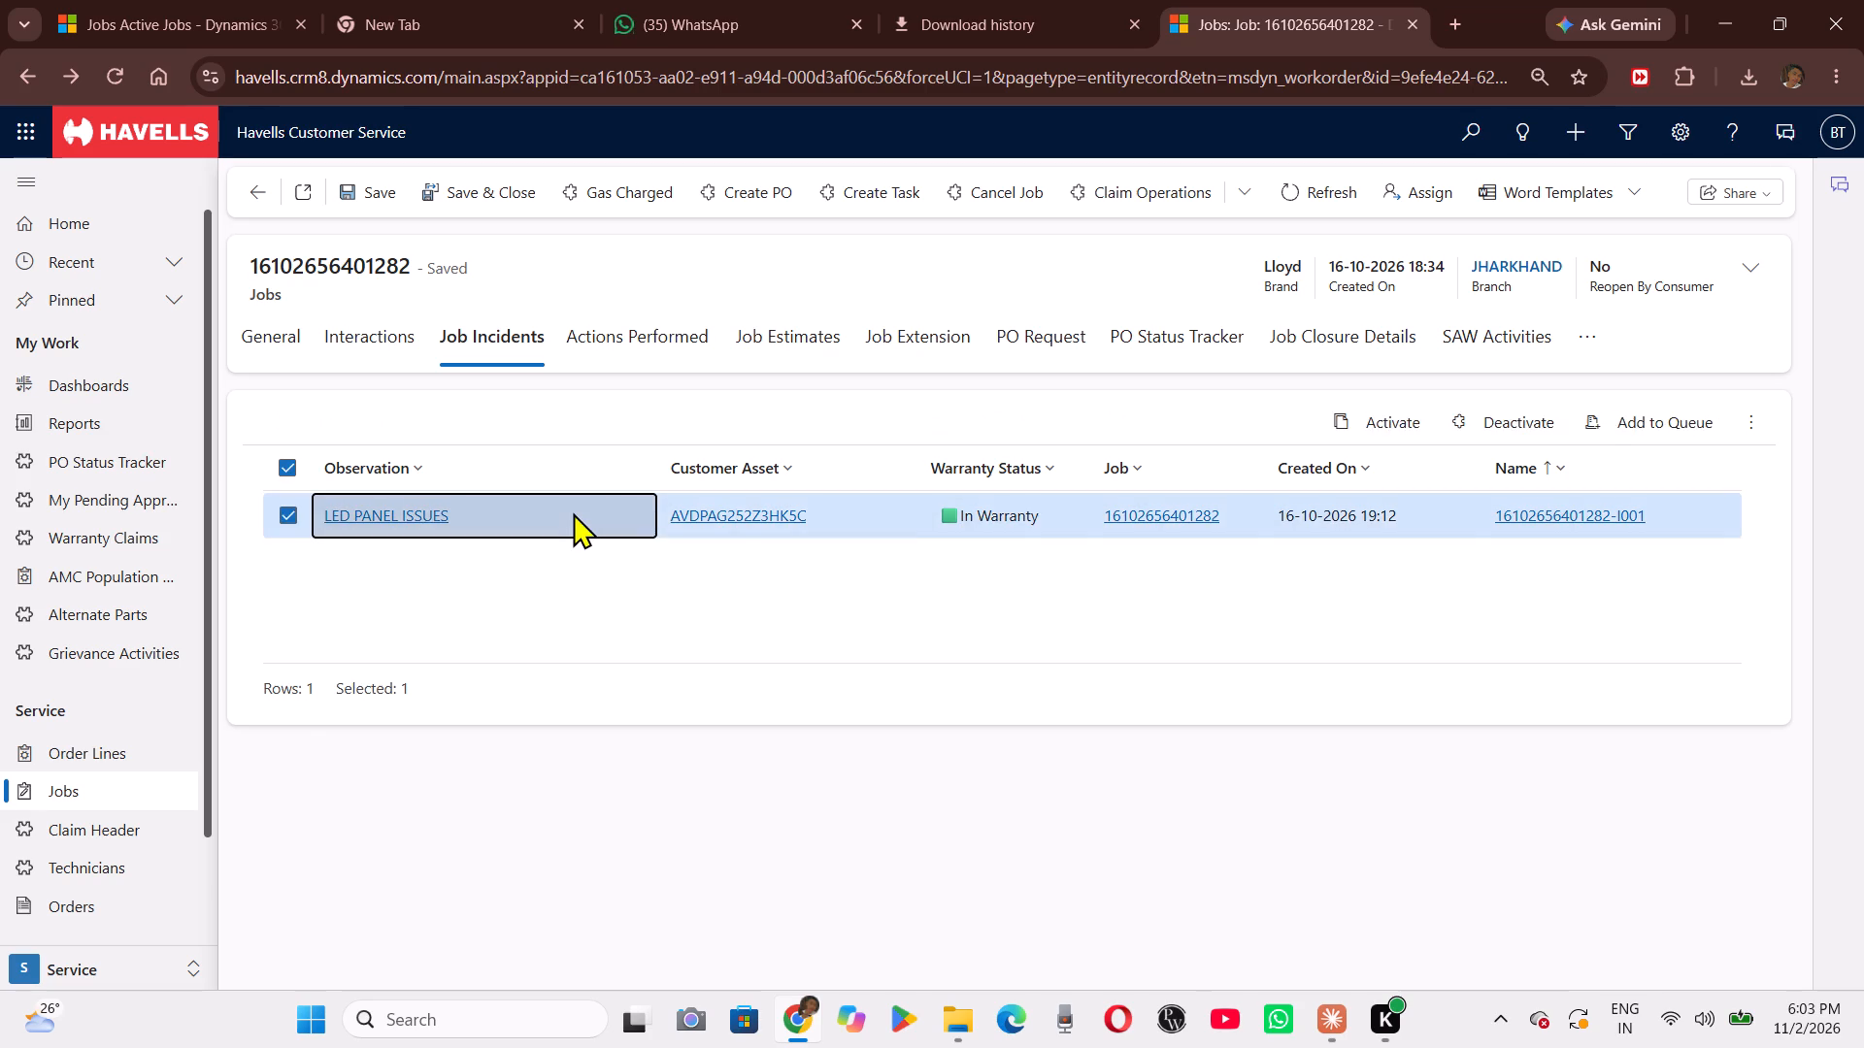
{"action": "left_click", "coordinate": [425, 435]}
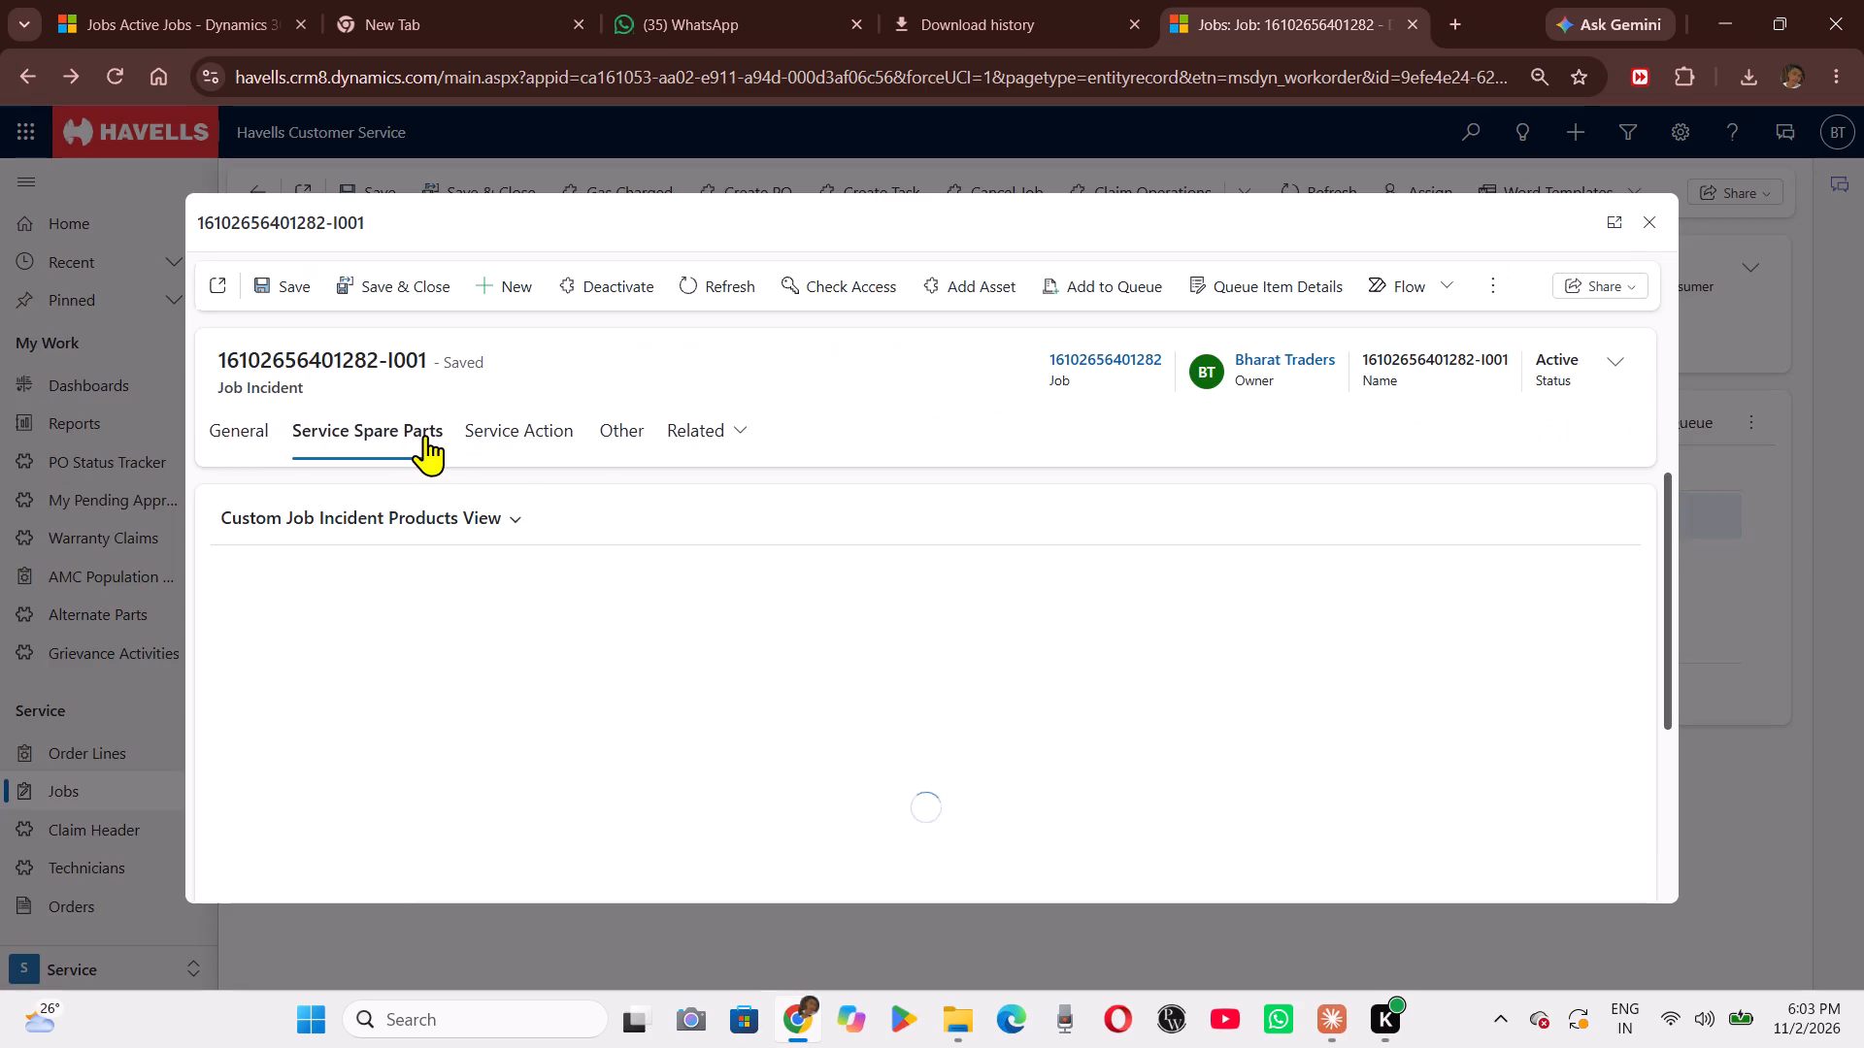
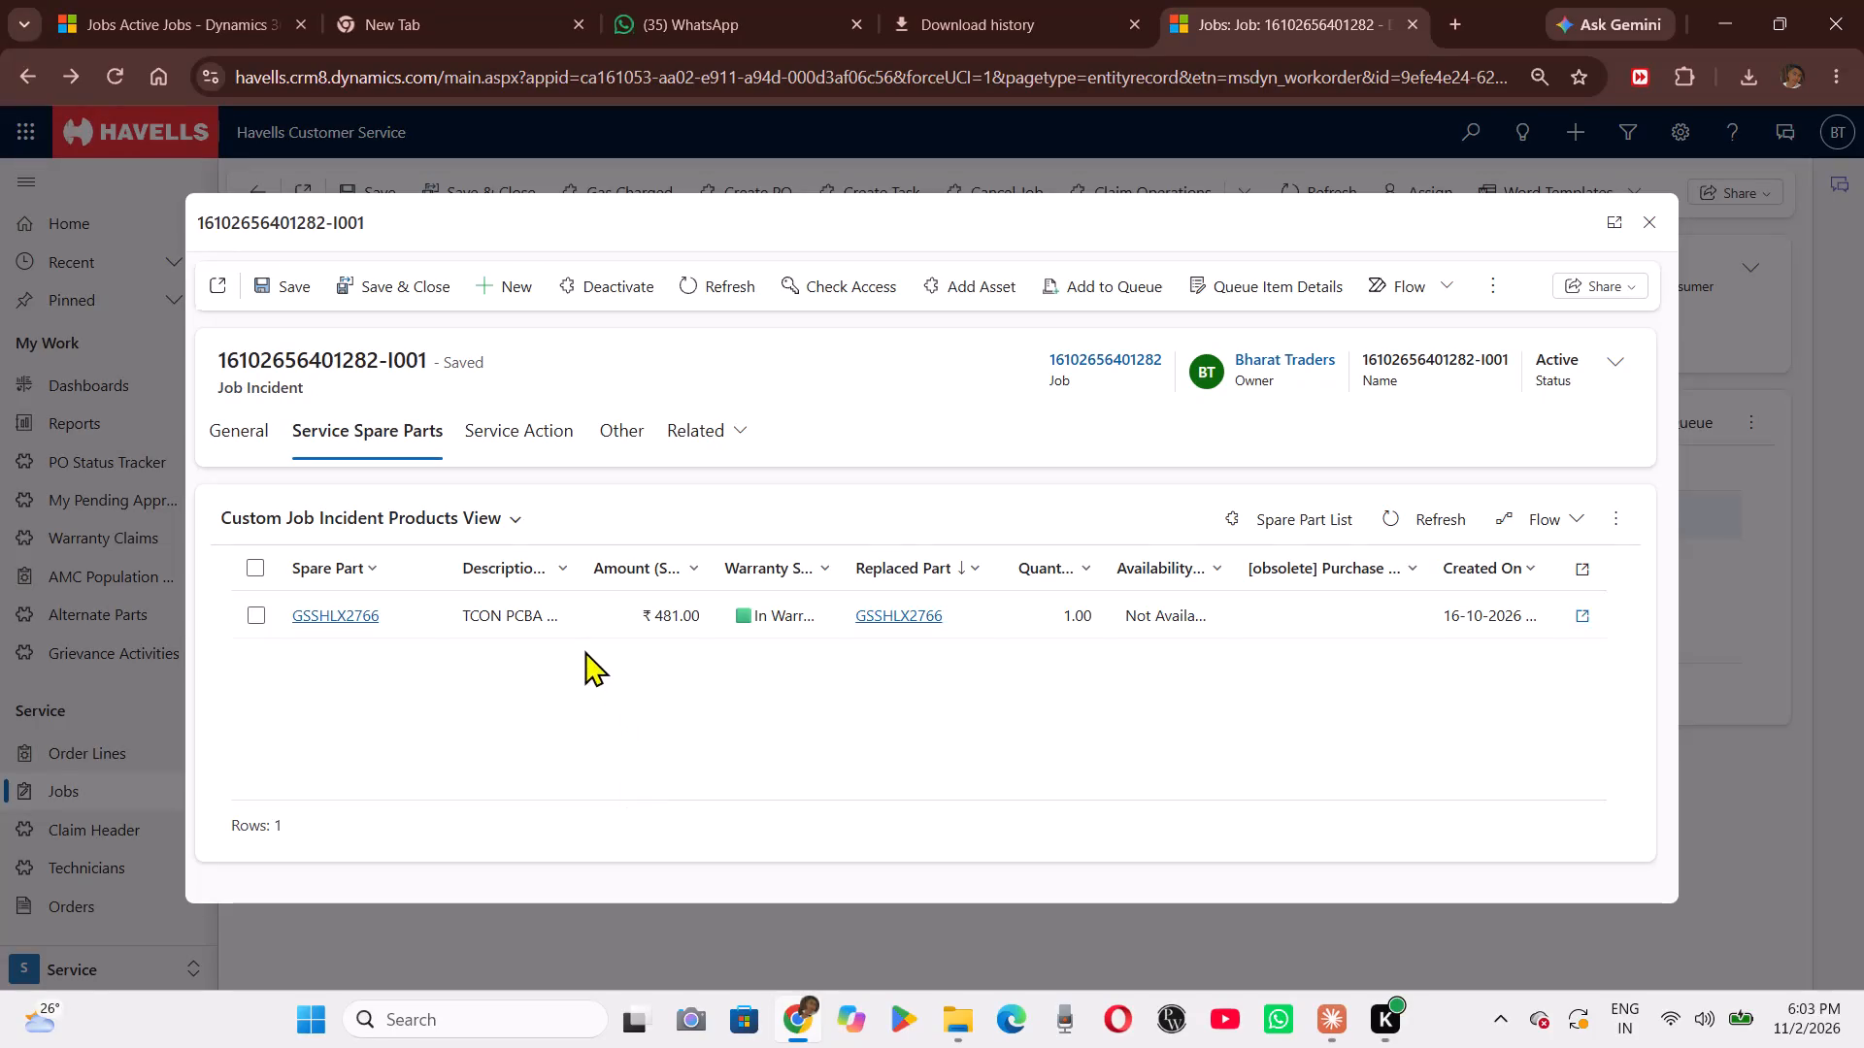
On the GSSHLX2766 spare part, clear Replace Same Part and Replaced Part and save, and re-enable Replace Same Part and save again.
{"action": "left_click", "coordinate": [605, 589]}
{"action": "left_click", "coordinate": [414, 738]}
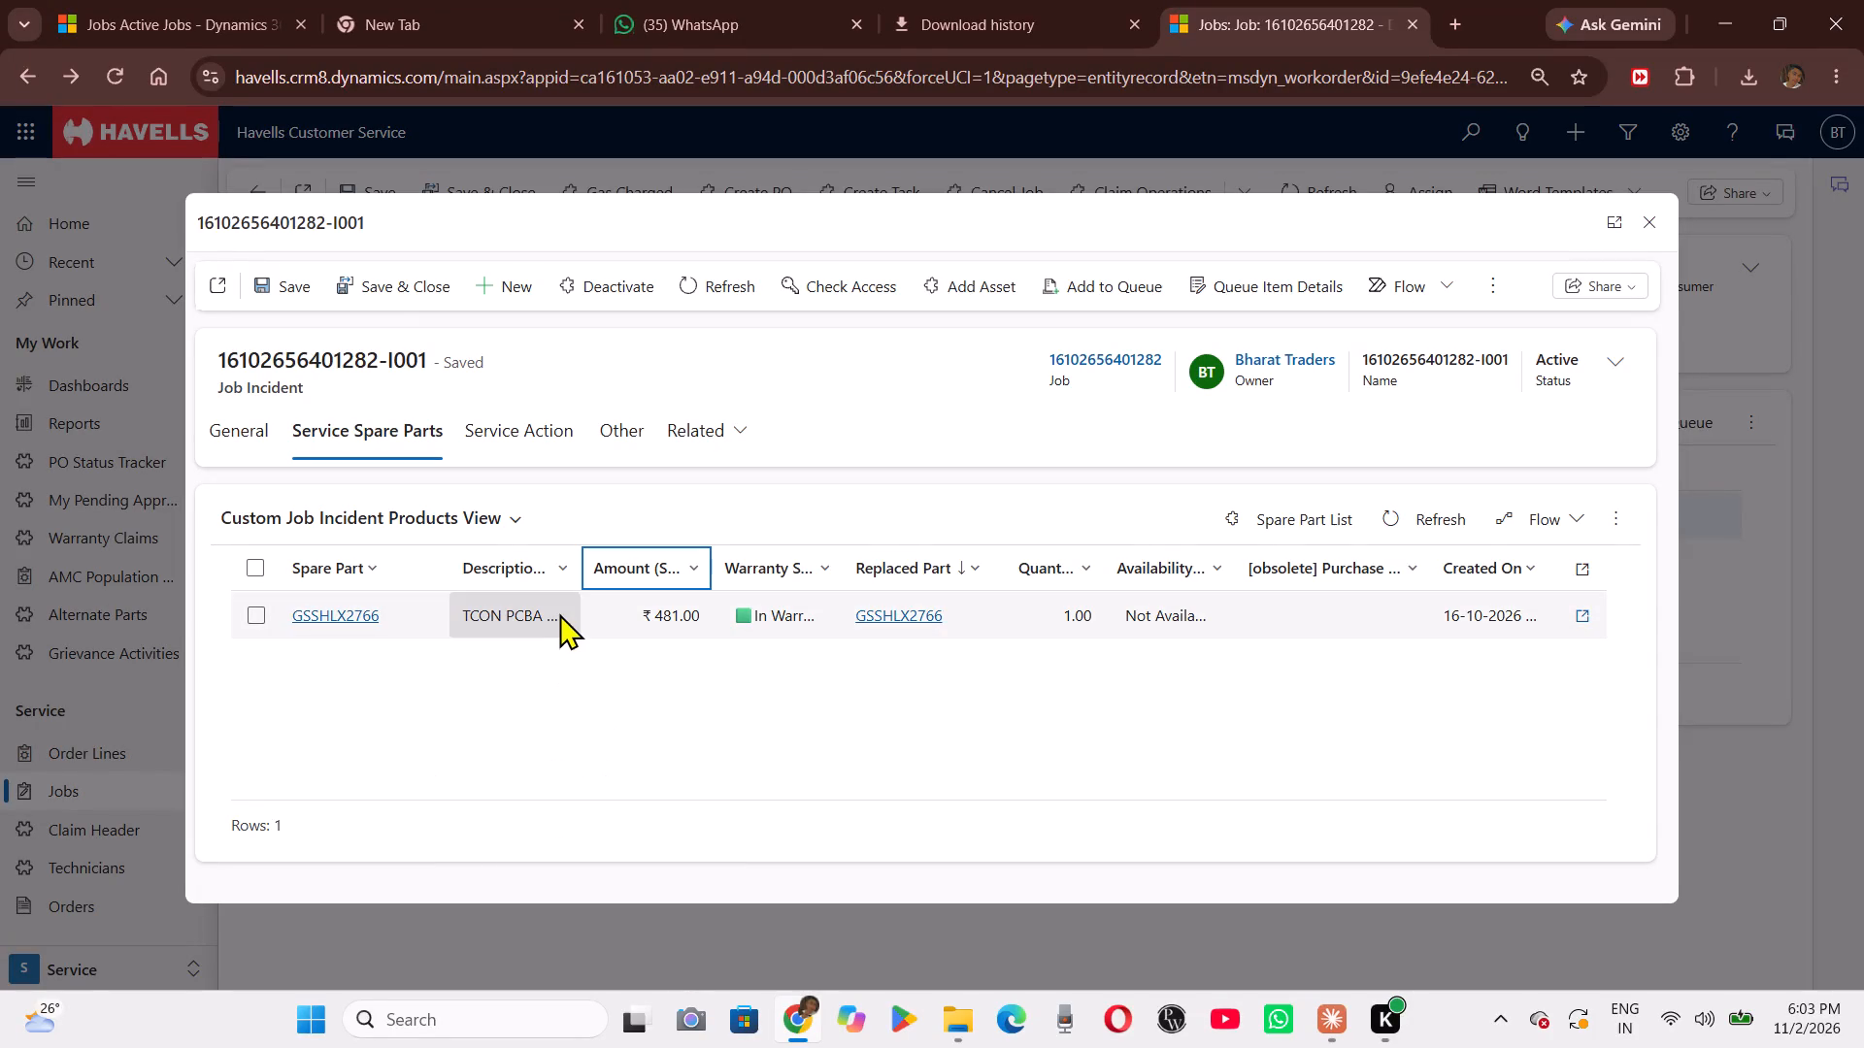
{"action": "triple_click", "coordinate": [583, 615]}
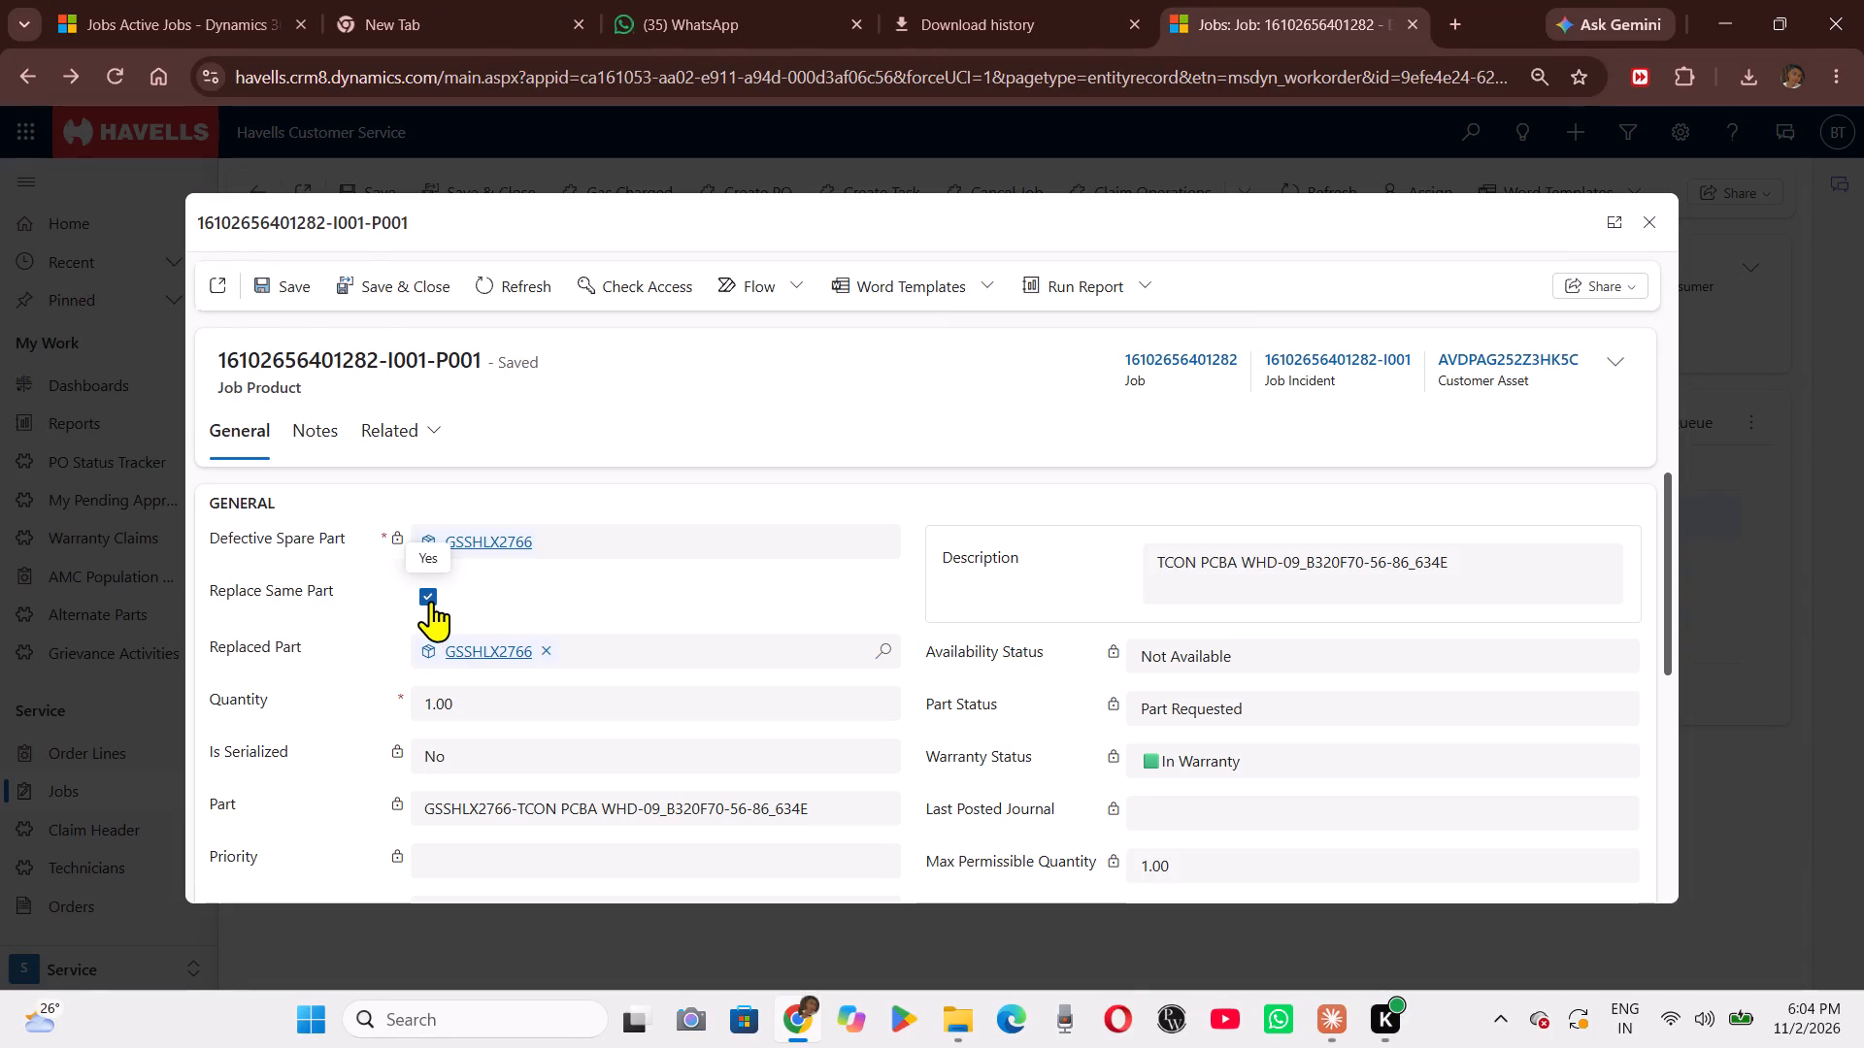
{"action": "left_click", "coordinate": [431, 597]}
{"action": "left_click", "coordinate": [553, 650]}
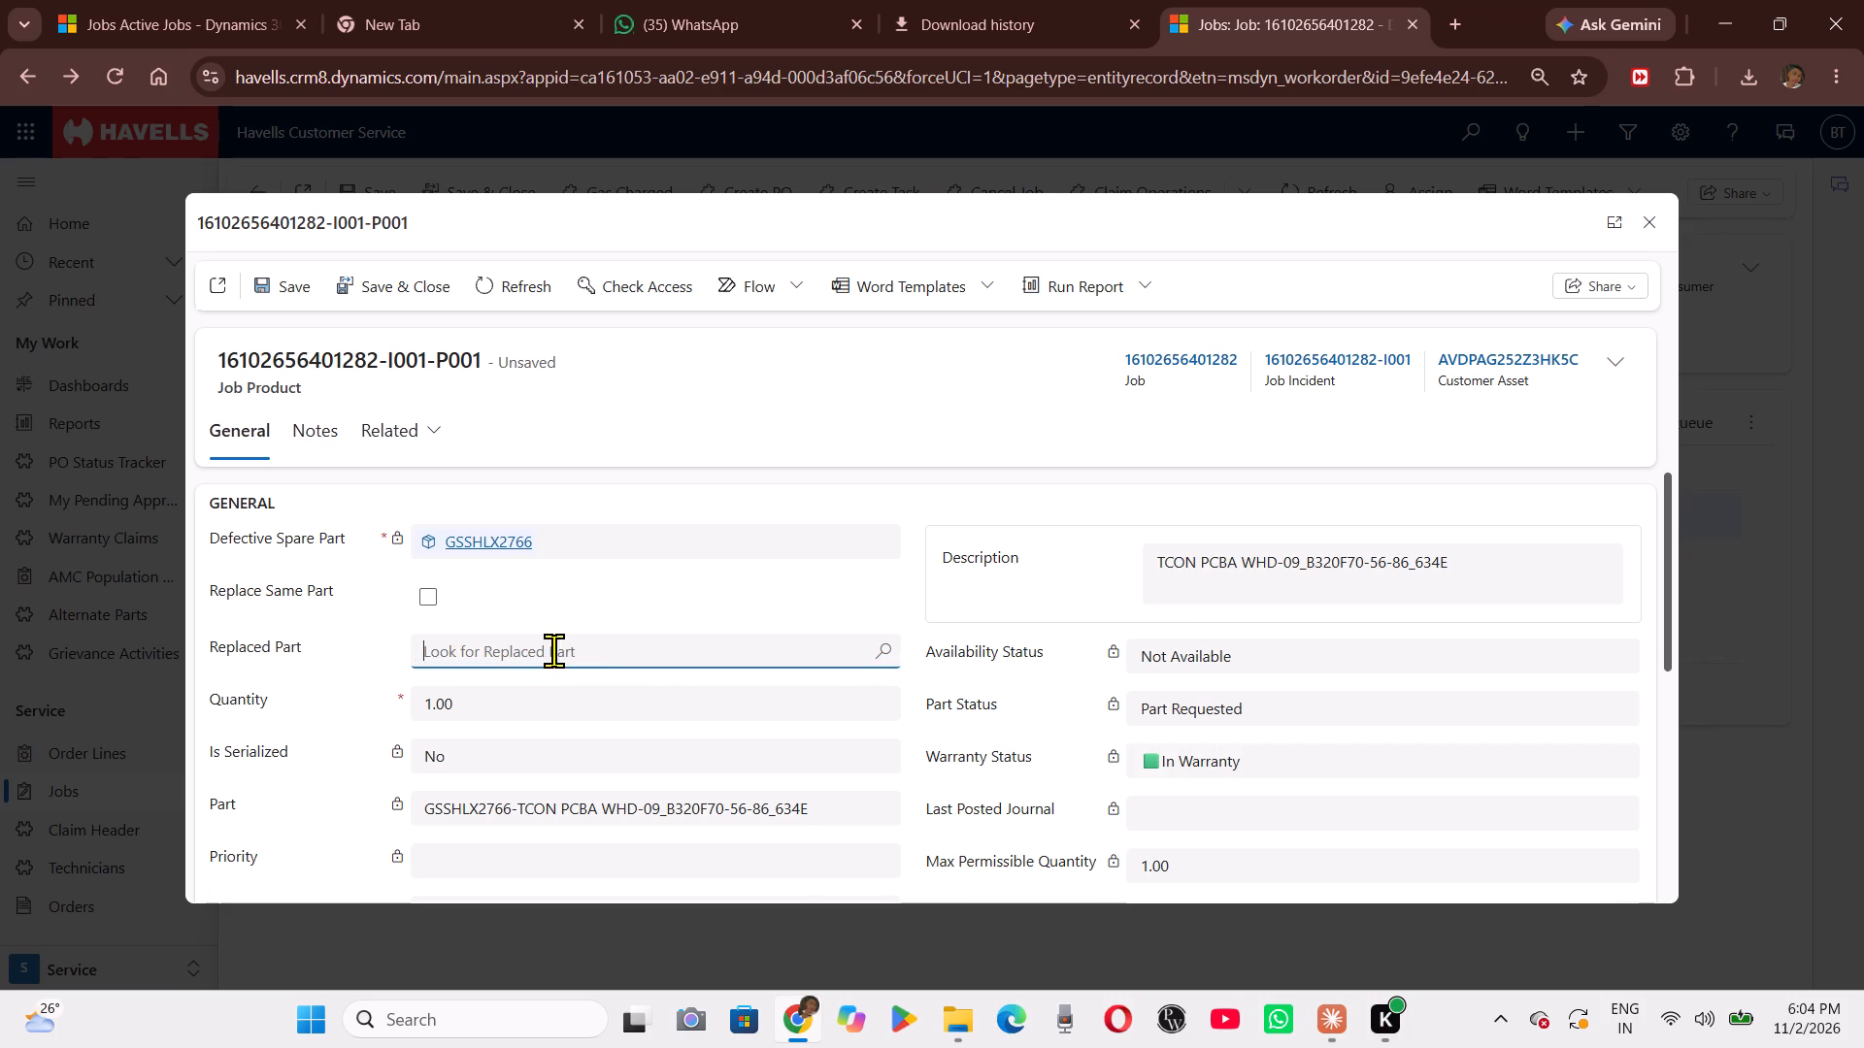
{"action": "left_click", "coordinate": [281, 276]}
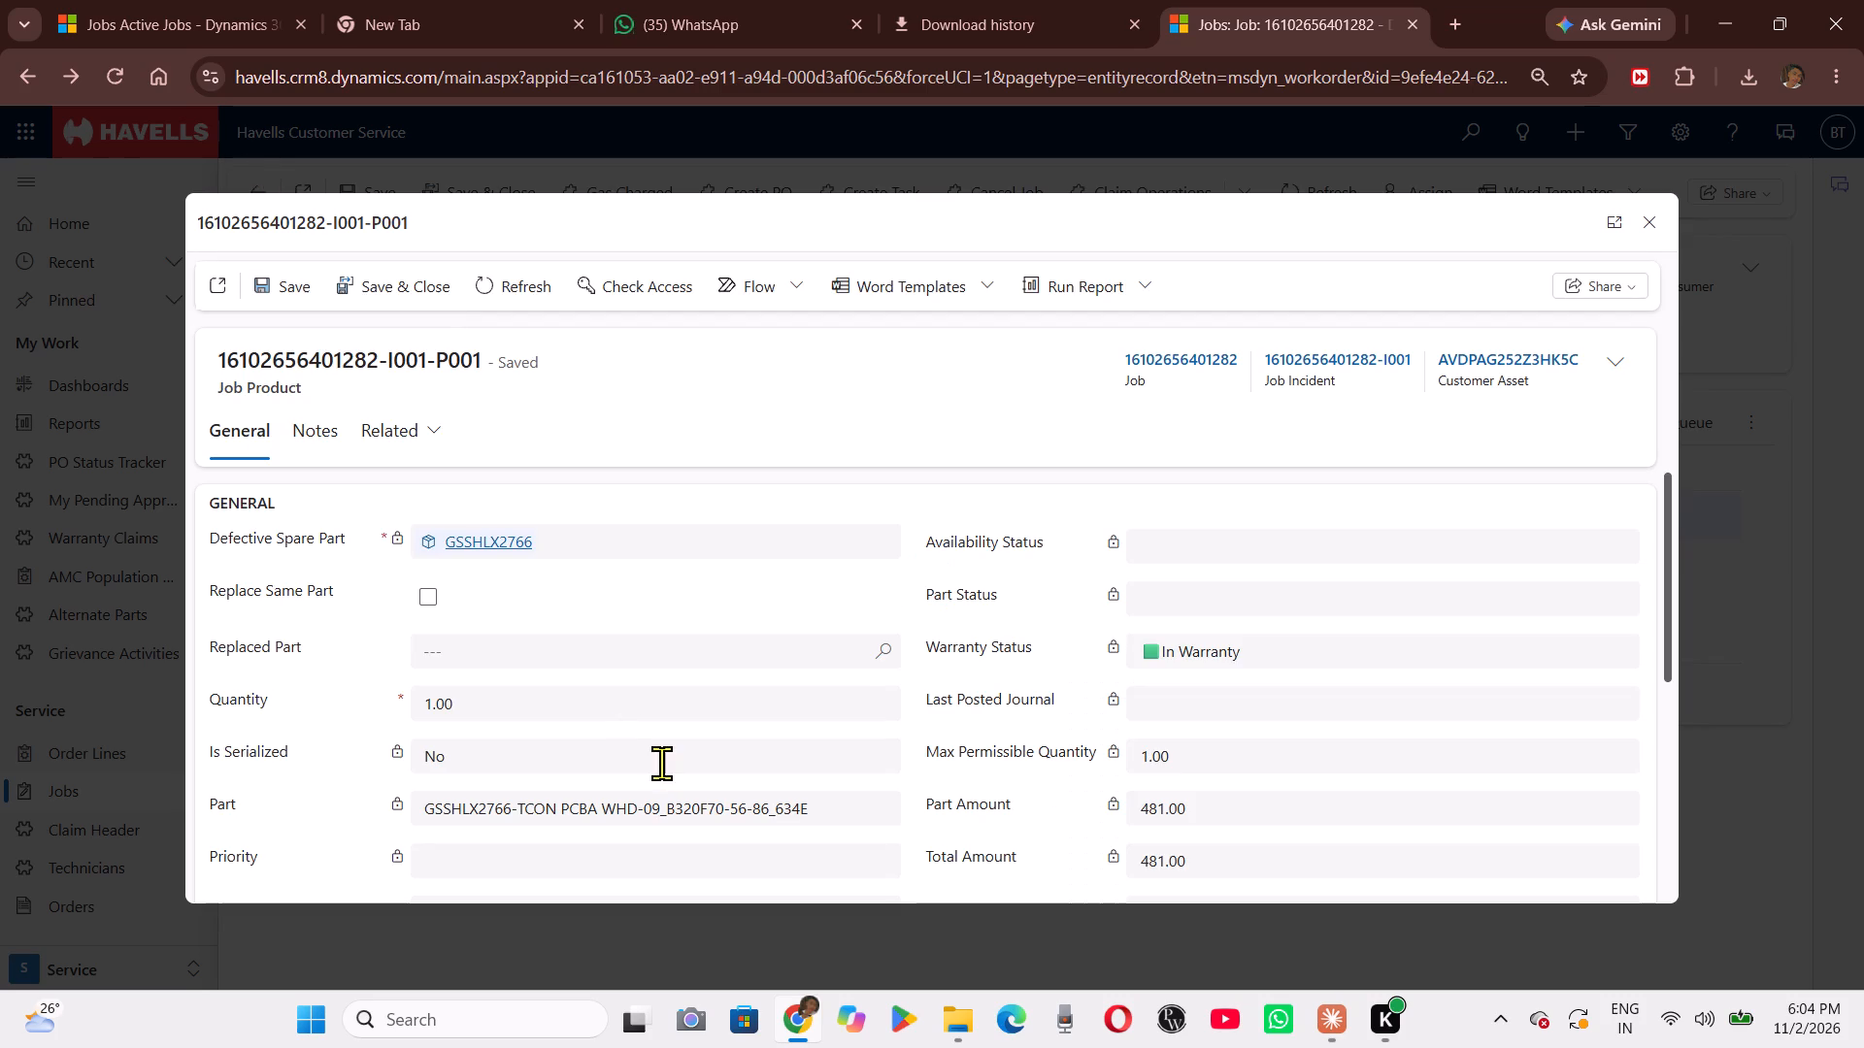
{"action": "left_click", "coordinate": [428, 604]}
{"action": "left_click", "coordinate": [269, 293]}
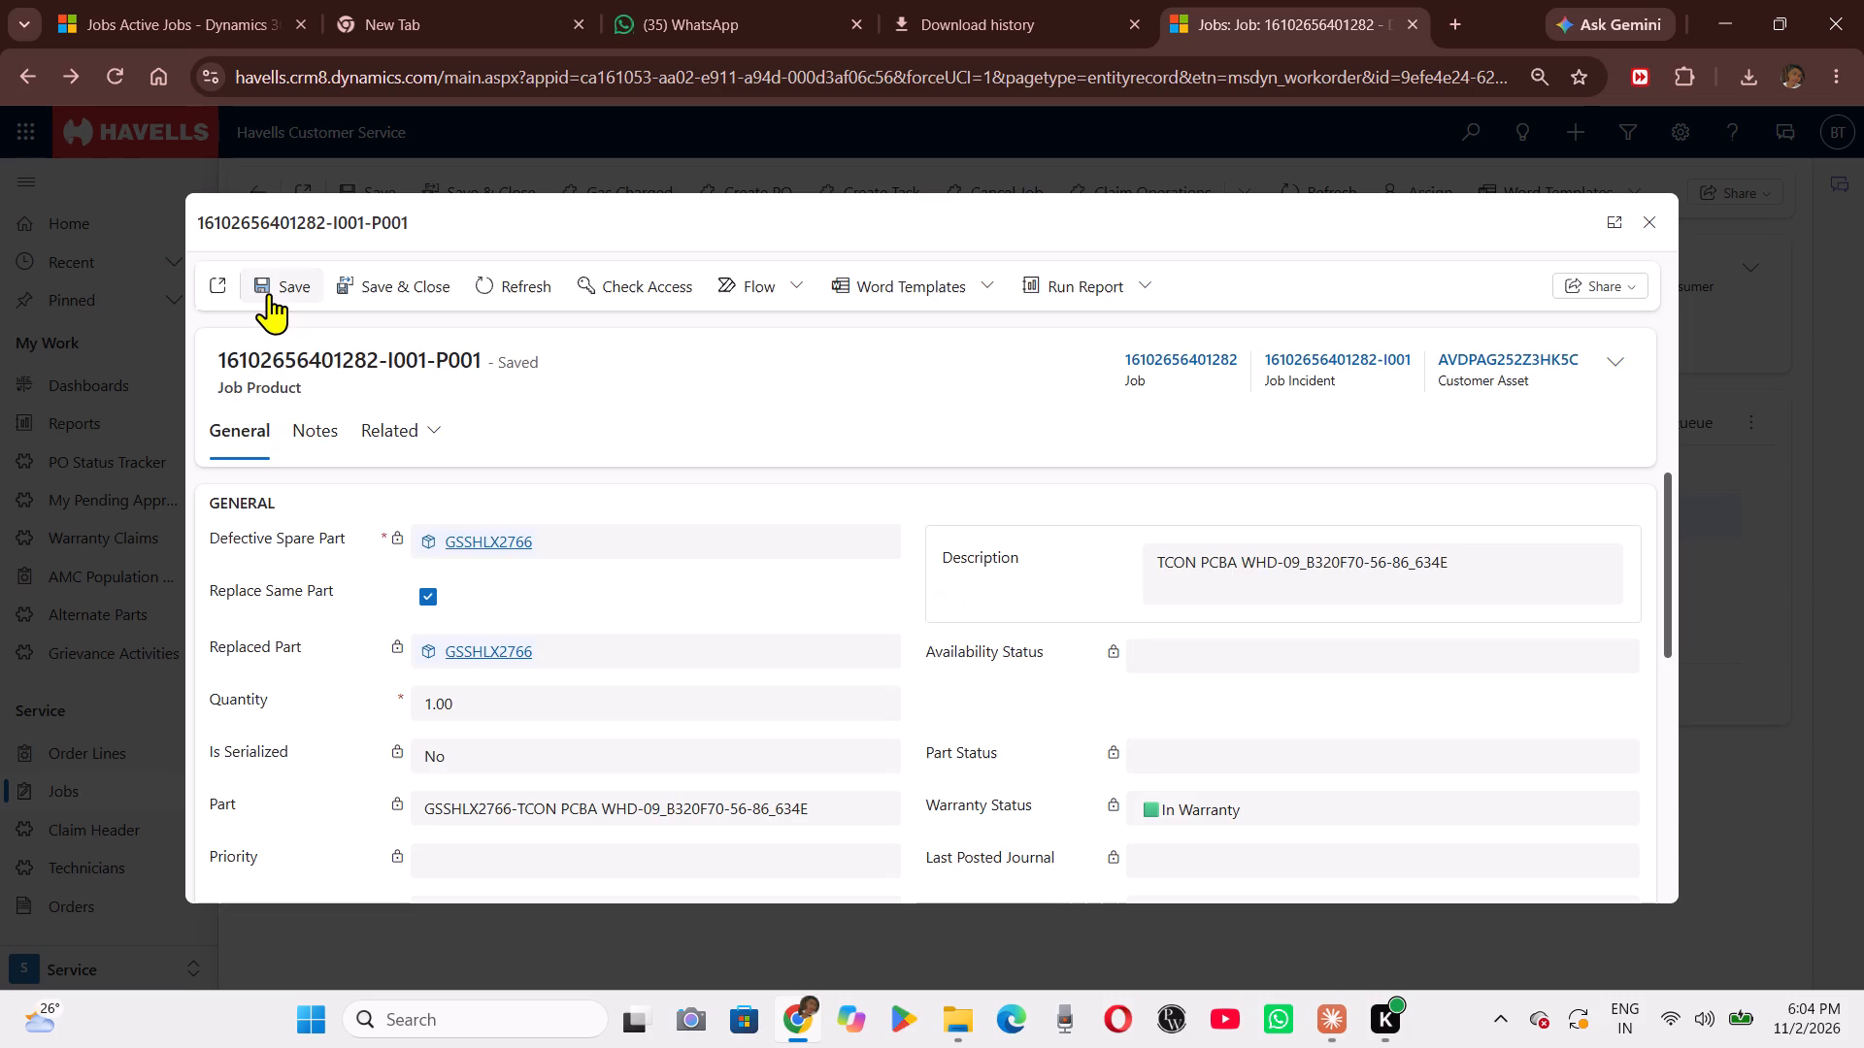
Set Mark Used to Yes on the GSSHLX2766 spare part, save it and return to the incident.
{"action": "left_click", "coordinate": [1275, 713]}
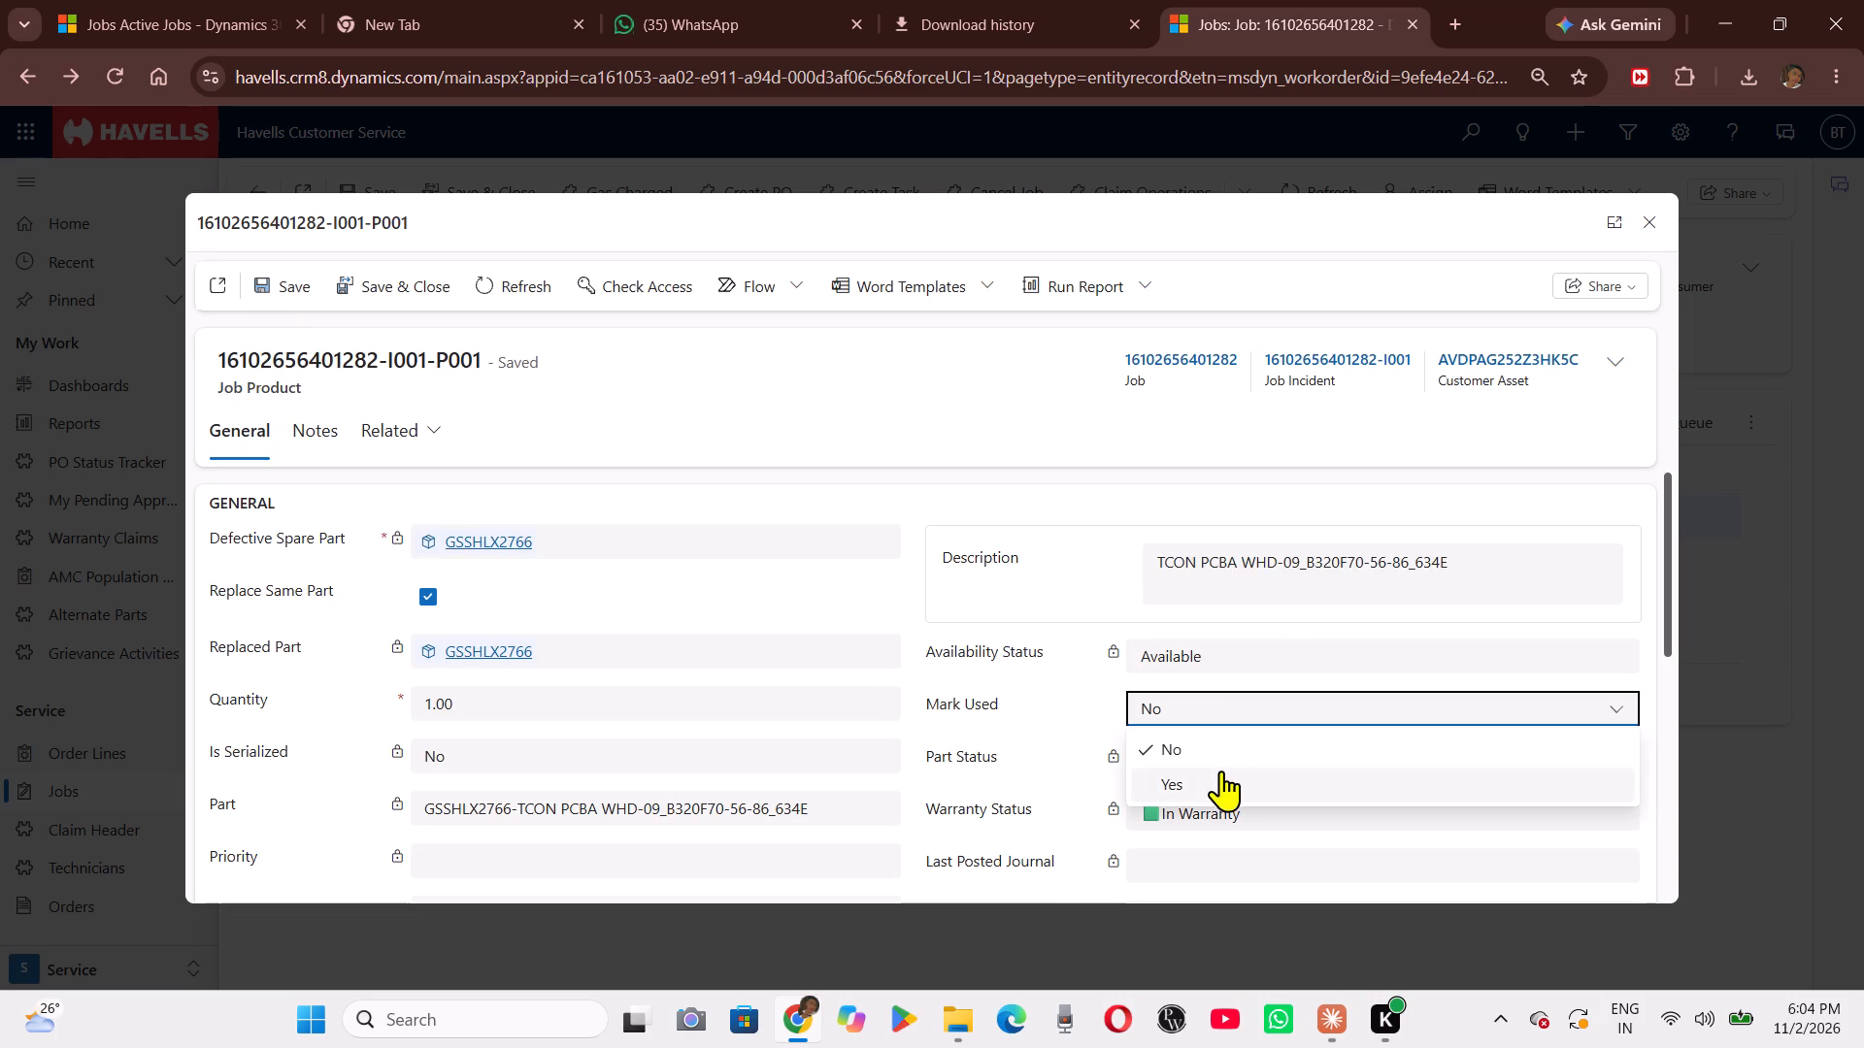
{"action": "left_click", "coordinate": [1221, 777]}
{"action": "left_click", "coordinate": [298, 299]}
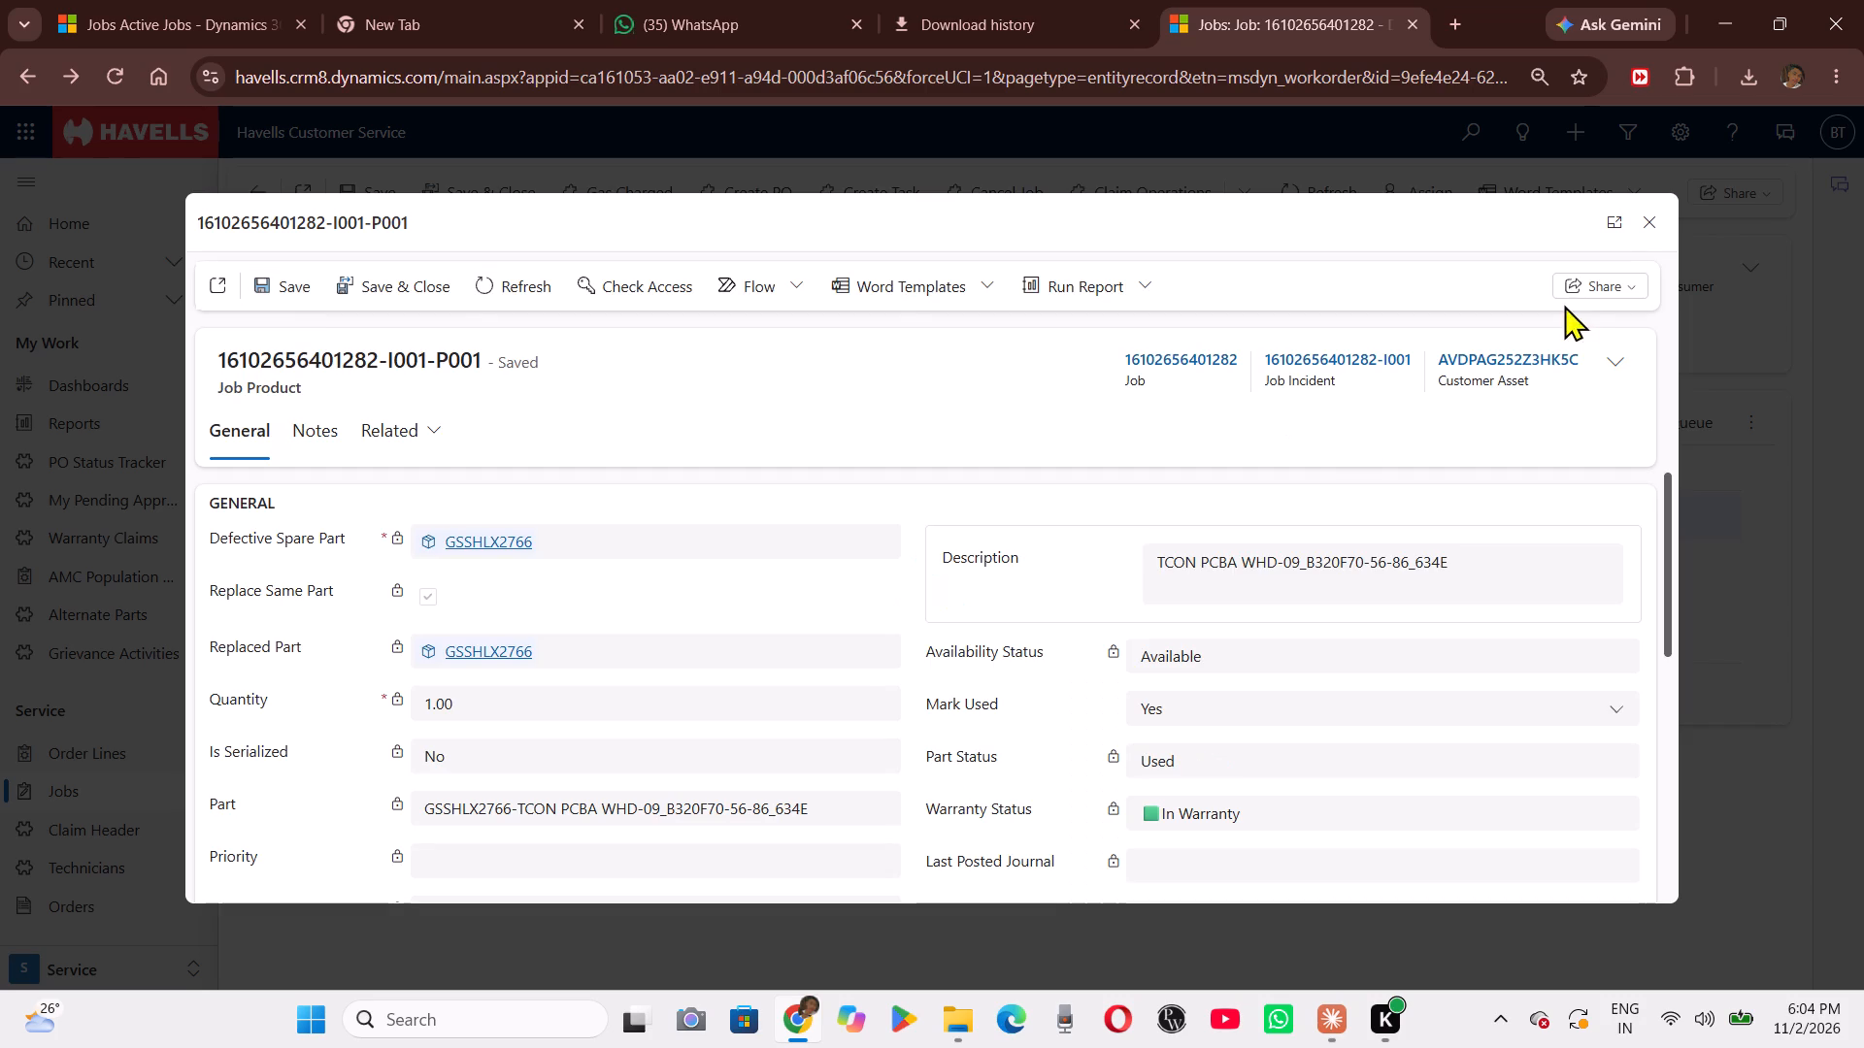
{"action": "left_click", "coordinate": [1646, 227]}
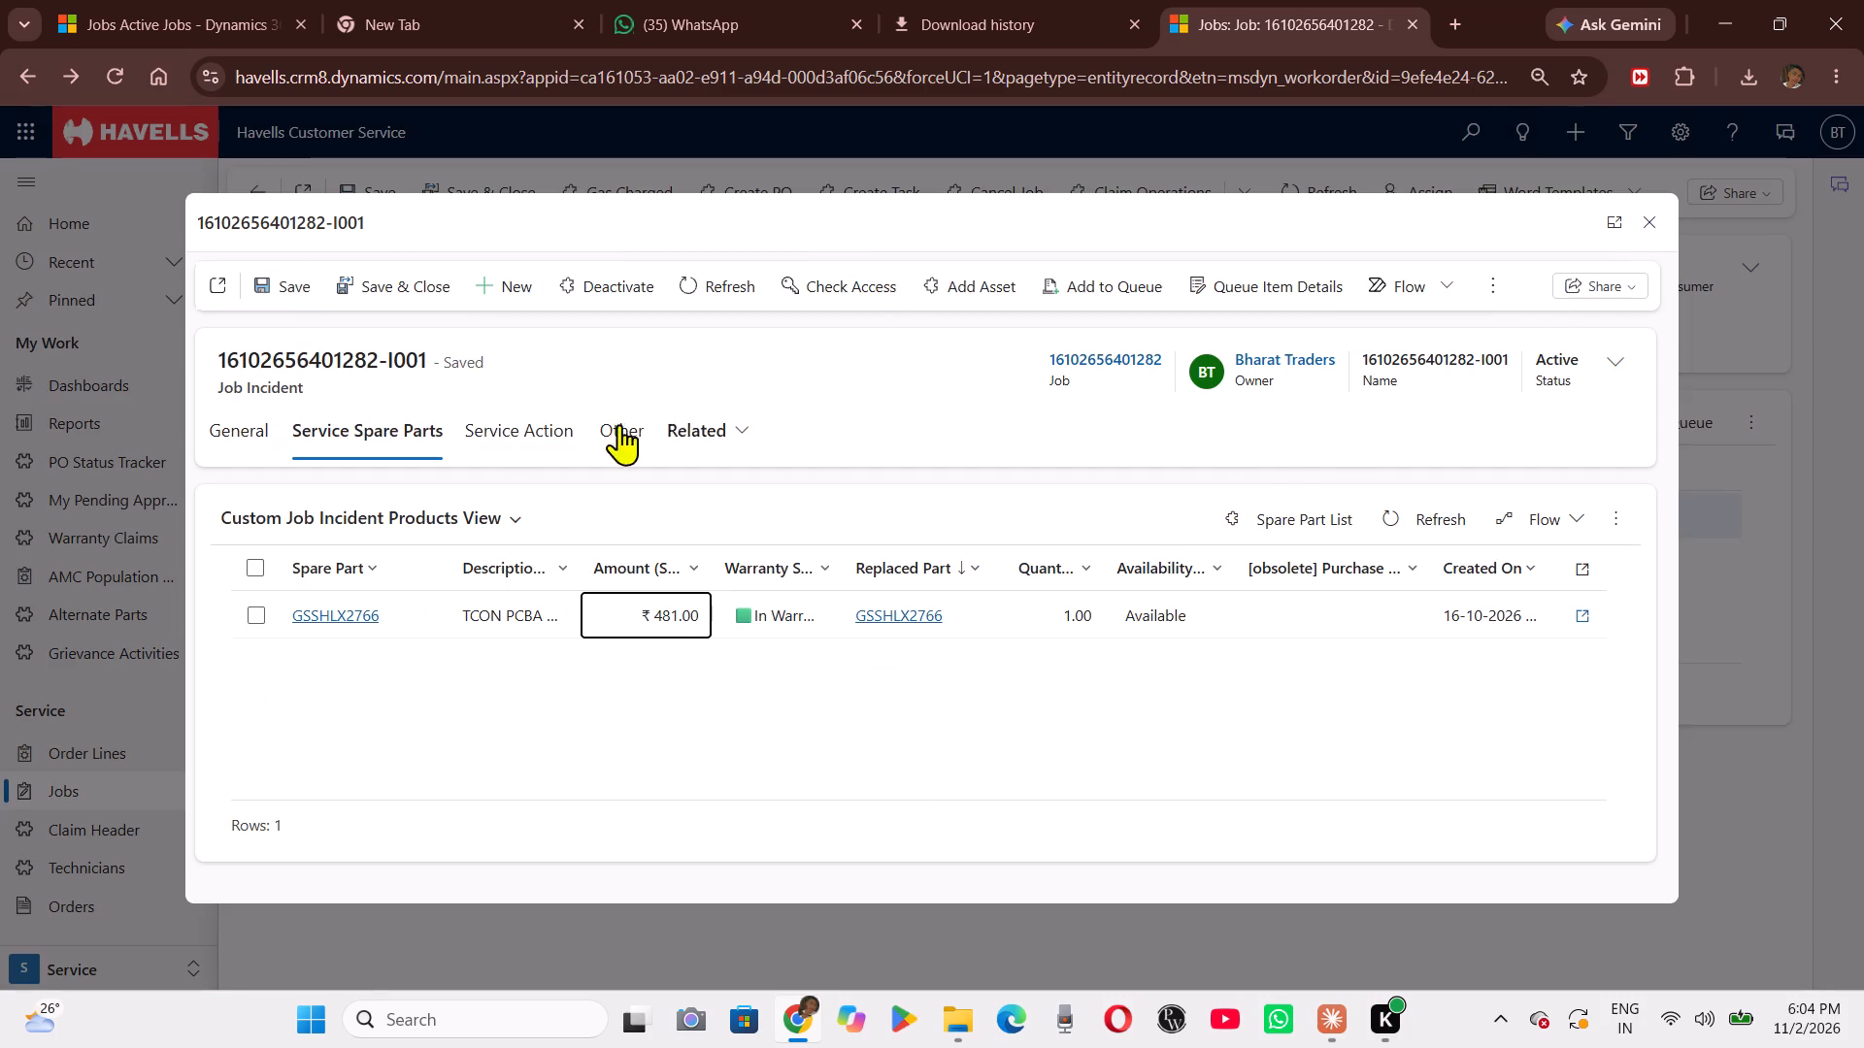
In the incident's service actions, set Mark Used to Used on RepairedLL700, save it and return to the job.
{"action": "left_click", "coordinate": [519, 430]}
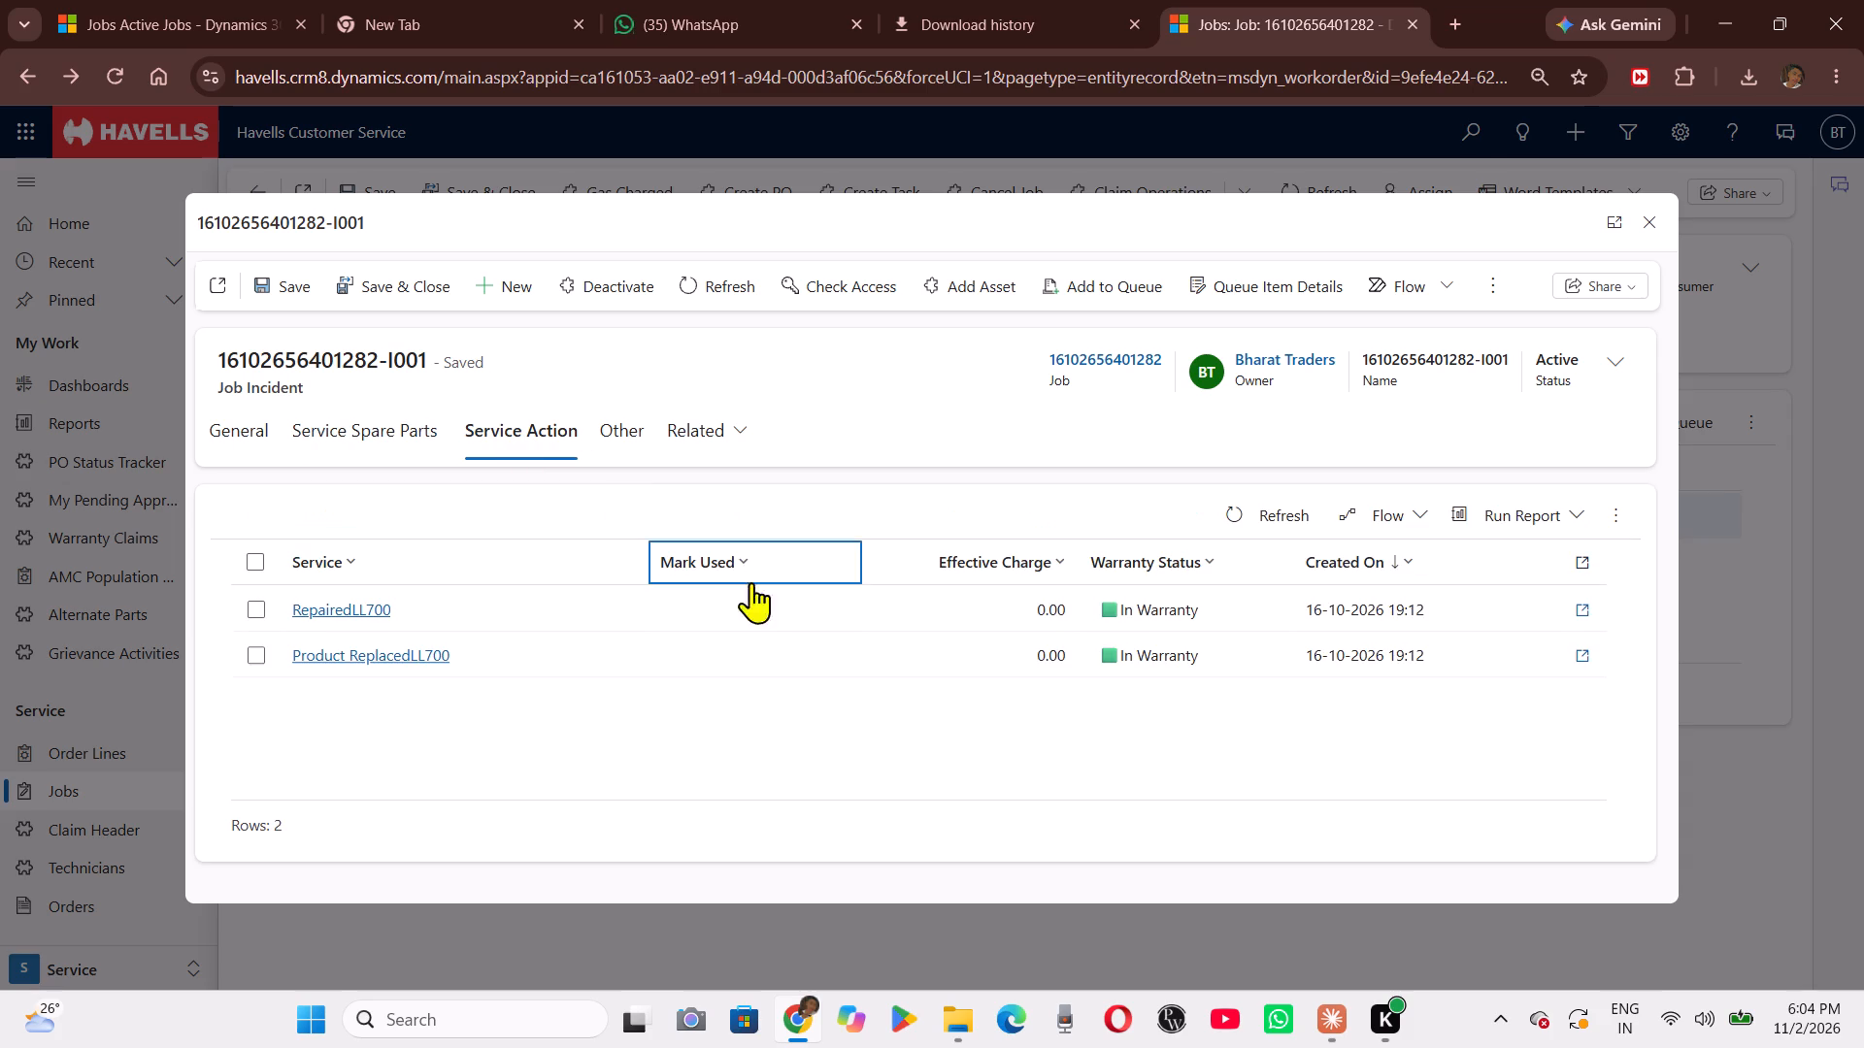
{"action": "triple_click", "coordinate": [763, 602]}
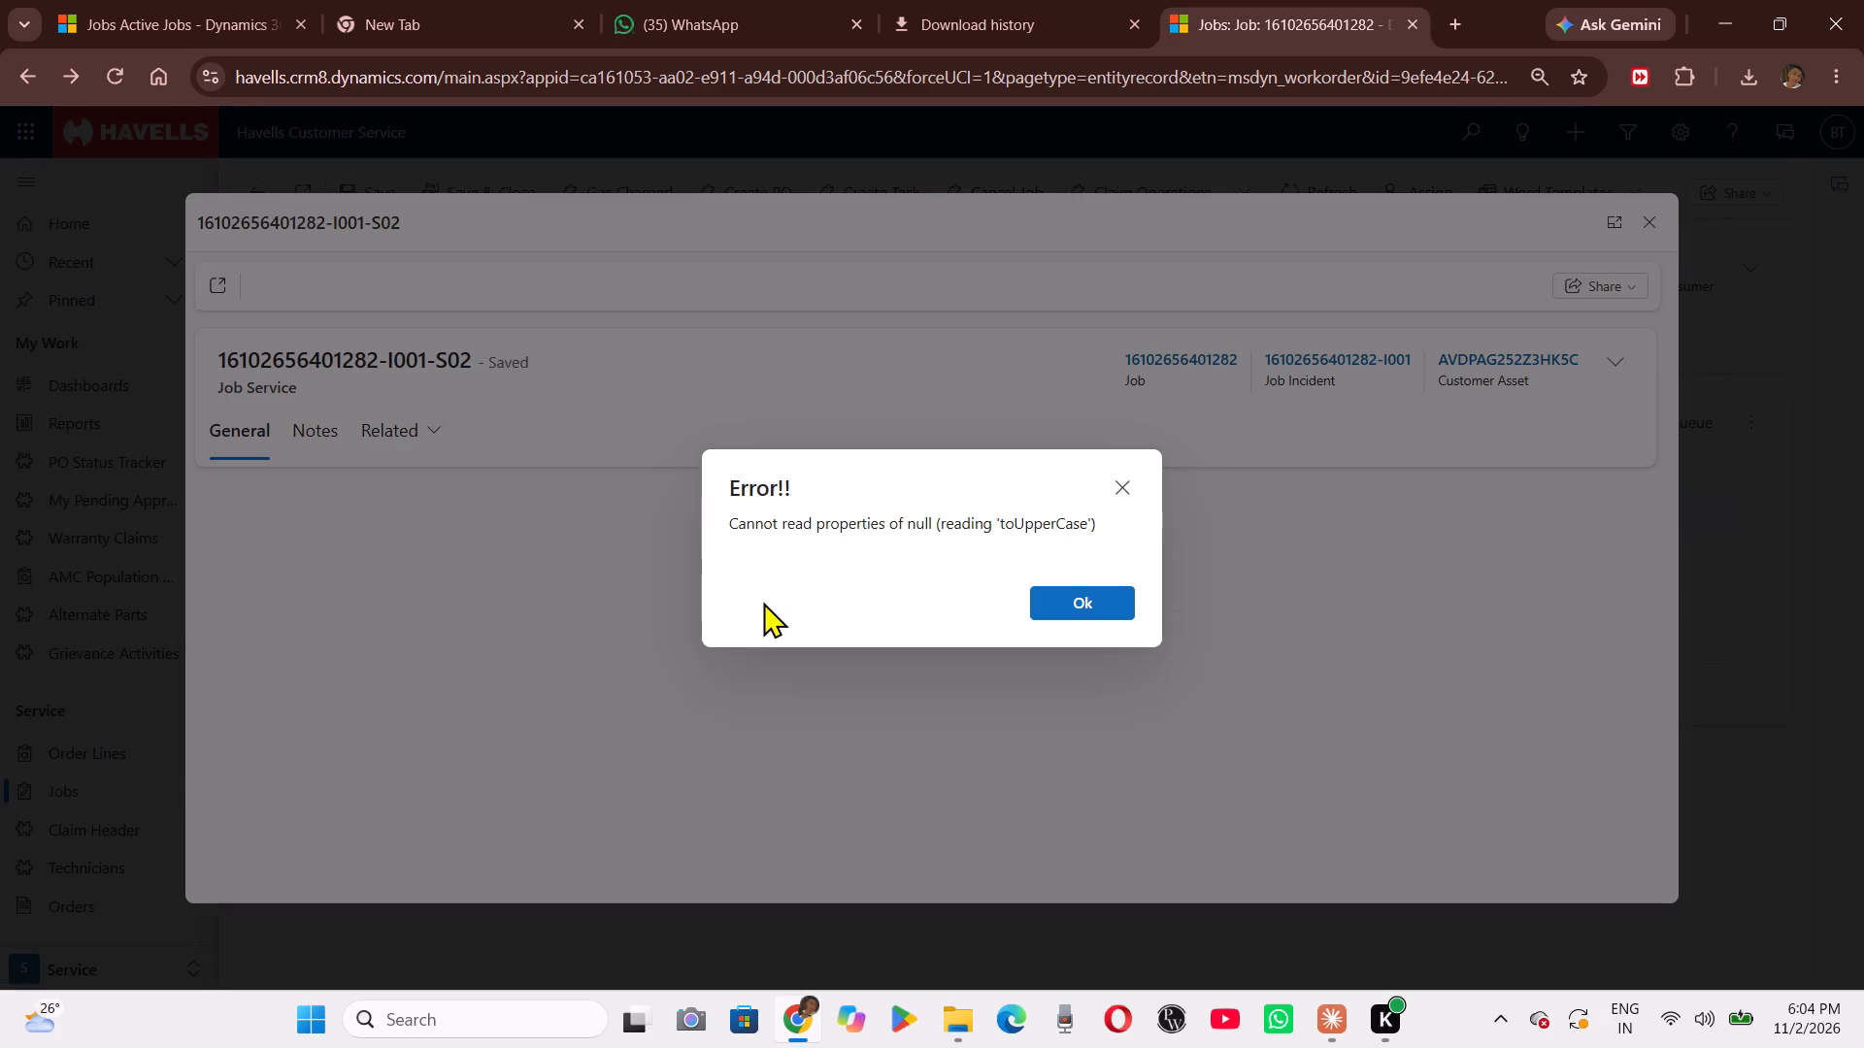
{"action": "left_click", "coordinate": [1050, 608]}
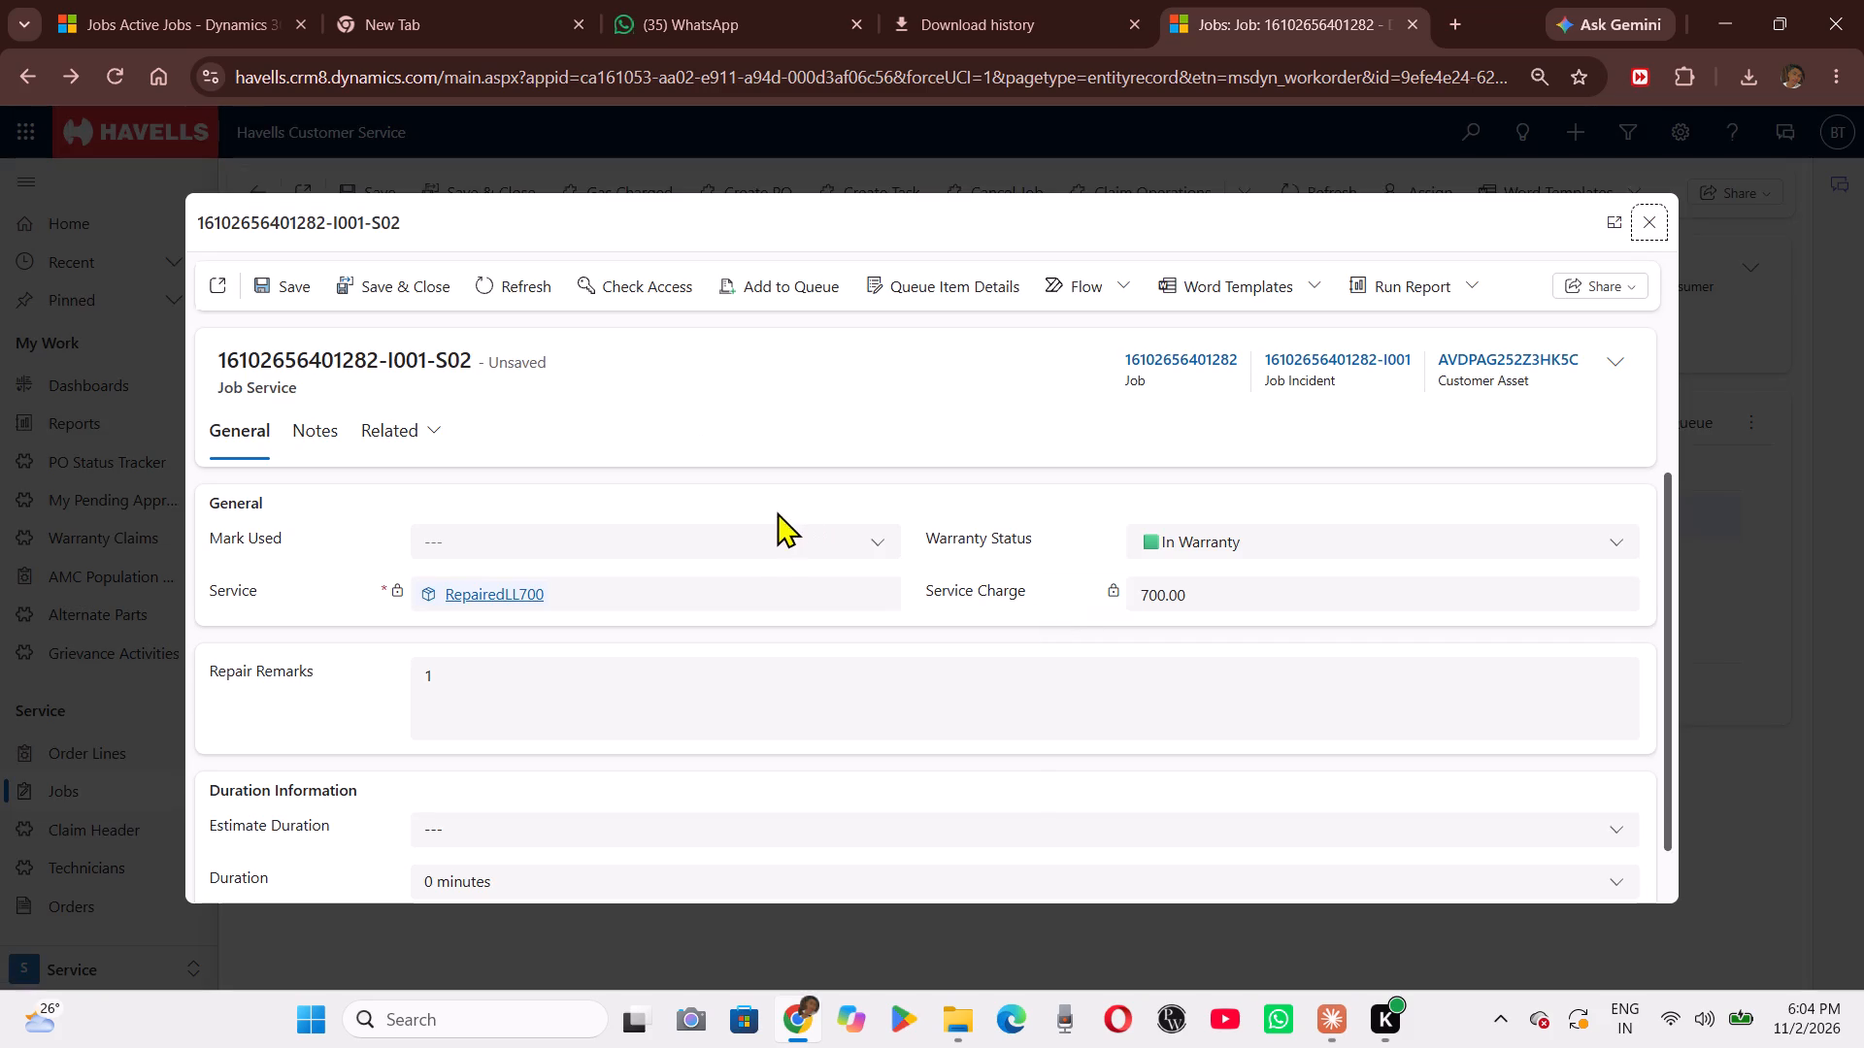
{"action": "left_click", "coordinate": [775, 538]}
{"action": "left_click", "coordinate": [537, 642]}
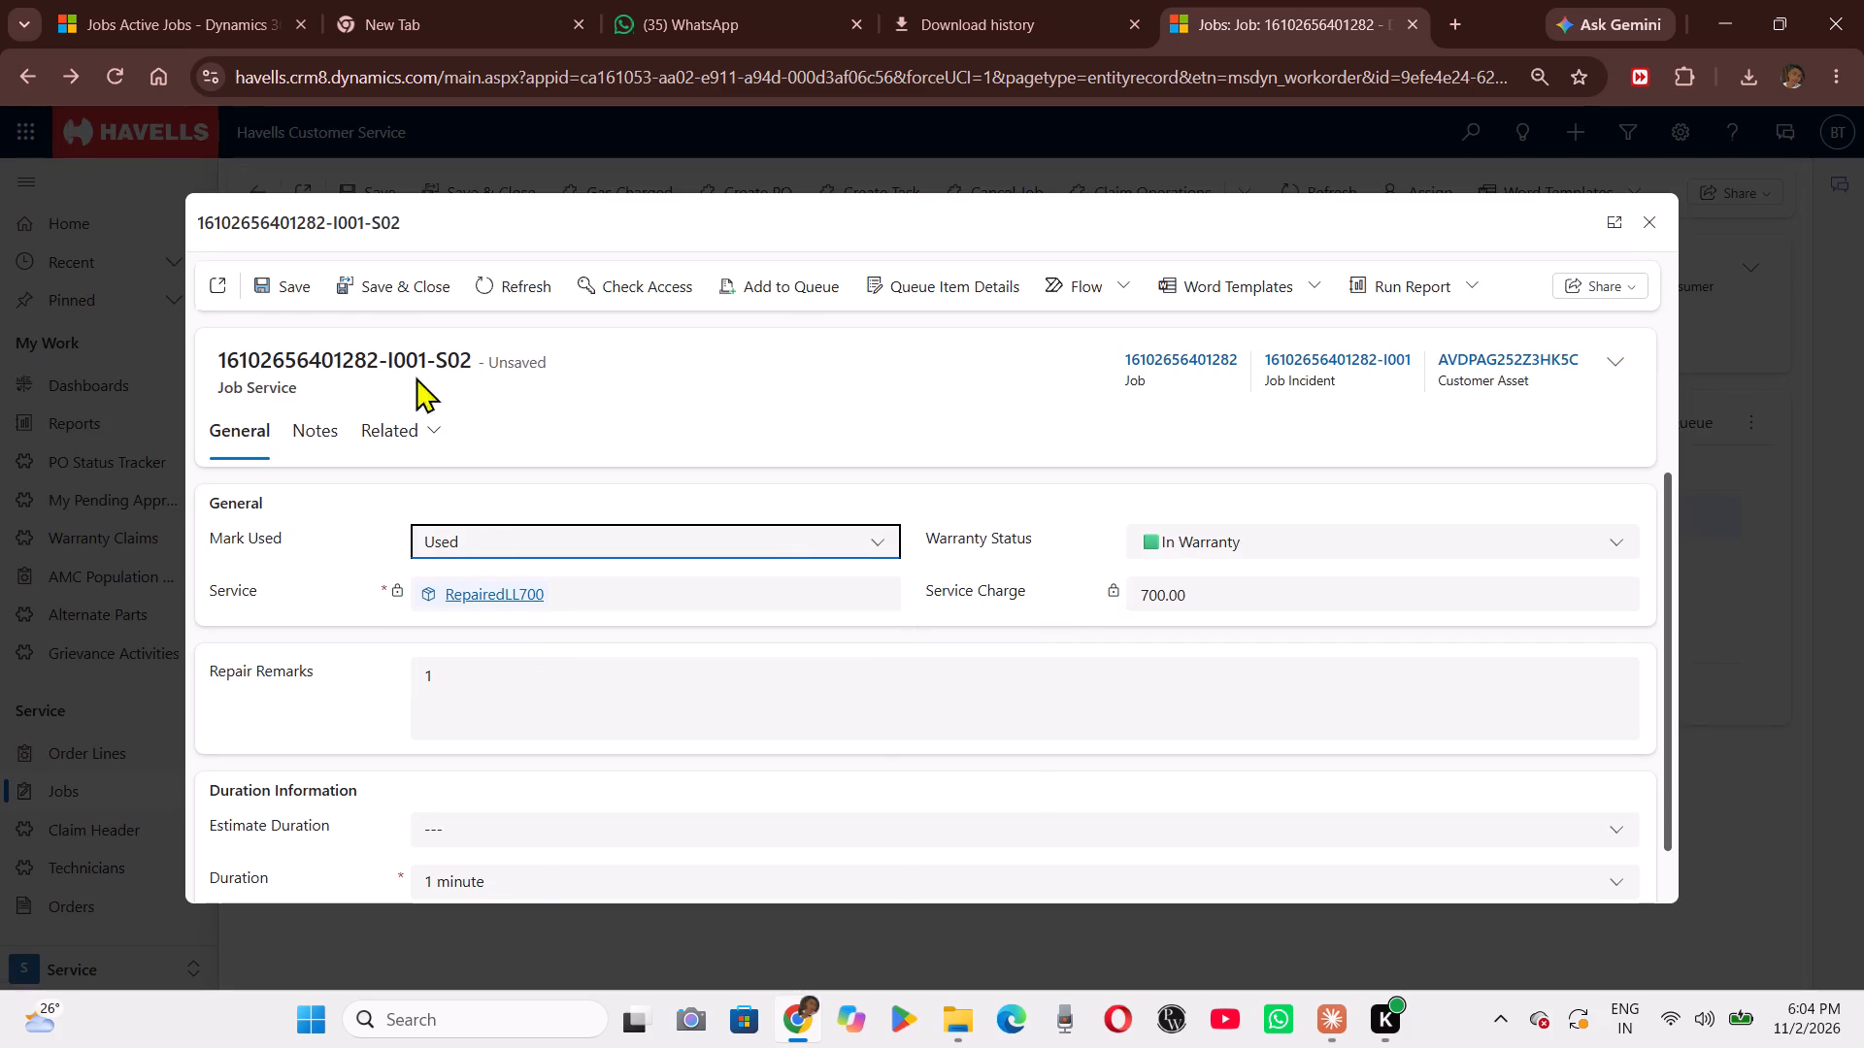
{"action": "left_click", "coordinate": [290, 297]}
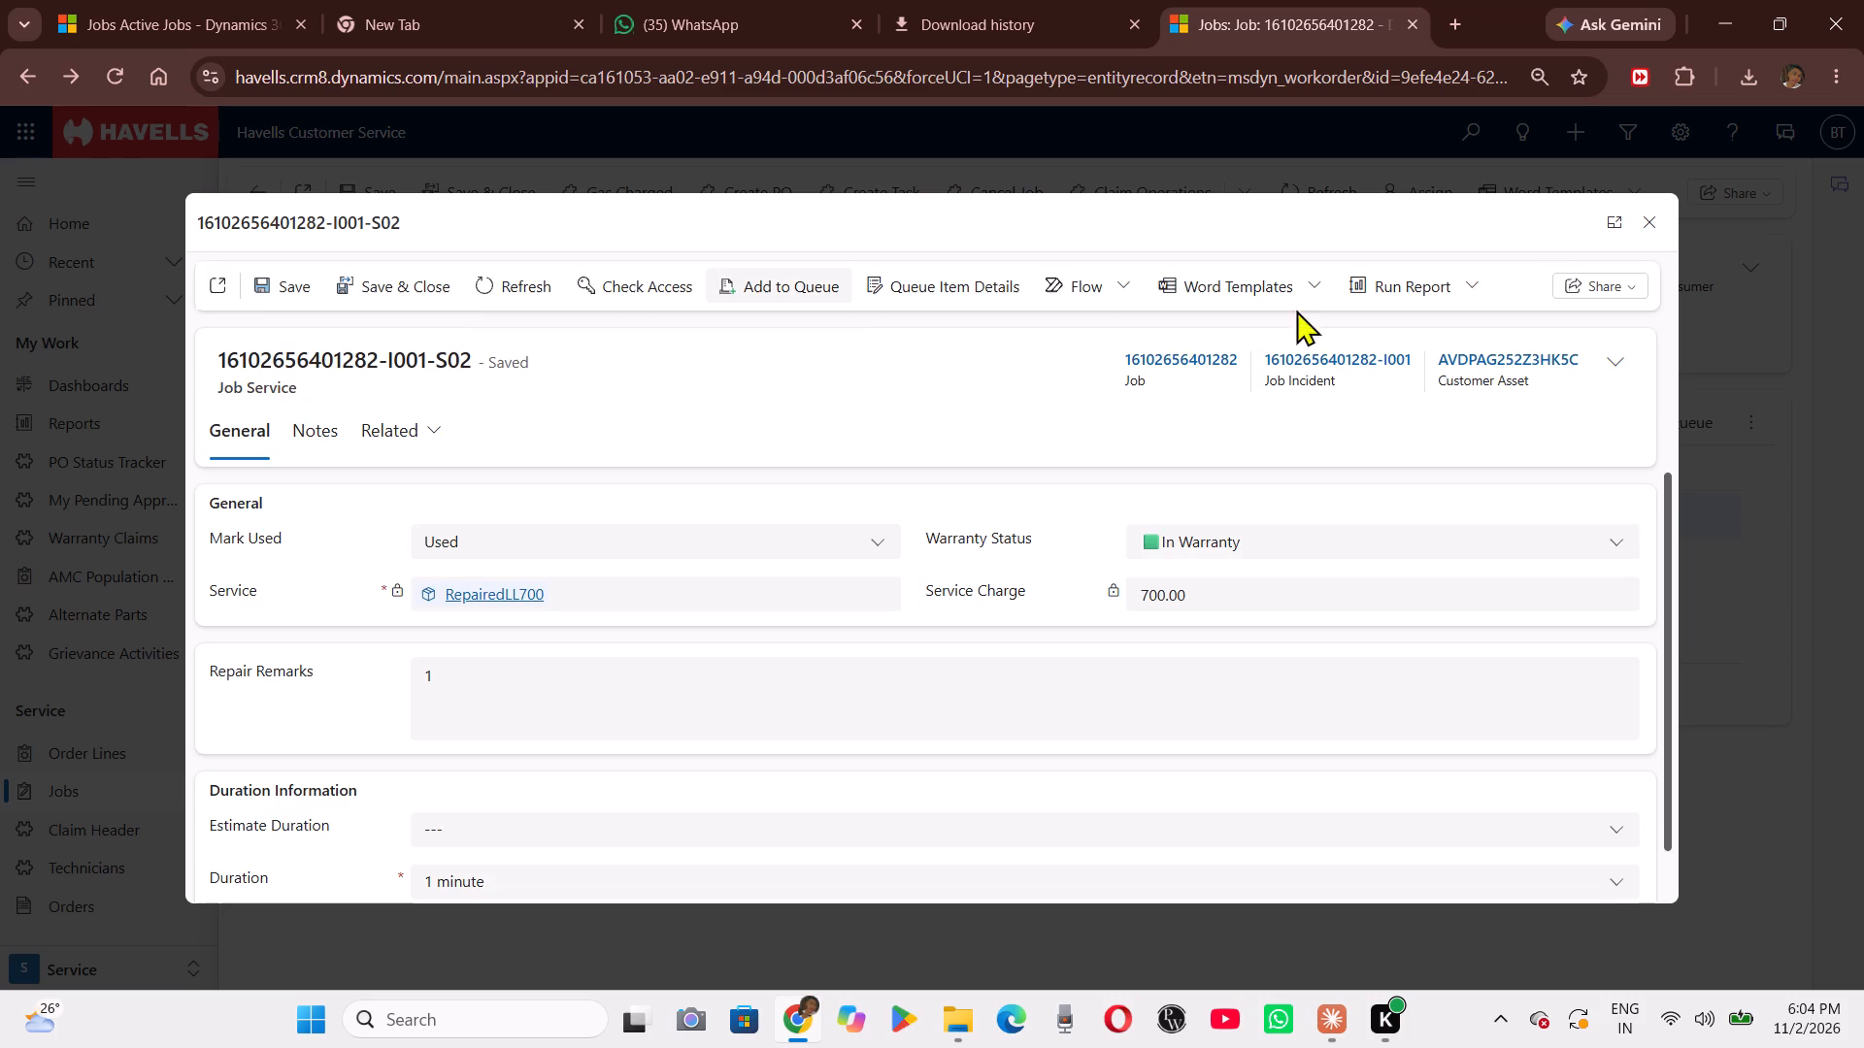
{"action": "left_click", "coordinate": [1650, 233]}
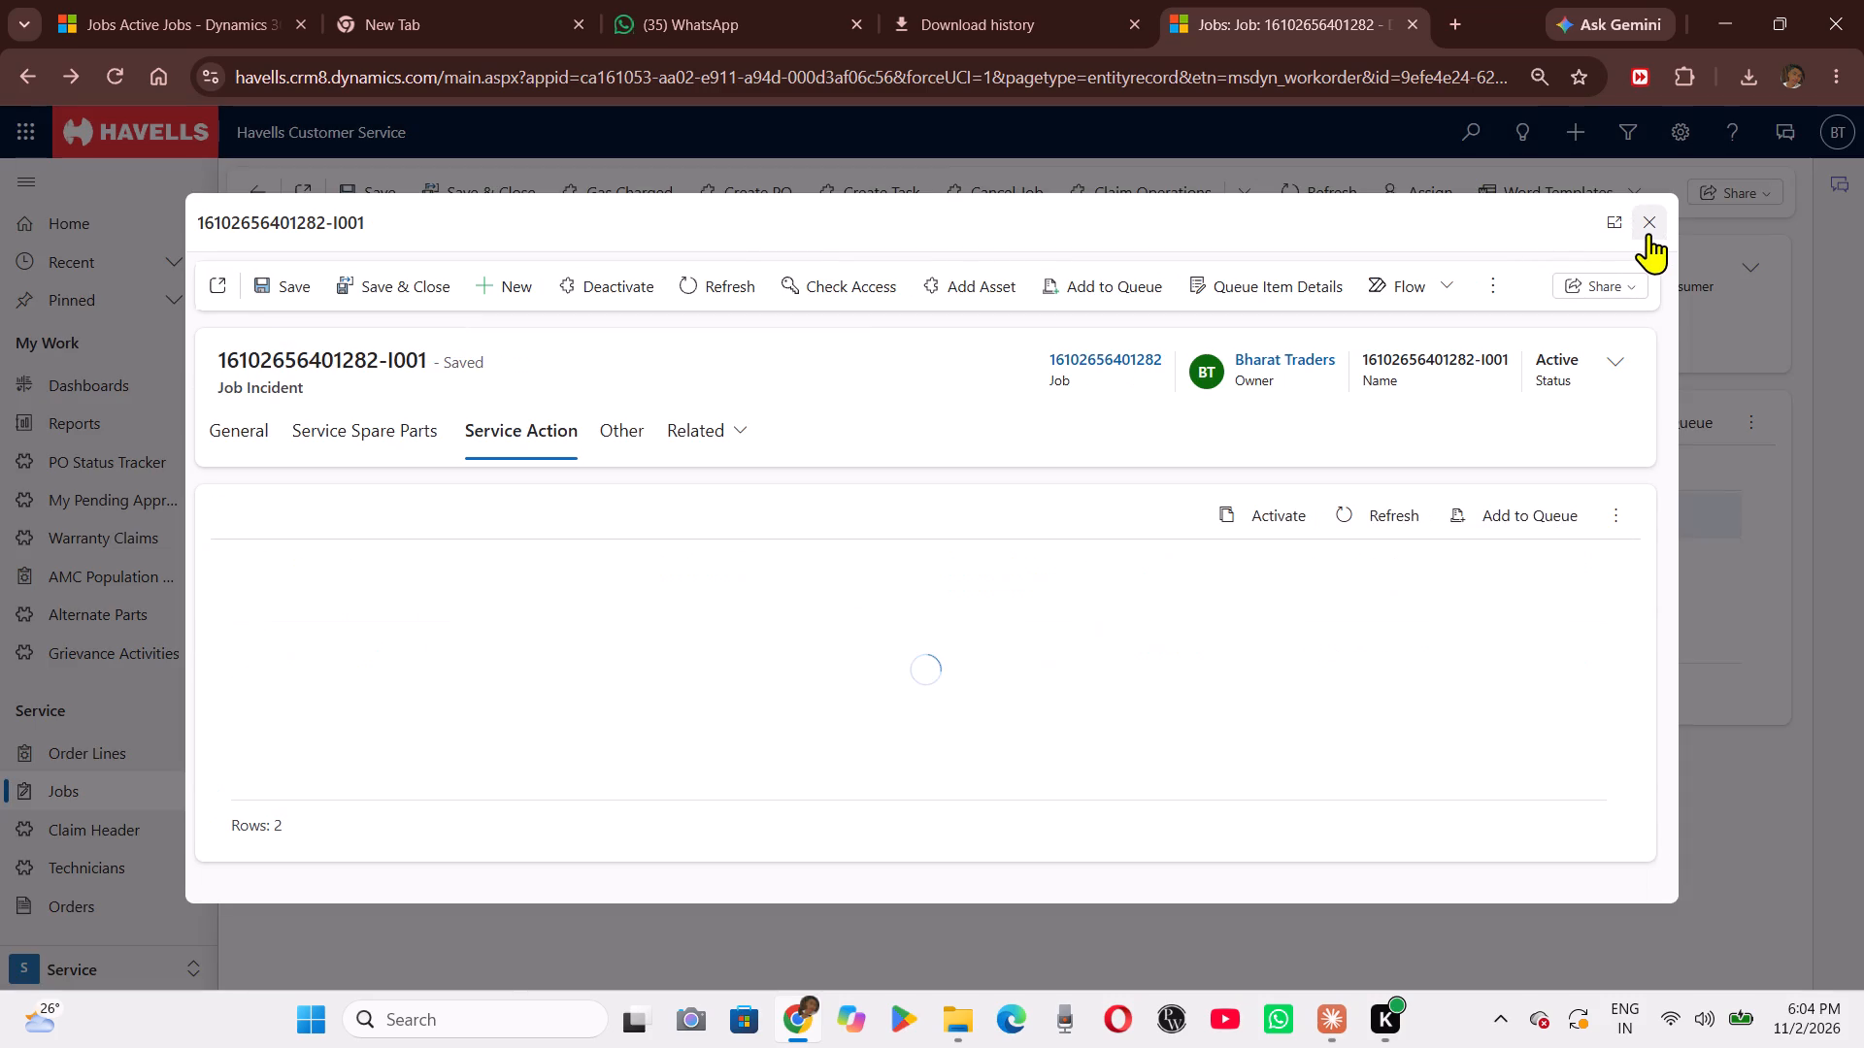
{"action": "left_click", "coordinate": [1648, 233]}
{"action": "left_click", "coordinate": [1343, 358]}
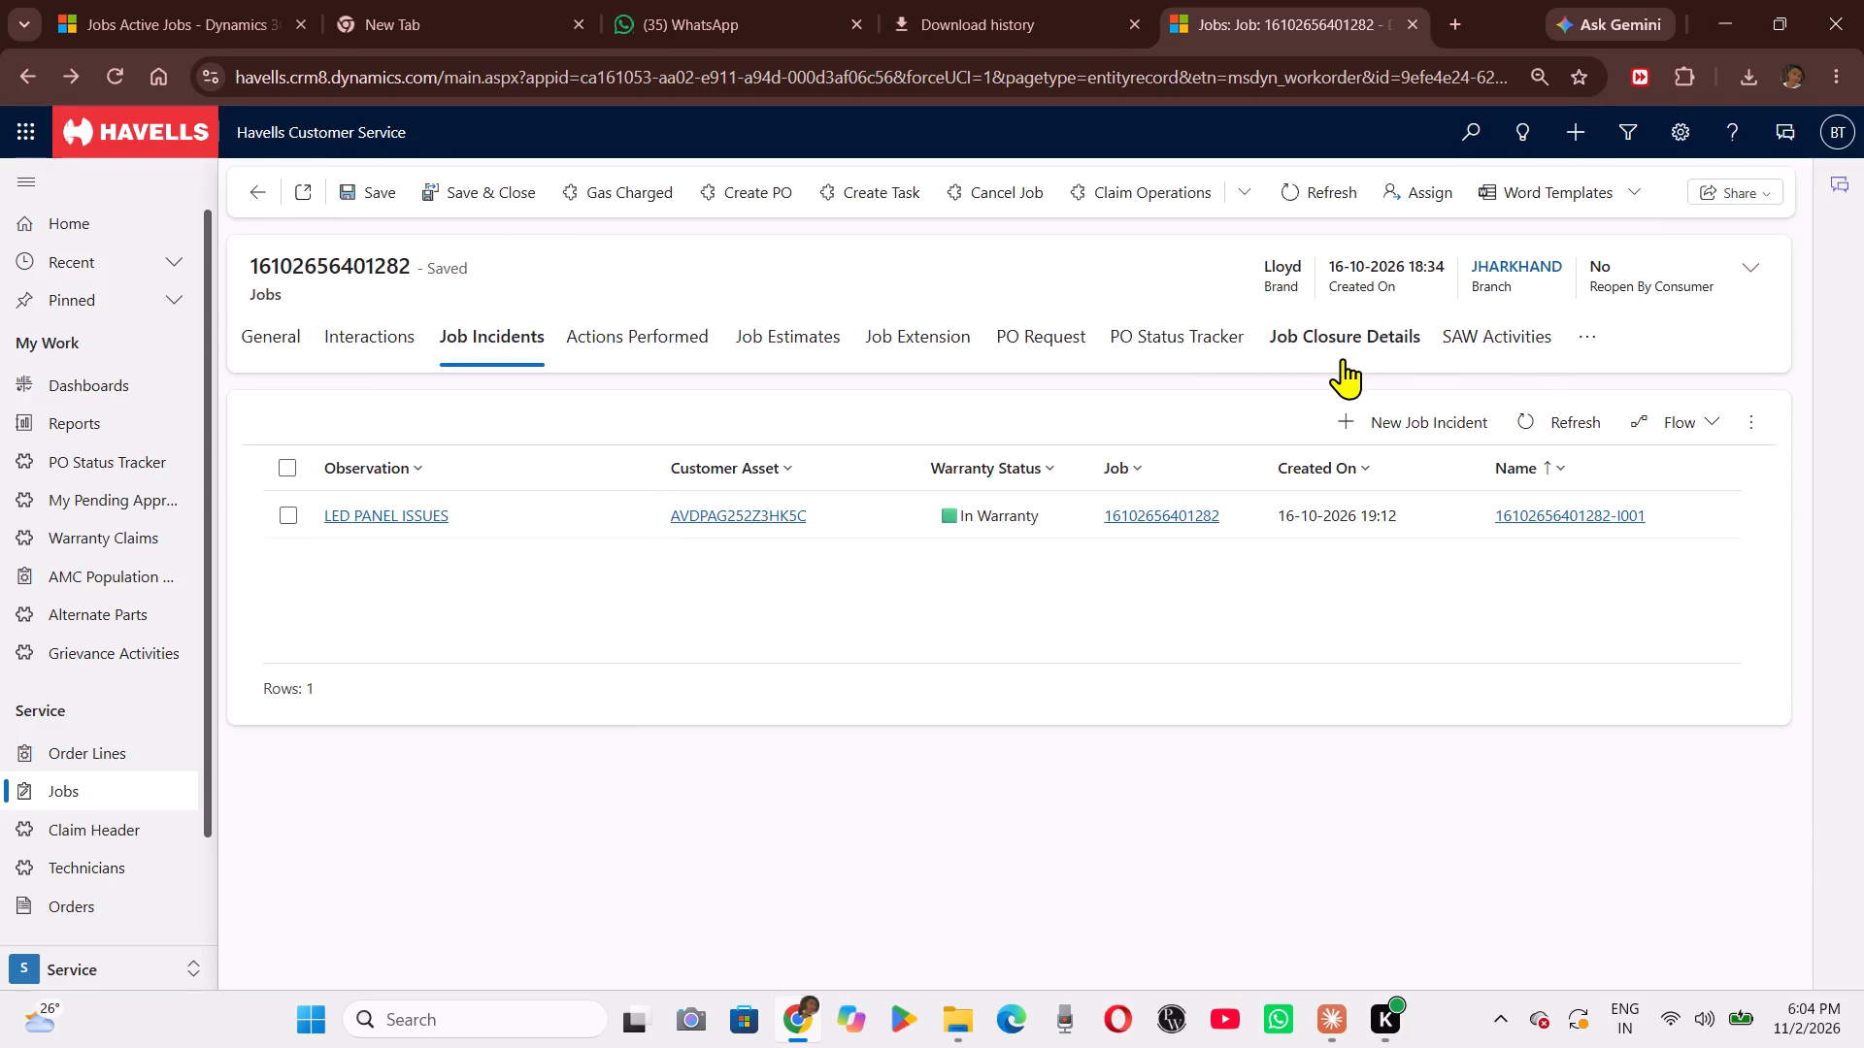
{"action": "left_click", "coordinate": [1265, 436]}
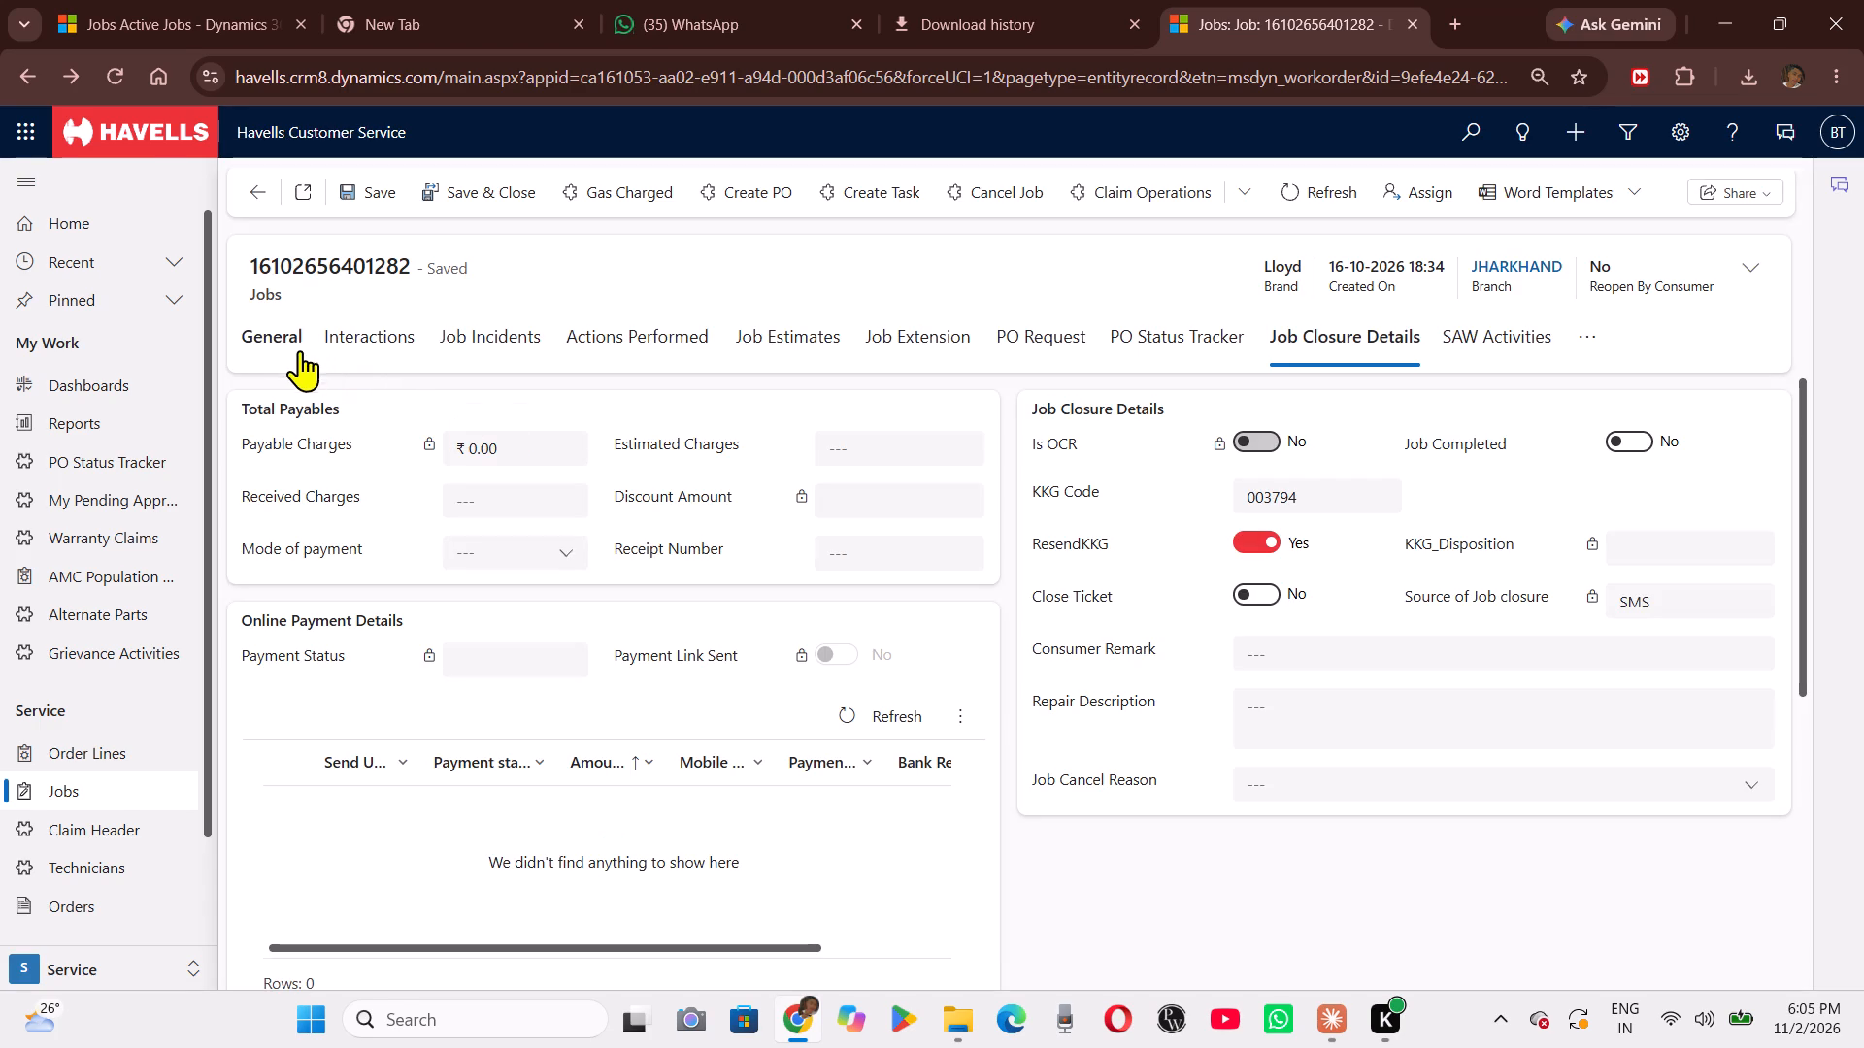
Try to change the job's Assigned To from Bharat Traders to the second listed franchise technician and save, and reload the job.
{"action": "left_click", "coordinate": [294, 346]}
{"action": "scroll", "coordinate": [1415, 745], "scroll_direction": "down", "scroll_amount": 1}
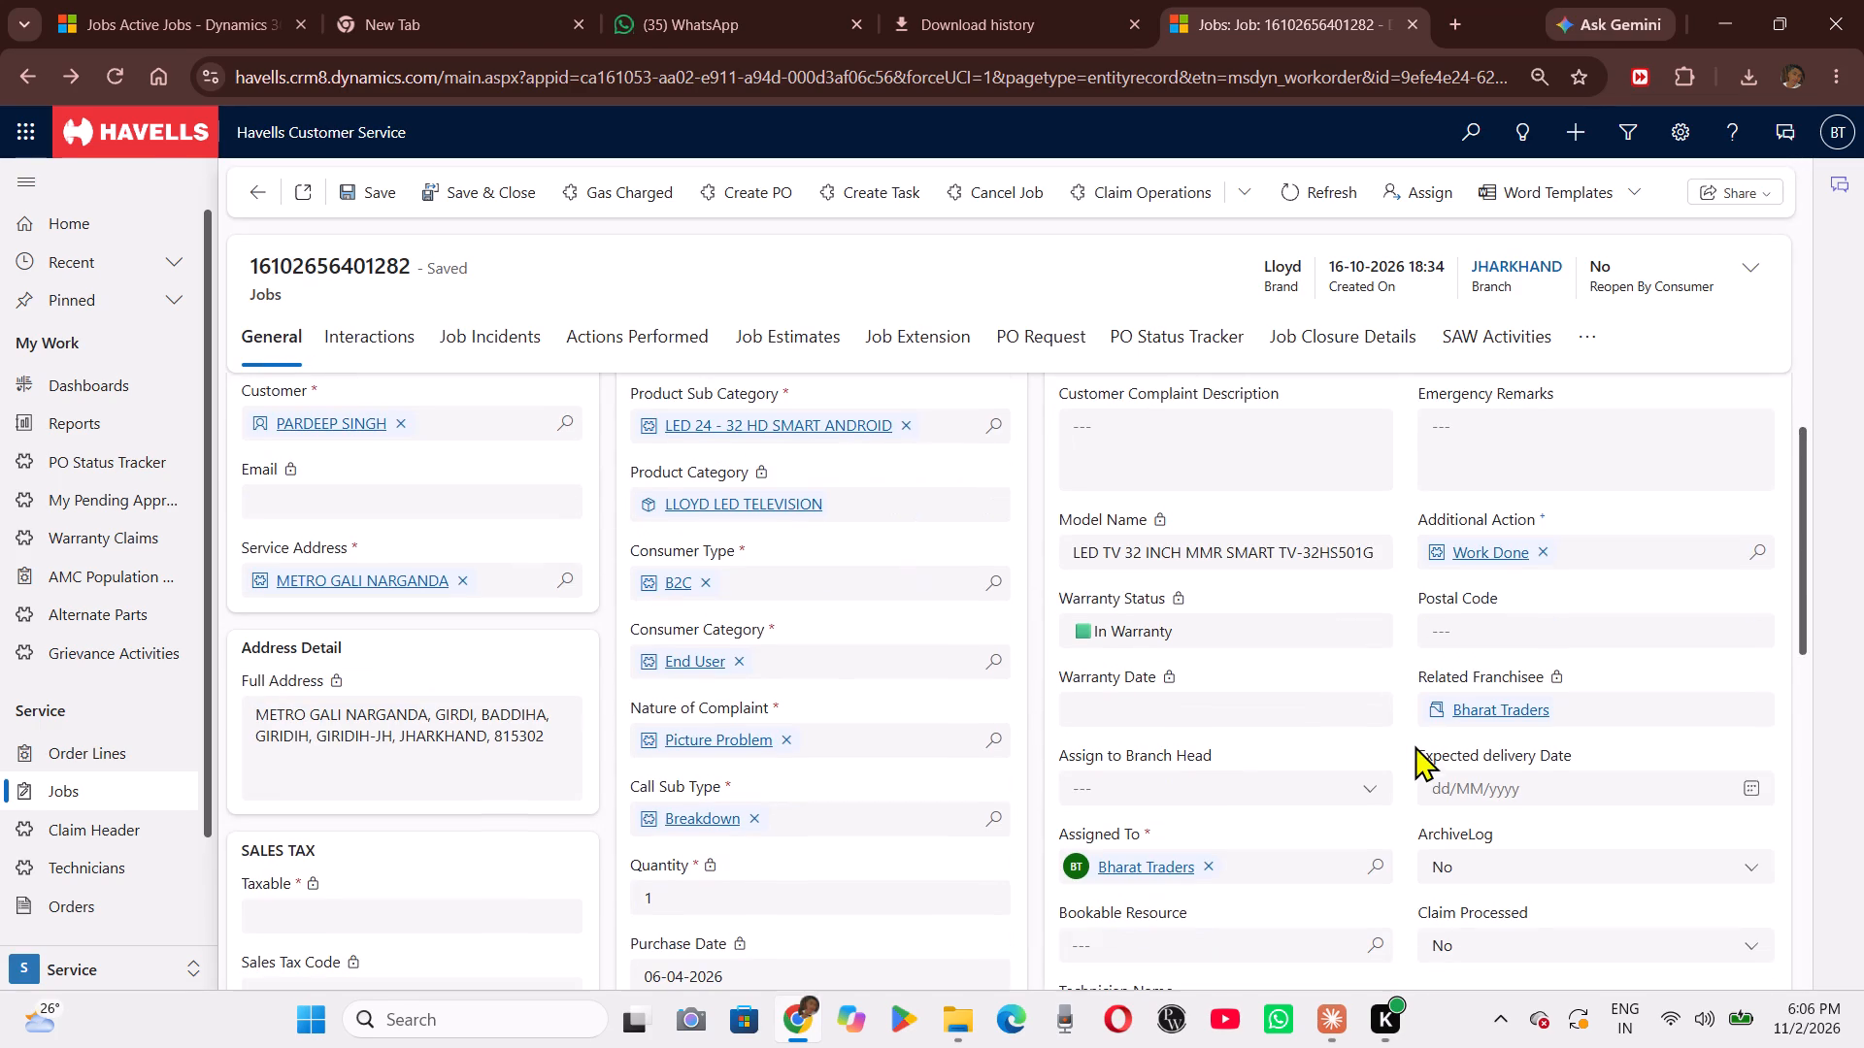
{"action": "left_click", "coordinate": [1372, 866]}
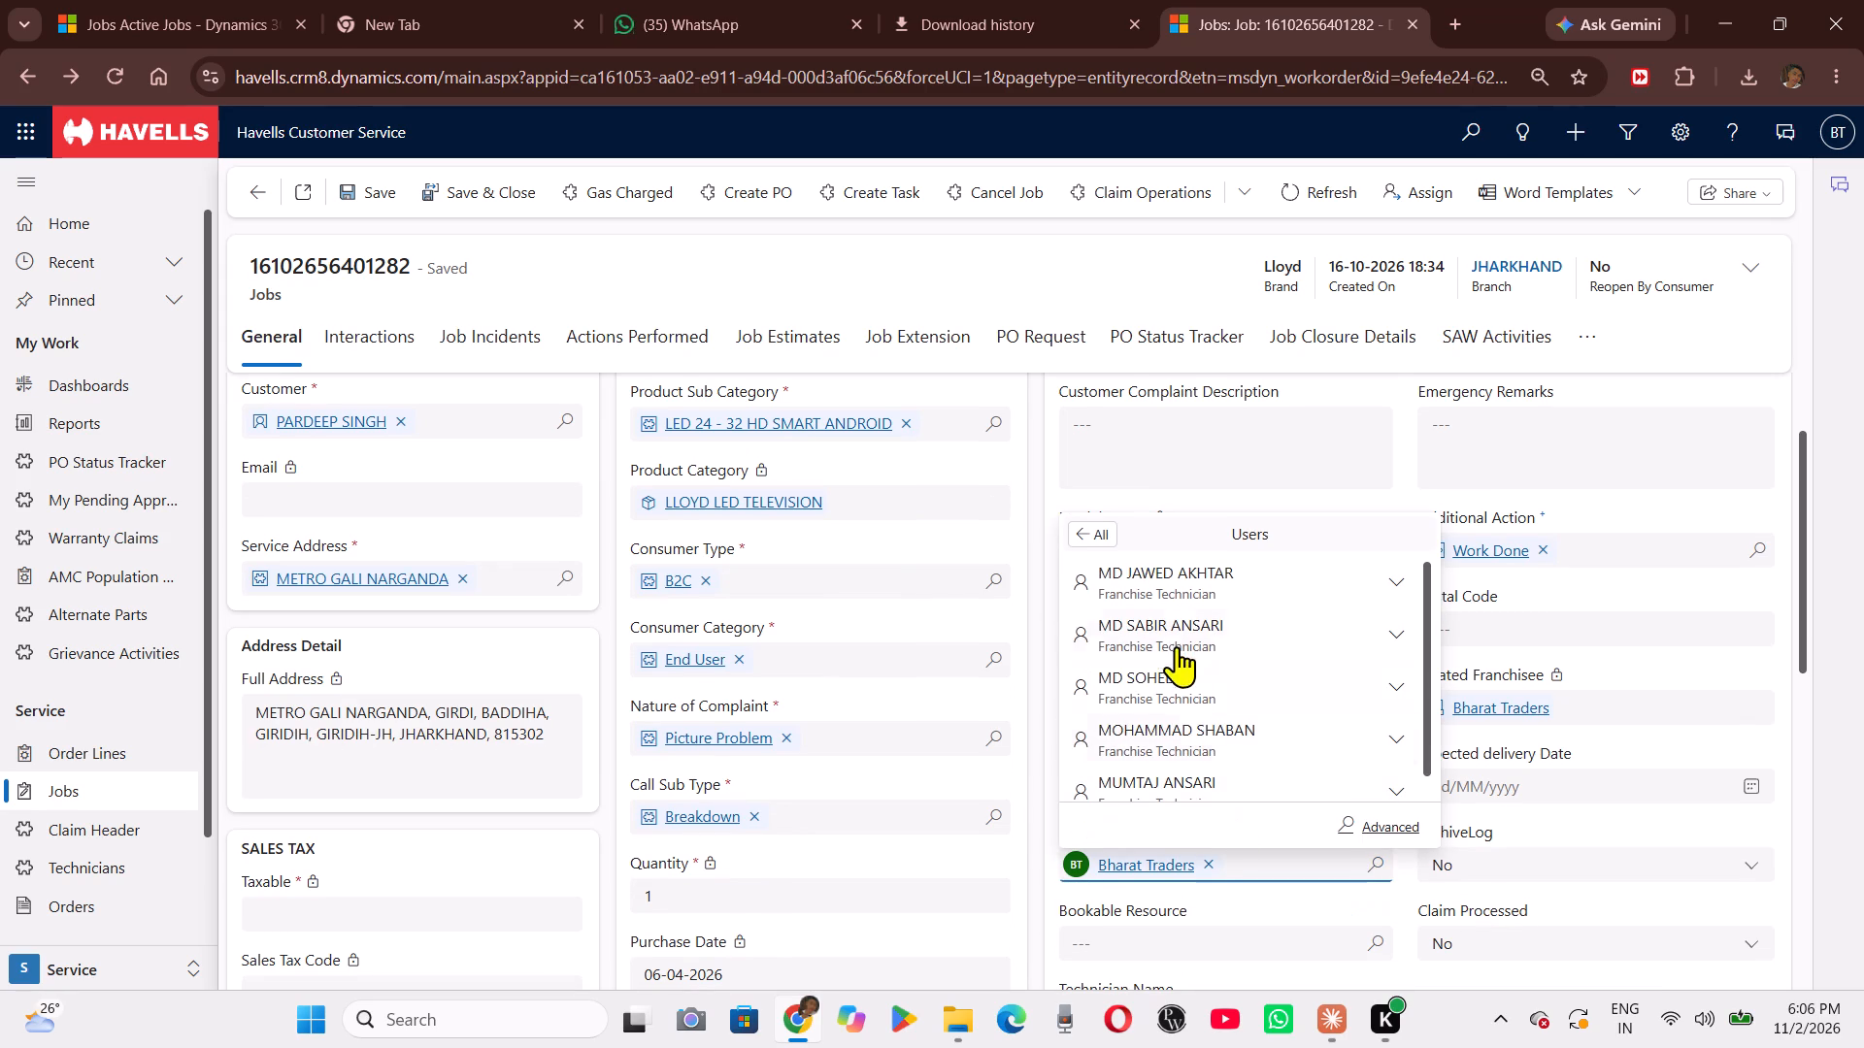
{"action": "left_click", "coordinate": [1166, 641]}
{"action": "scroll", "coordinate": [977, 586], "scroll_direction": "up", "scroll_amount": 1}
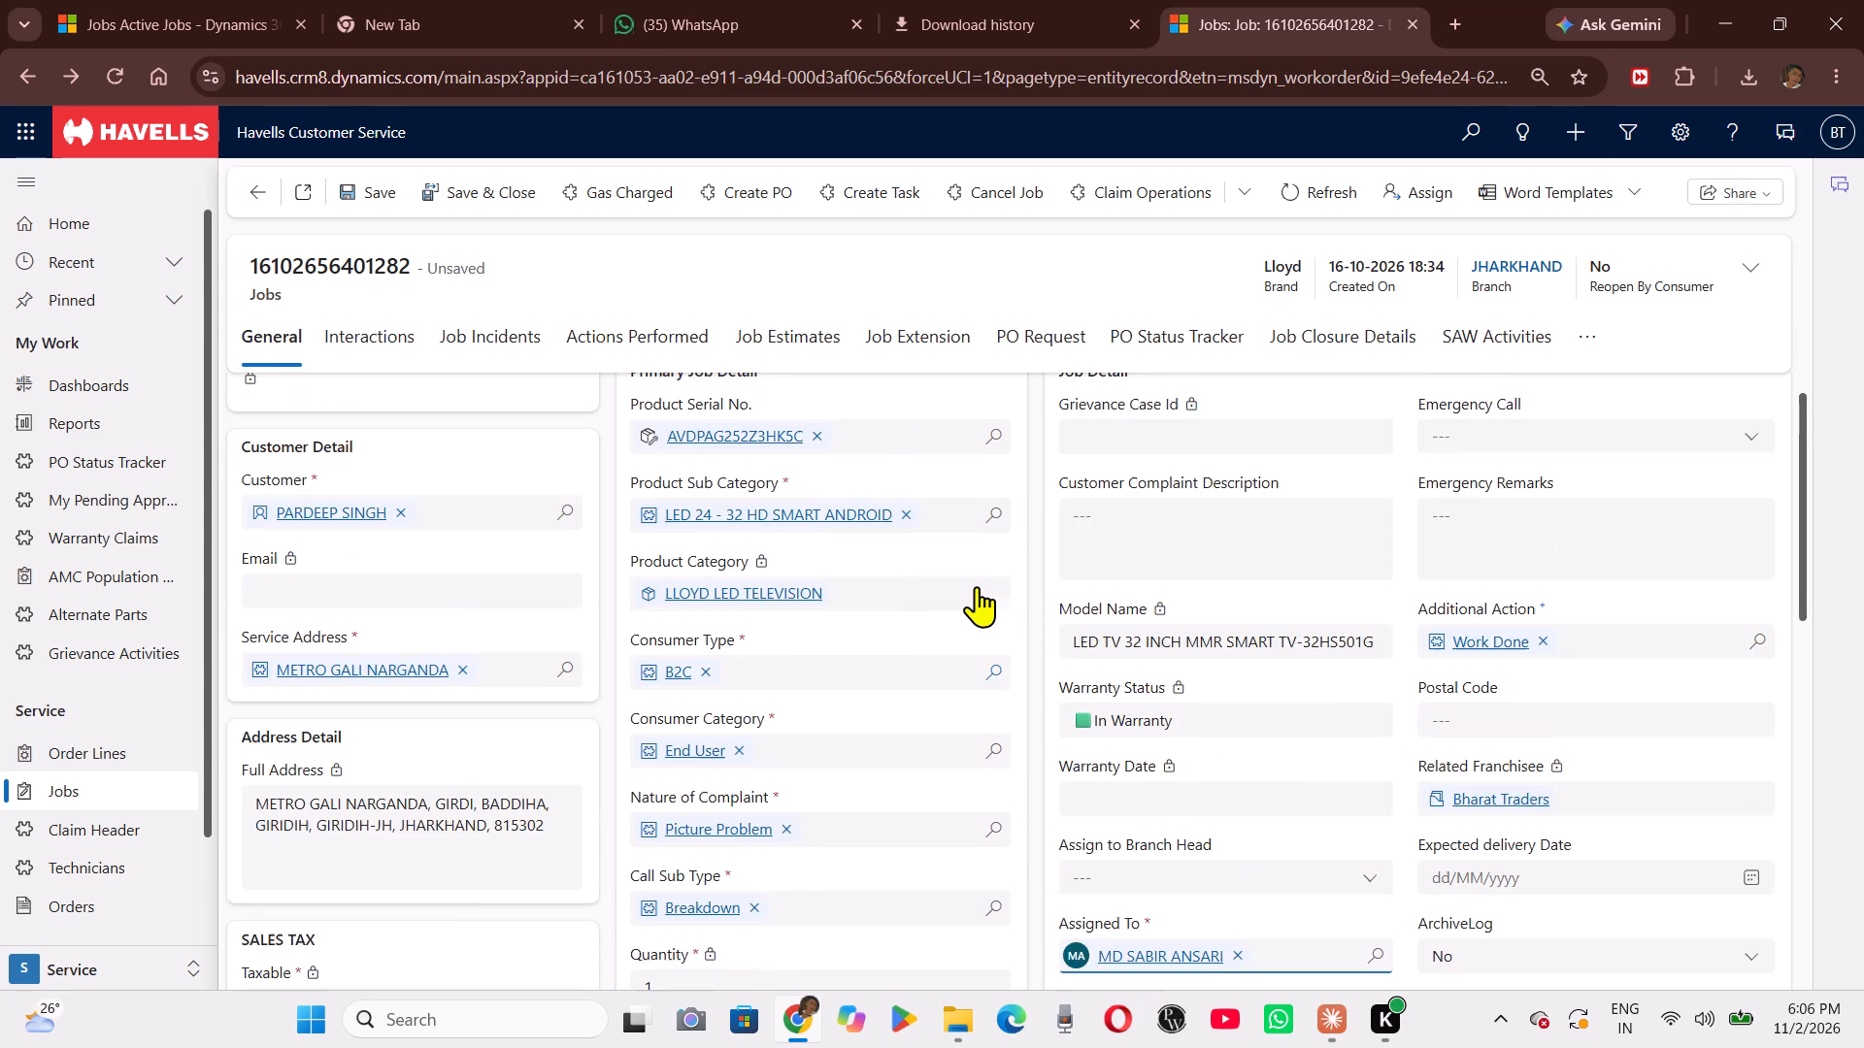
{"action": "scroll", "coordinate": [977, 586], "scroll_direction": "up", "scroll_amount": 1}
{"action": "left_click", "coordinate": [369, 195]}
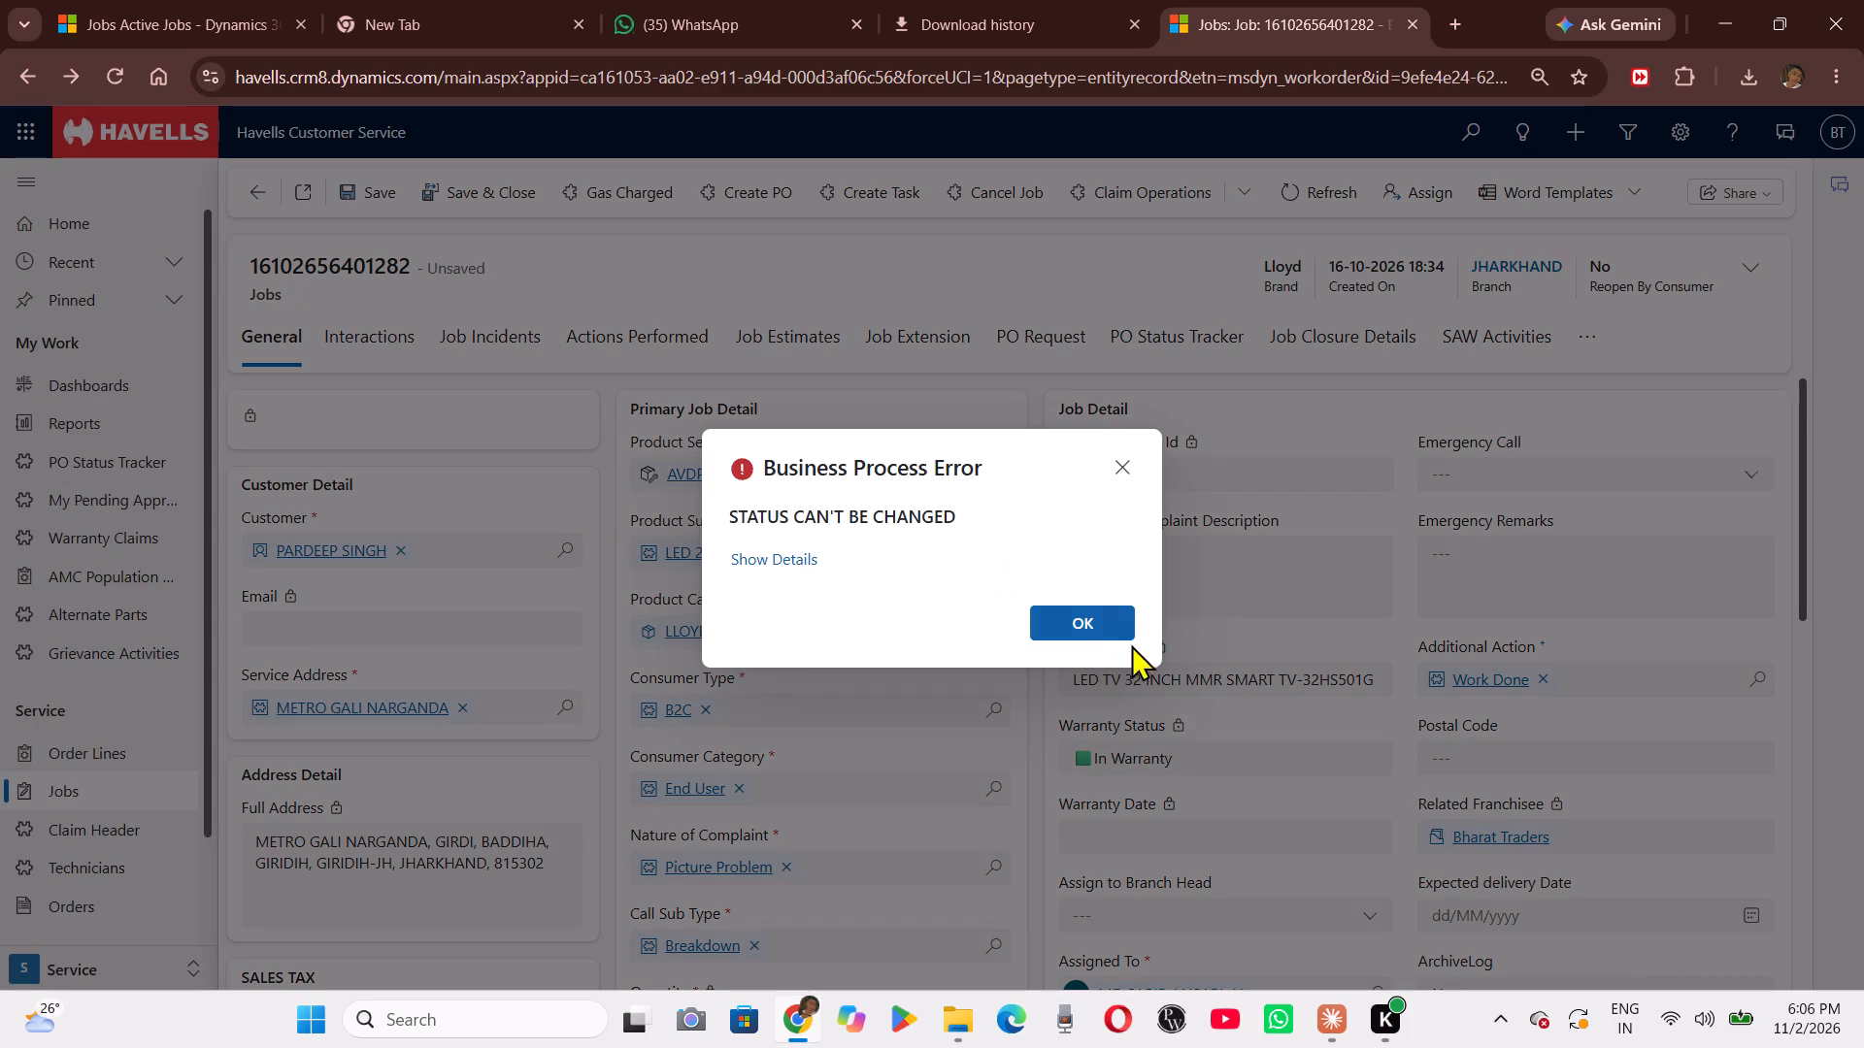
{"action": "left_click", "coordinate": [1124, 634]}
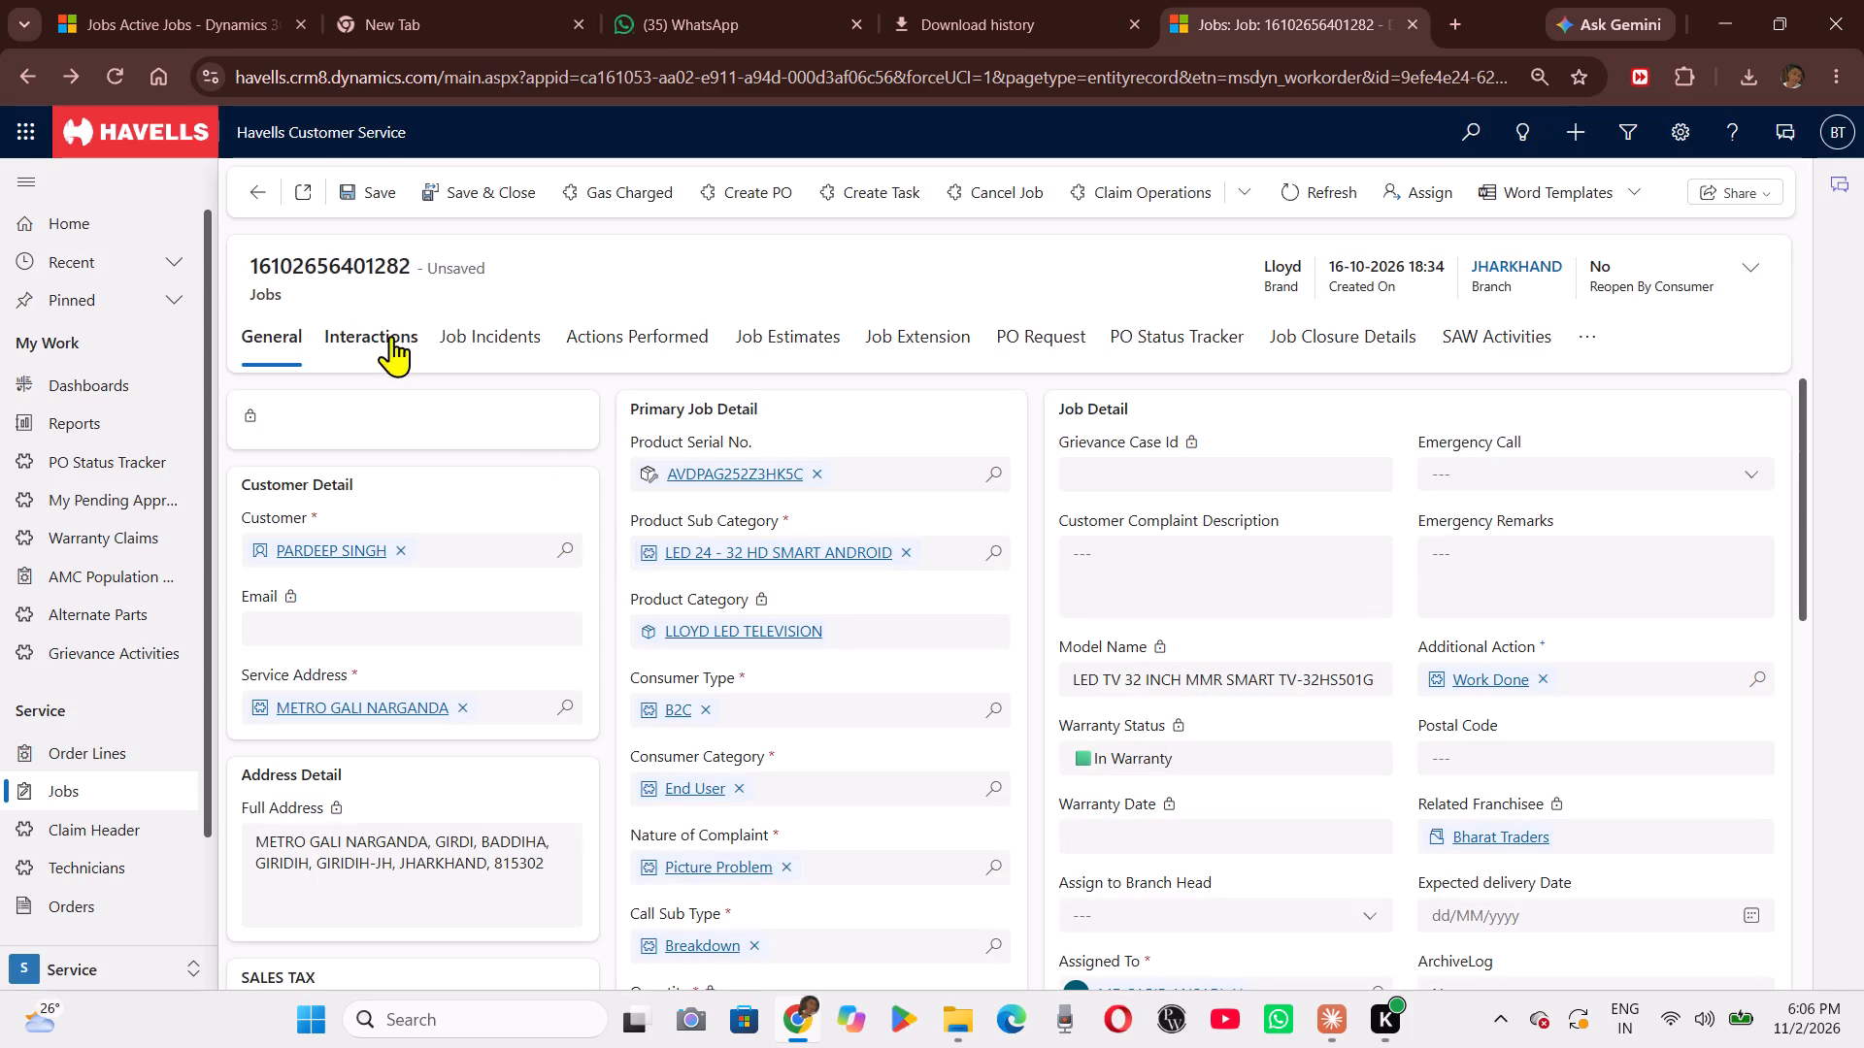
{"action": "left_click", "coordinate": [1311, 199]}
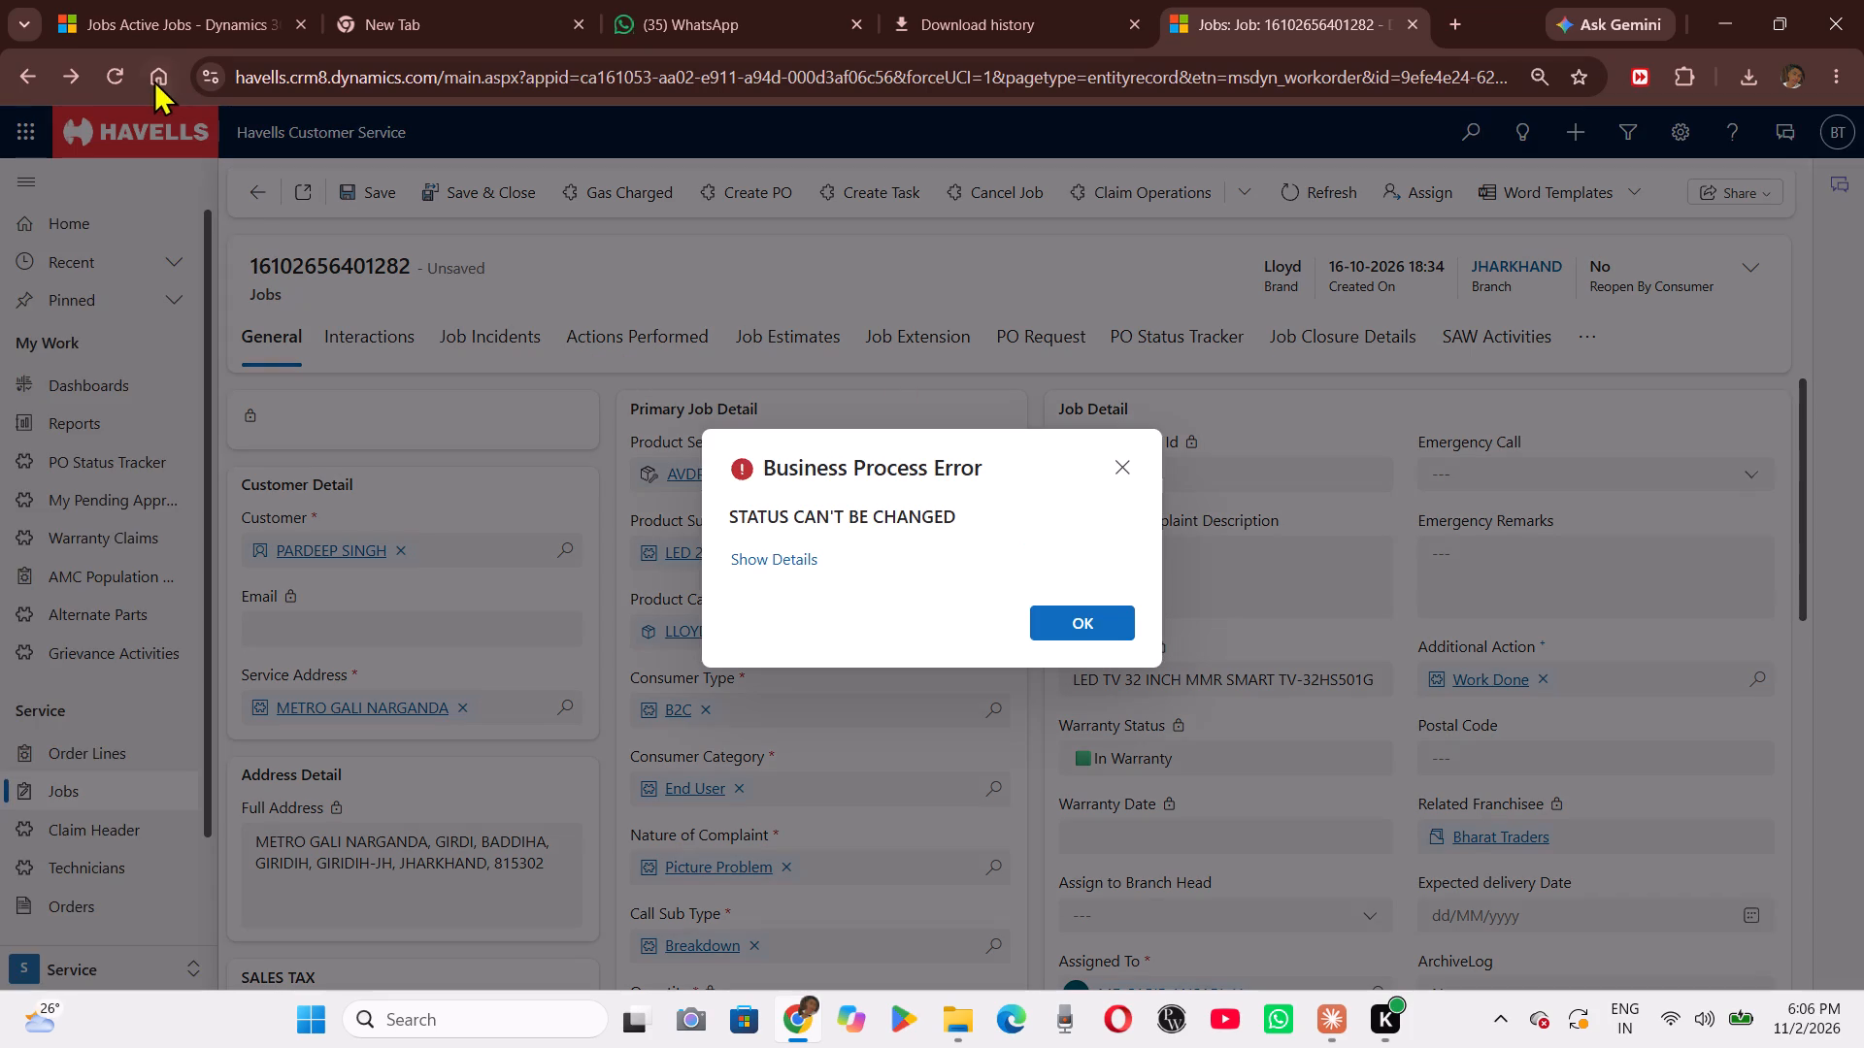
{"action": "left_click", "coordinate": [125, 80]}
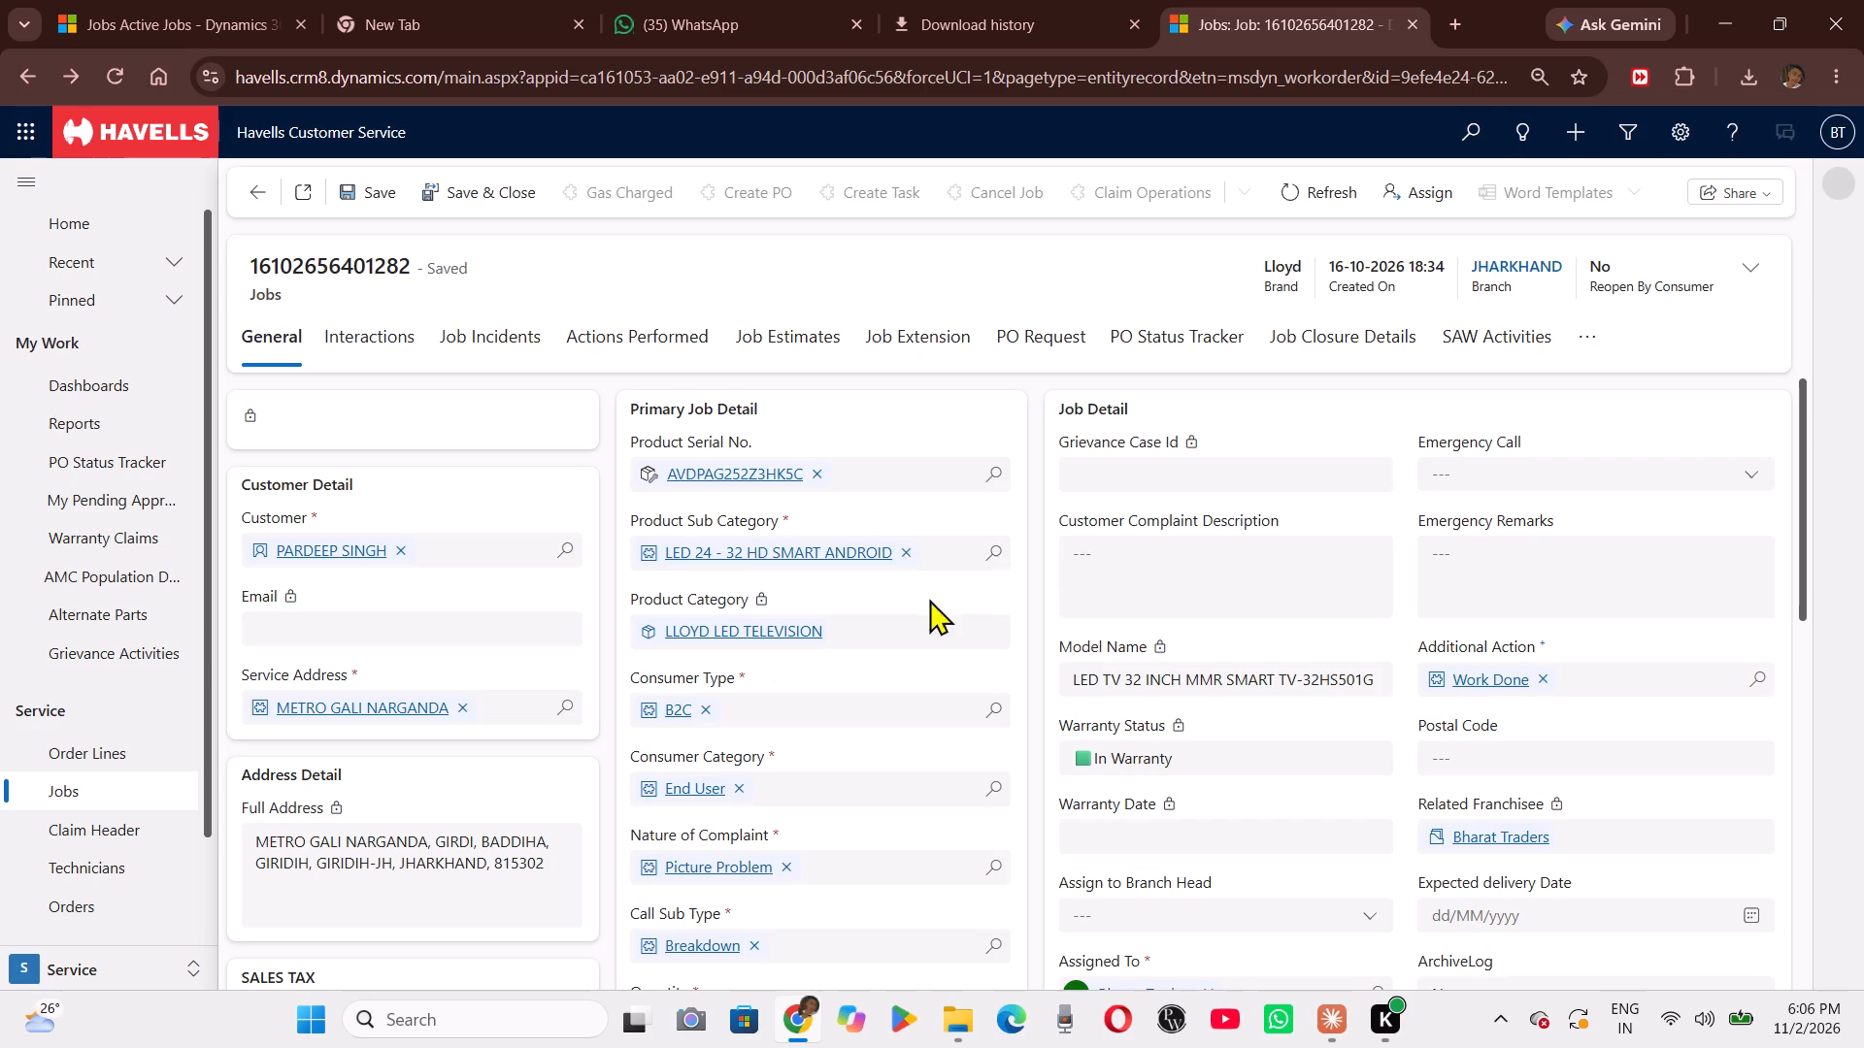
Enter WORK DONE as the Consumer Remark in the job closure details and save the job.
{"action": "scroll", "coordinate": [985, 682], "scroll_direction": "down", "scroll_amount": 1}
{"action": "scroll", "coordinate": [985, 682], "scroll_direction": "up", "scroll_amount": 1}
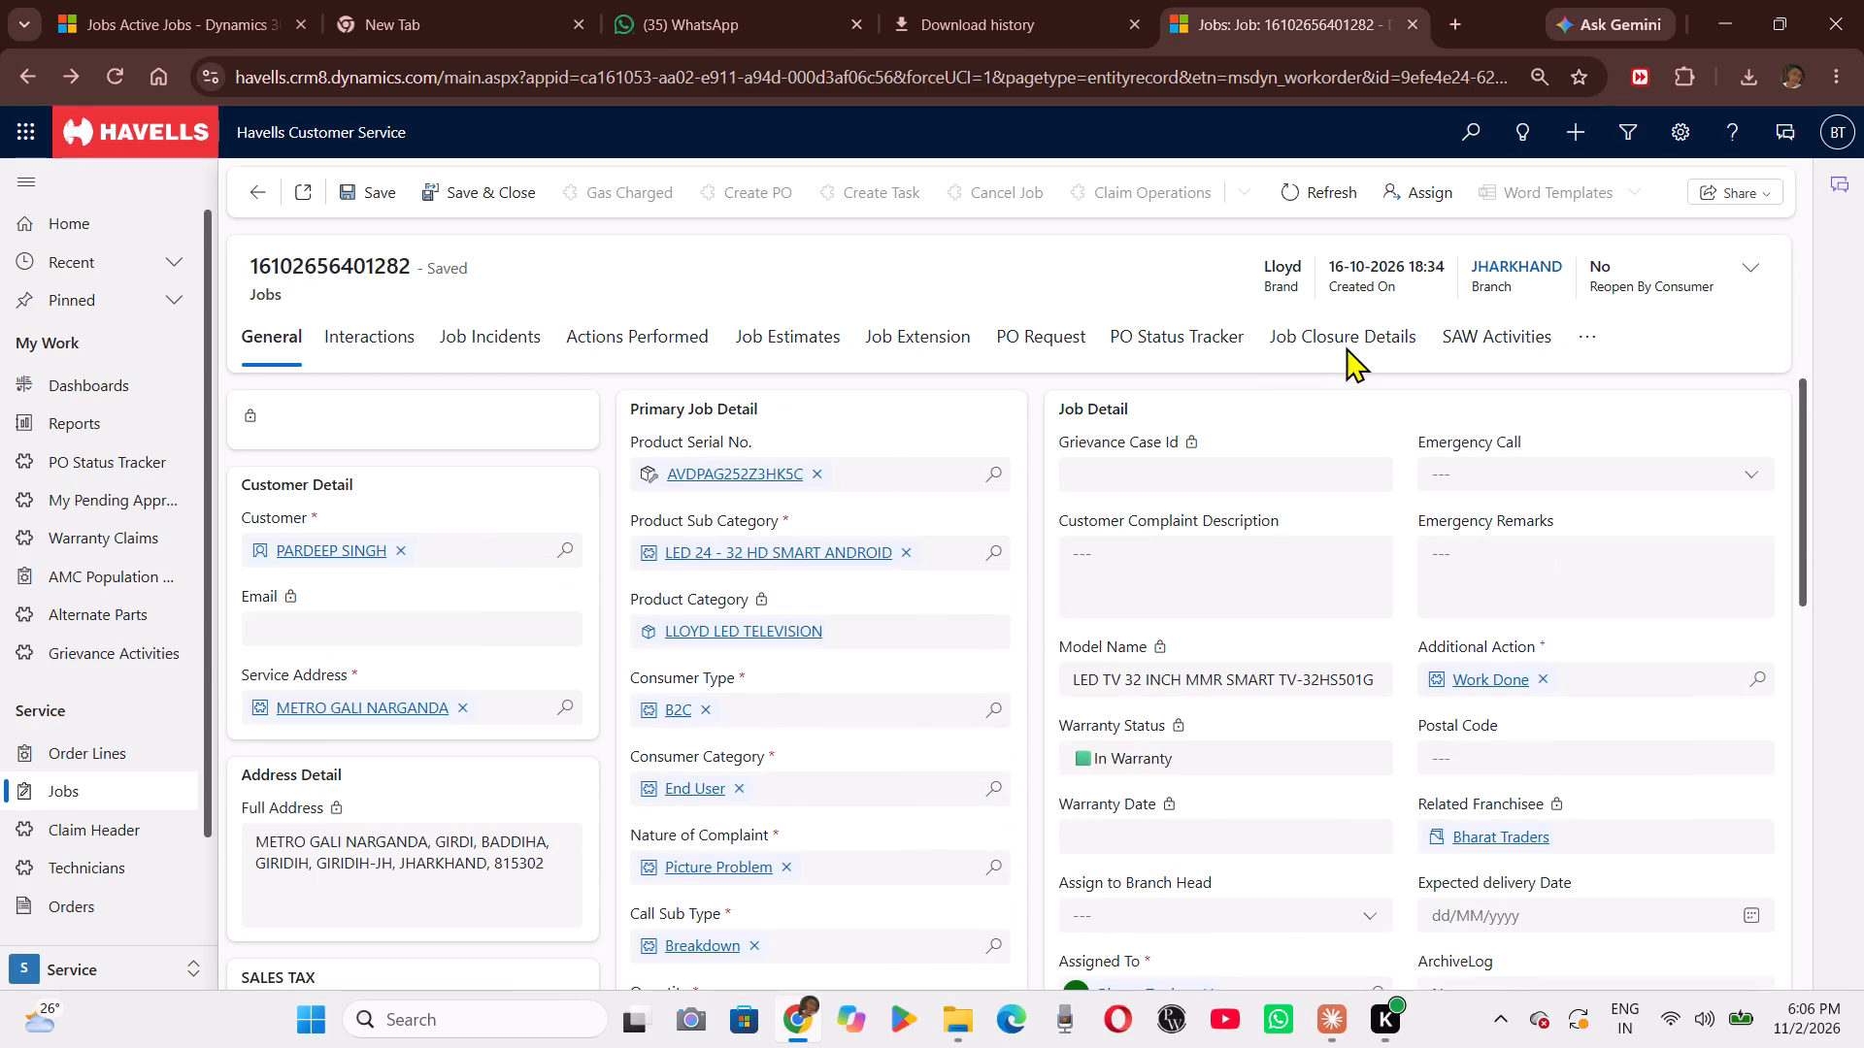
{"action": "left_click", "coordinate": [1348, 344]}
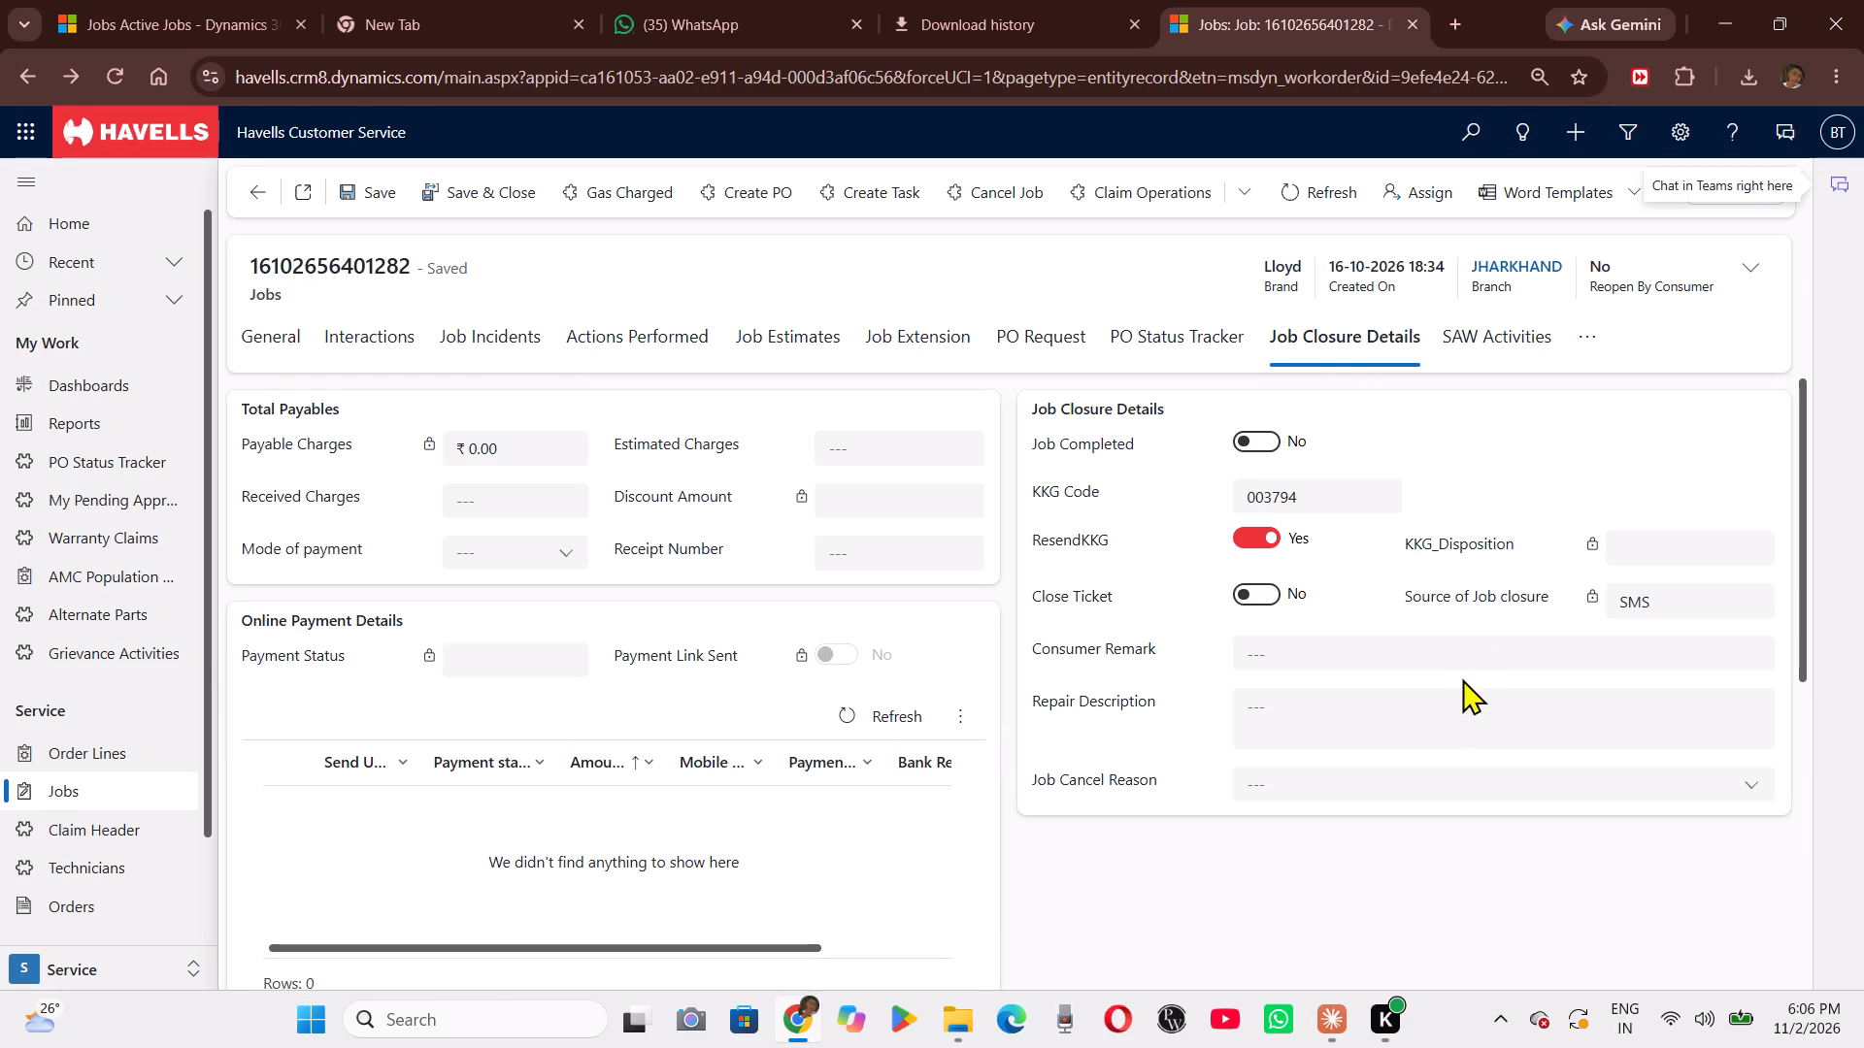
{"action": "left_click", "coordinate": [1455, 660]}
{"action": "left_click", "coordinate": [1455, 706]}
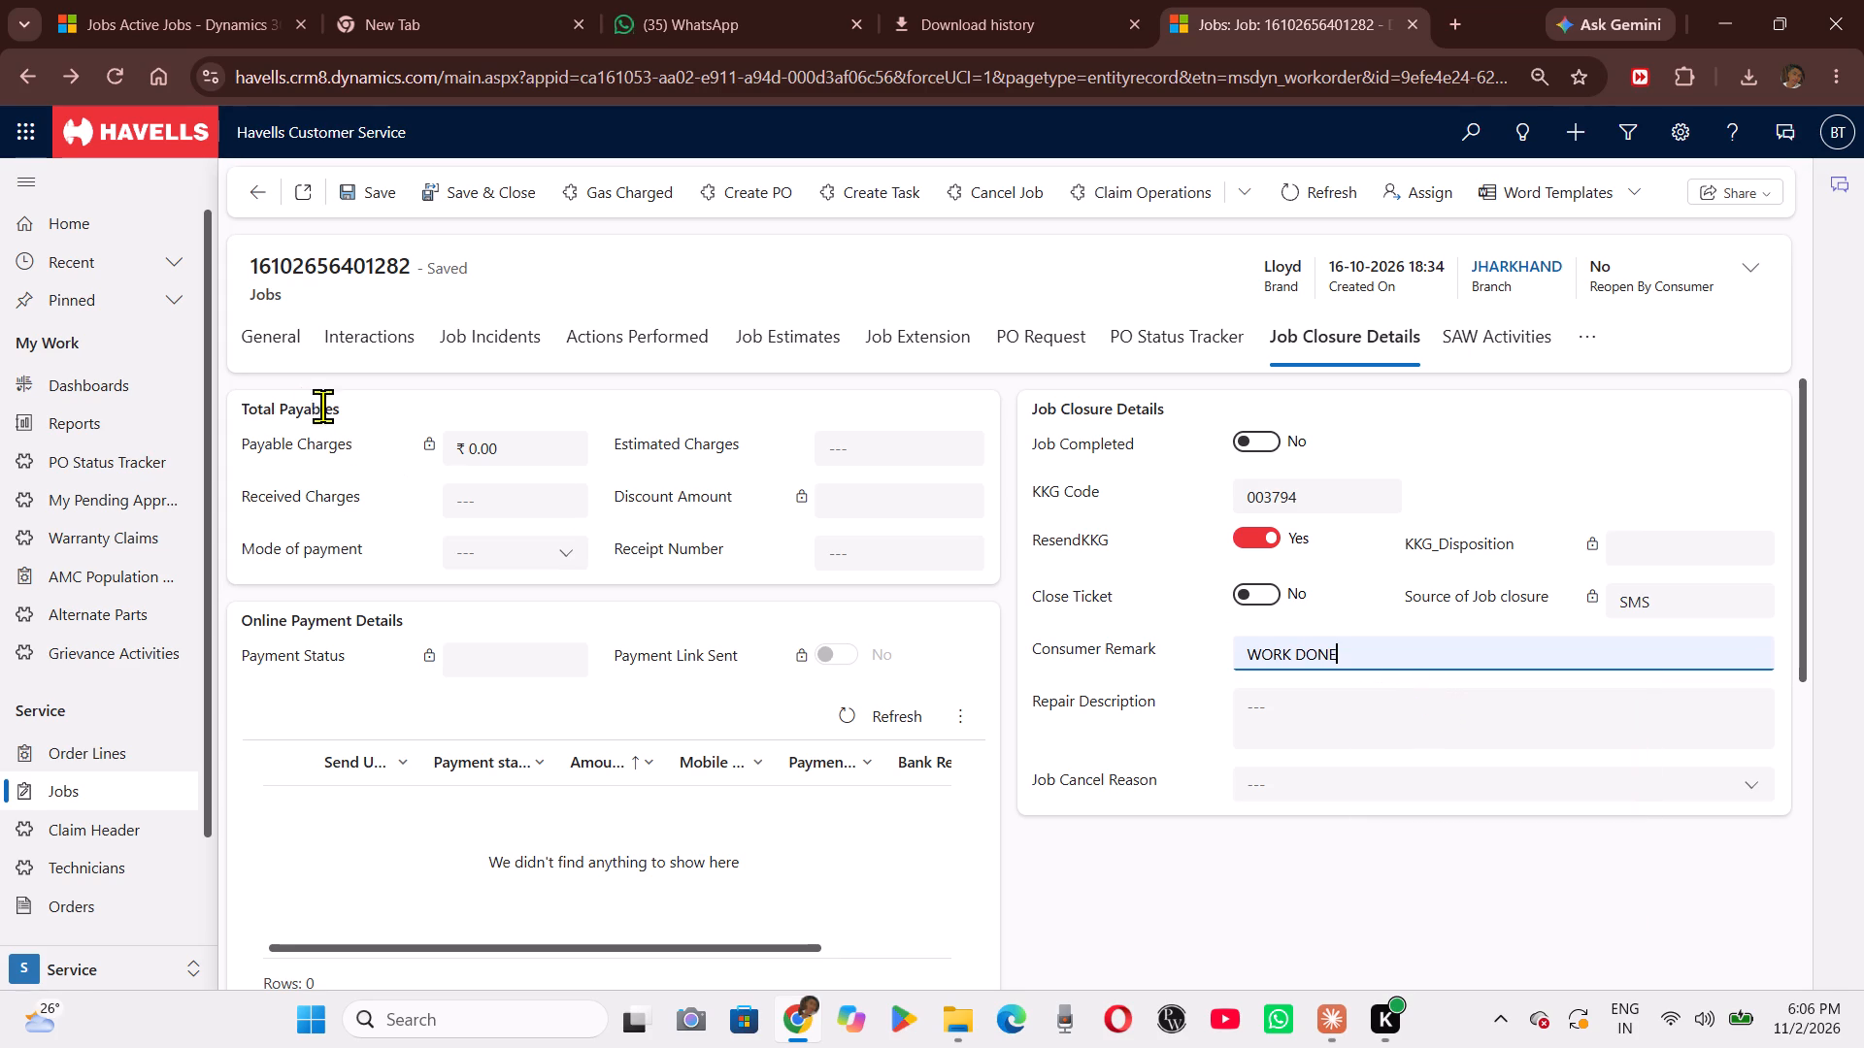
{"action": "left_click", "coordinate": [267, 349]}
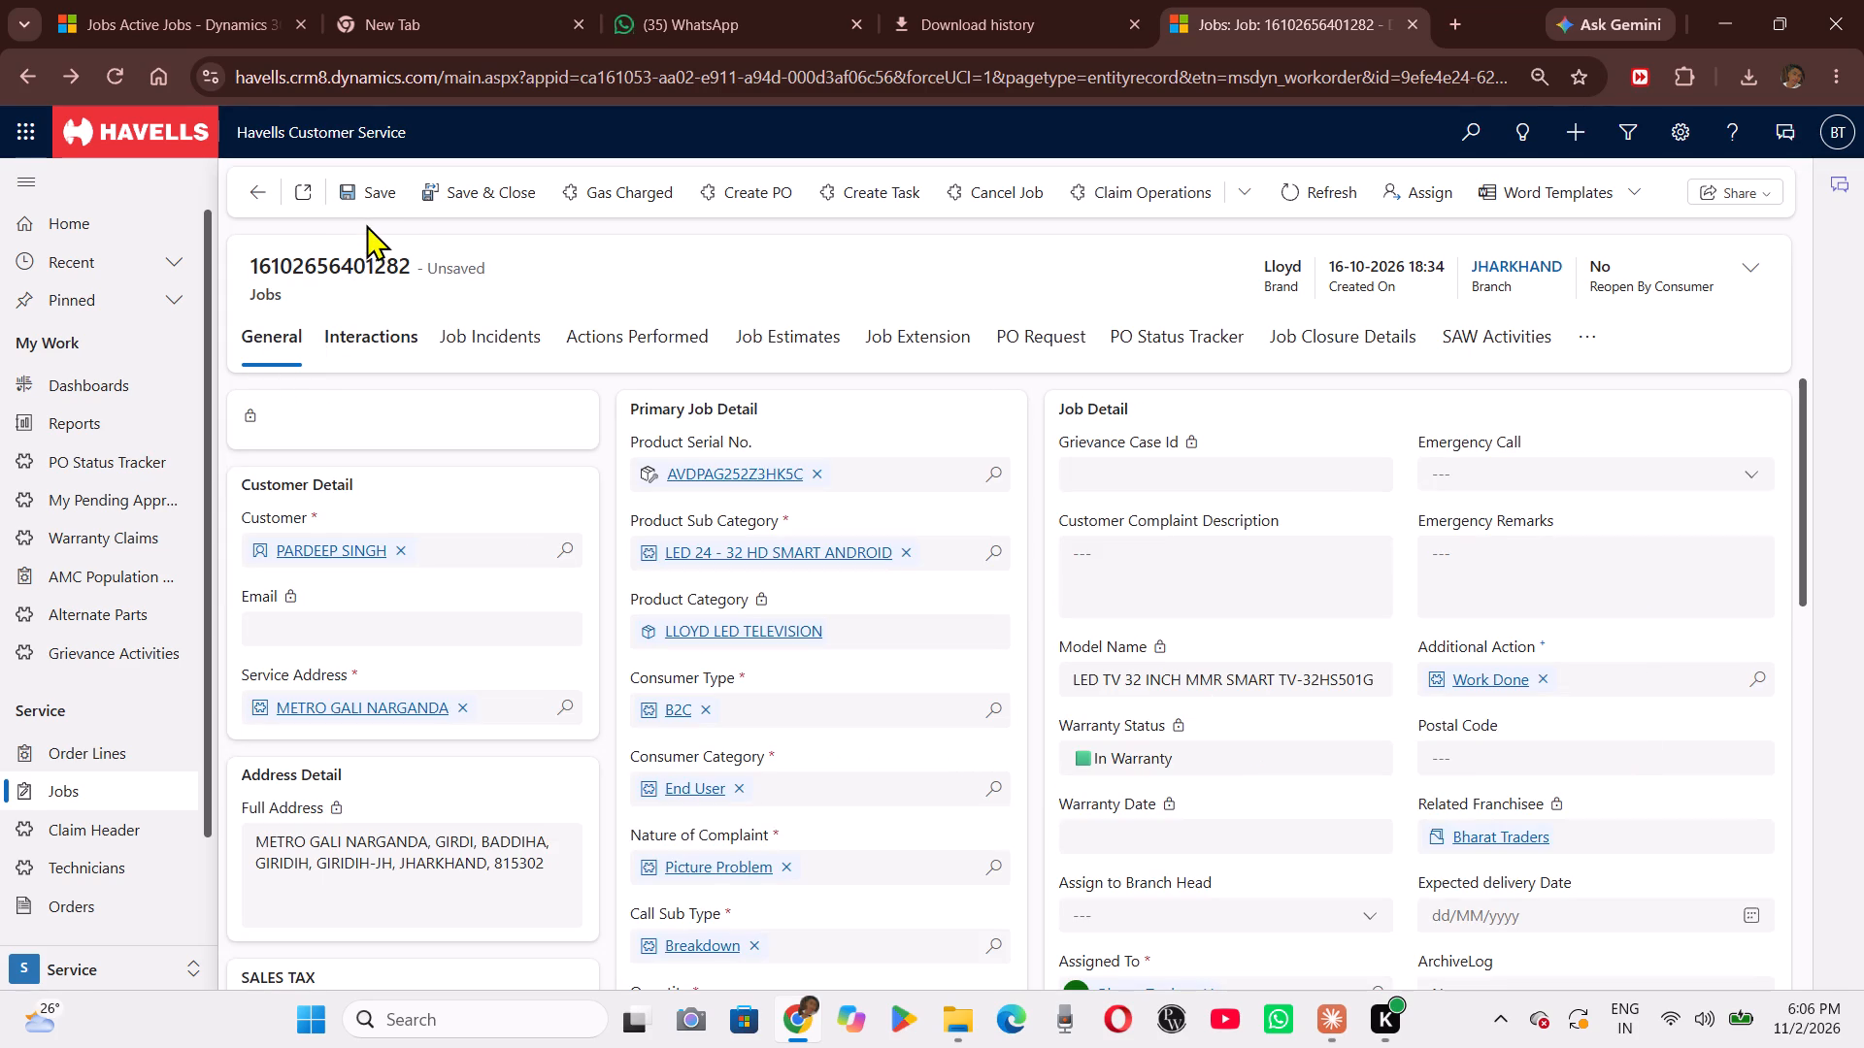
{"action": "left_click", "coordinate": [366, 212]}
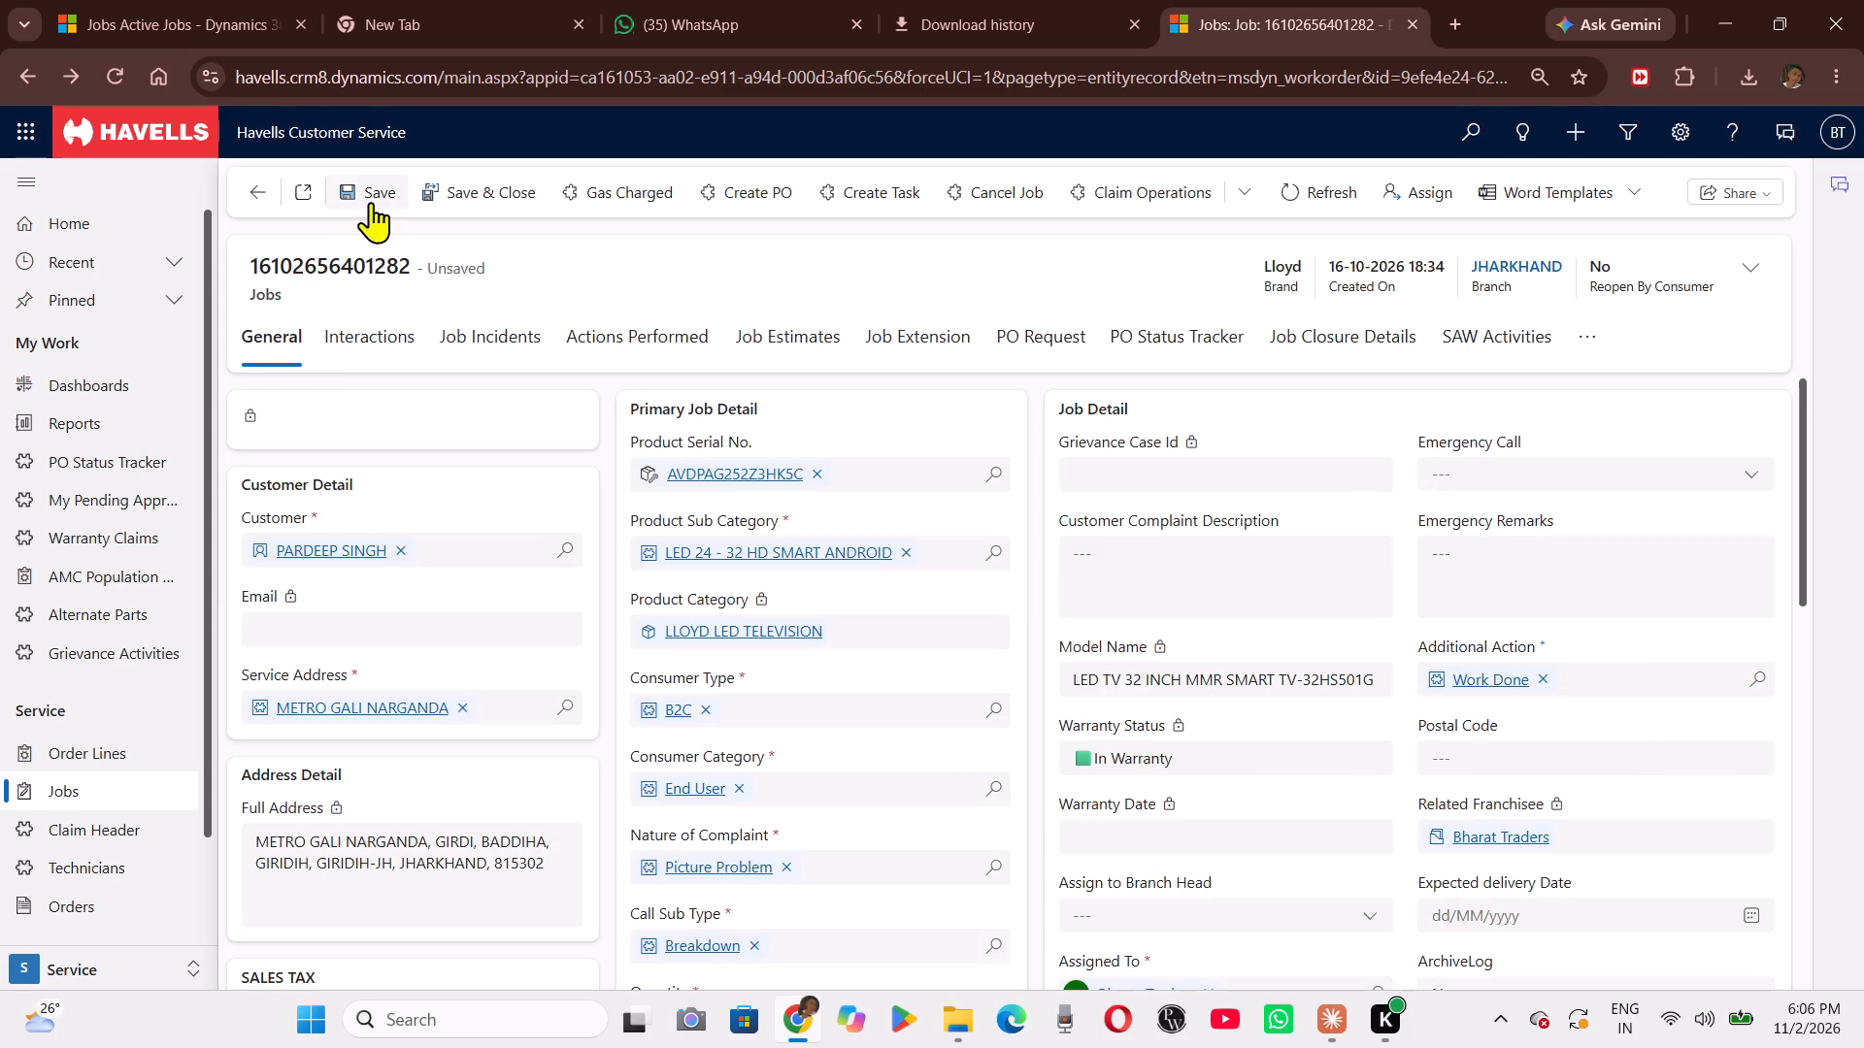
{"action": "left_click", "coordinate": [371, 202]}
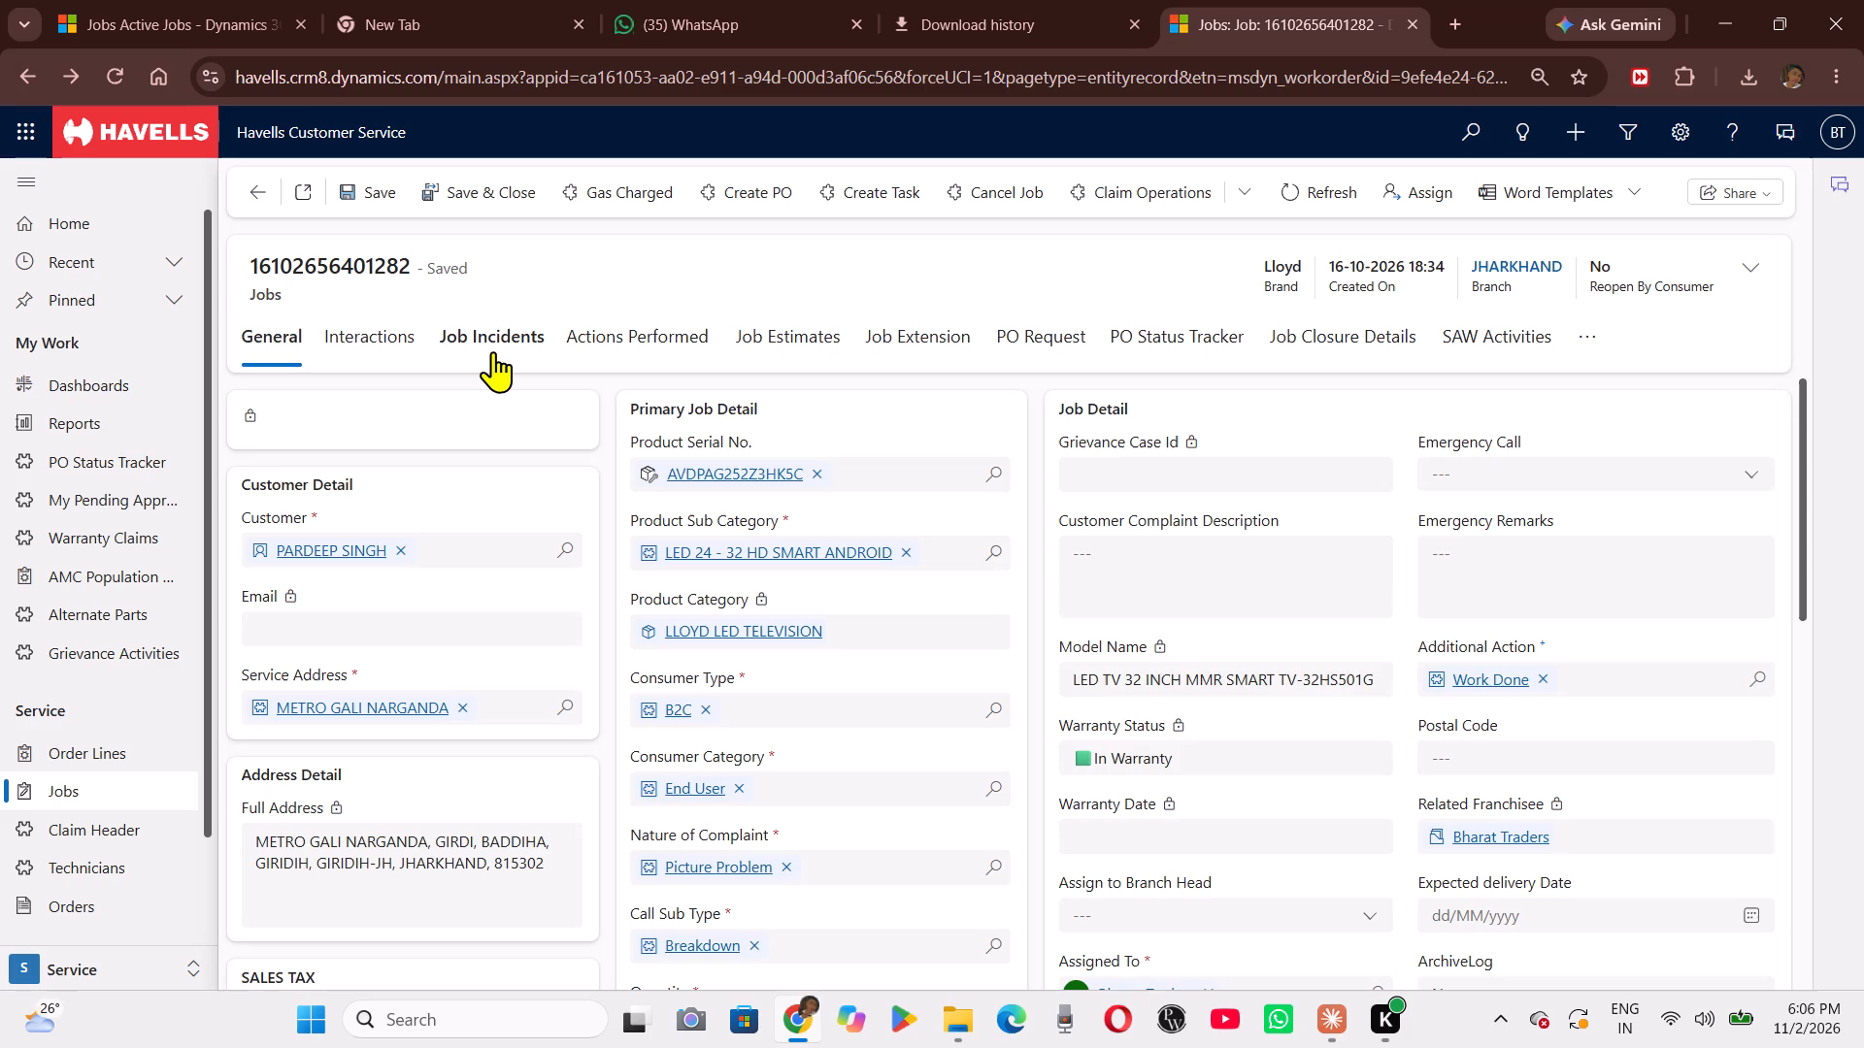
{"action": "left_click", "coordinate": [1321, 330]}
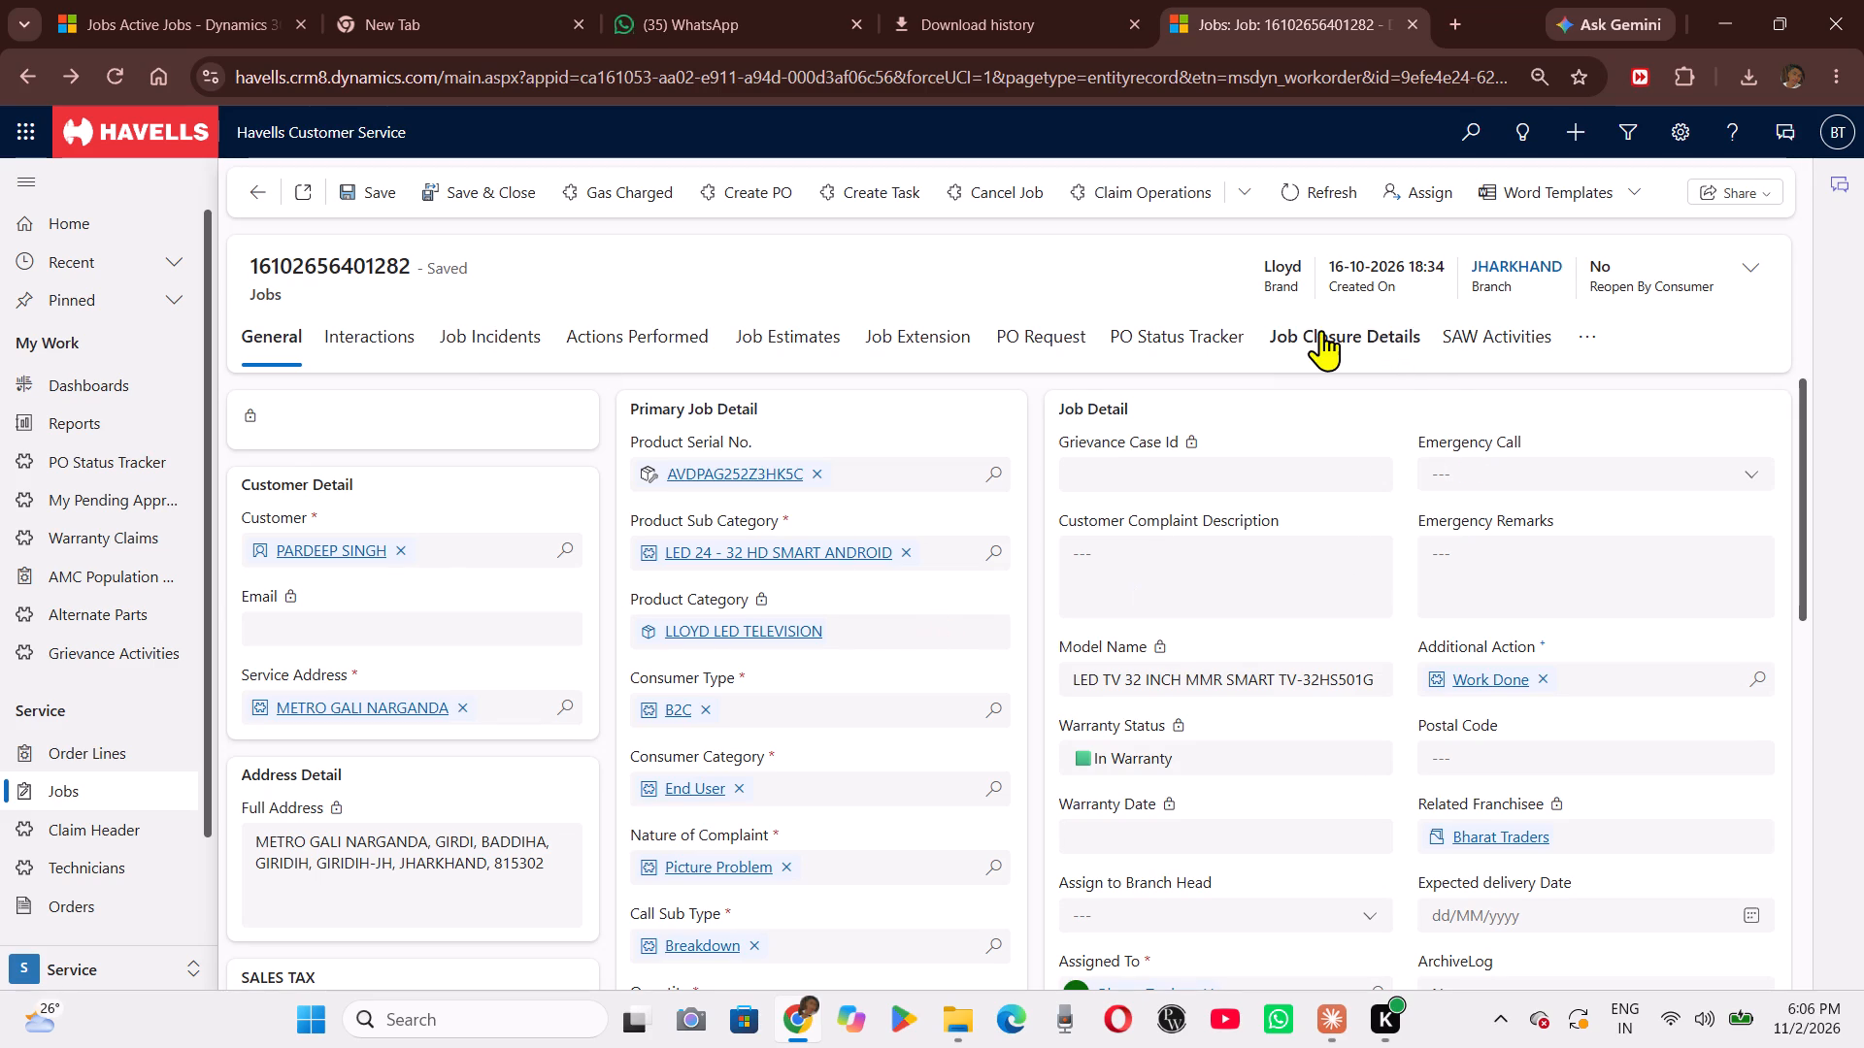
{"action": "left_click", "coordinate": [279, 358]}
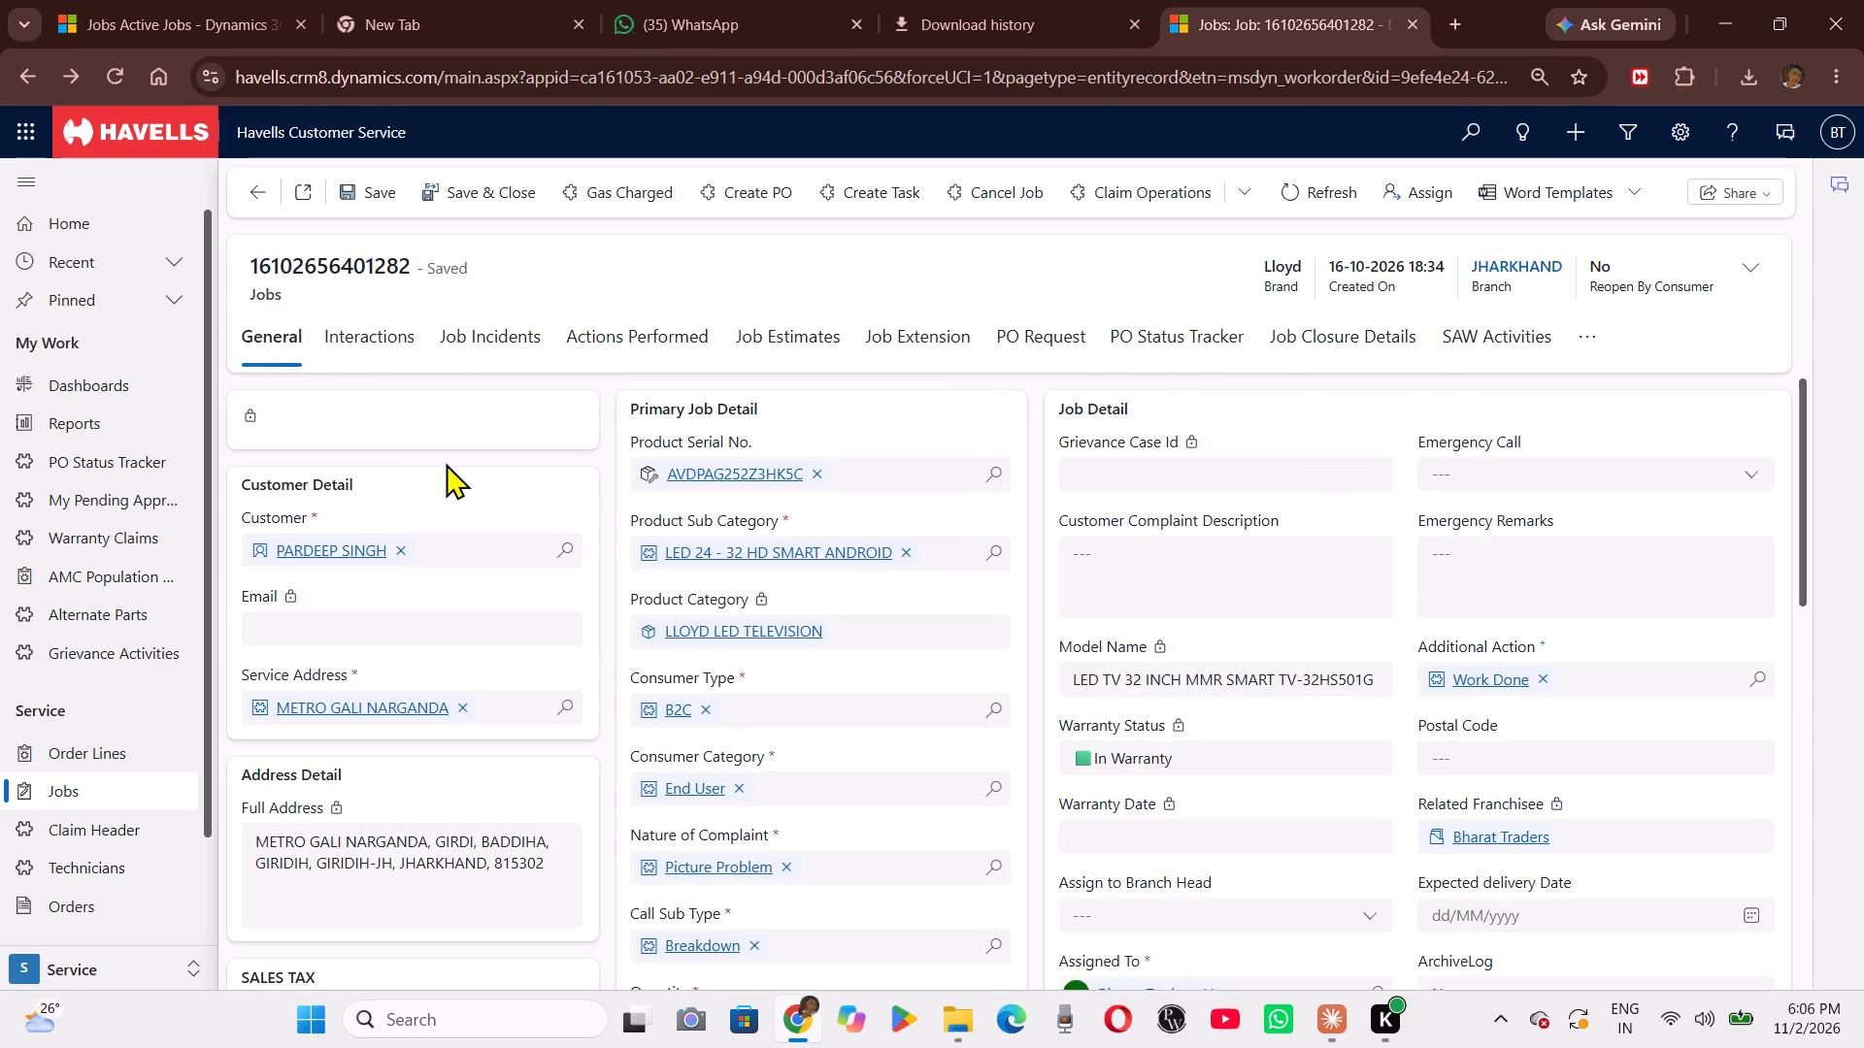
Open the LED PANEL ISSUES incident, add one GSSHLX2160 IR Lens_32HS550C to its spare part list, and save the list.
{"action": "left_click", "coordinate": [513, 343]}
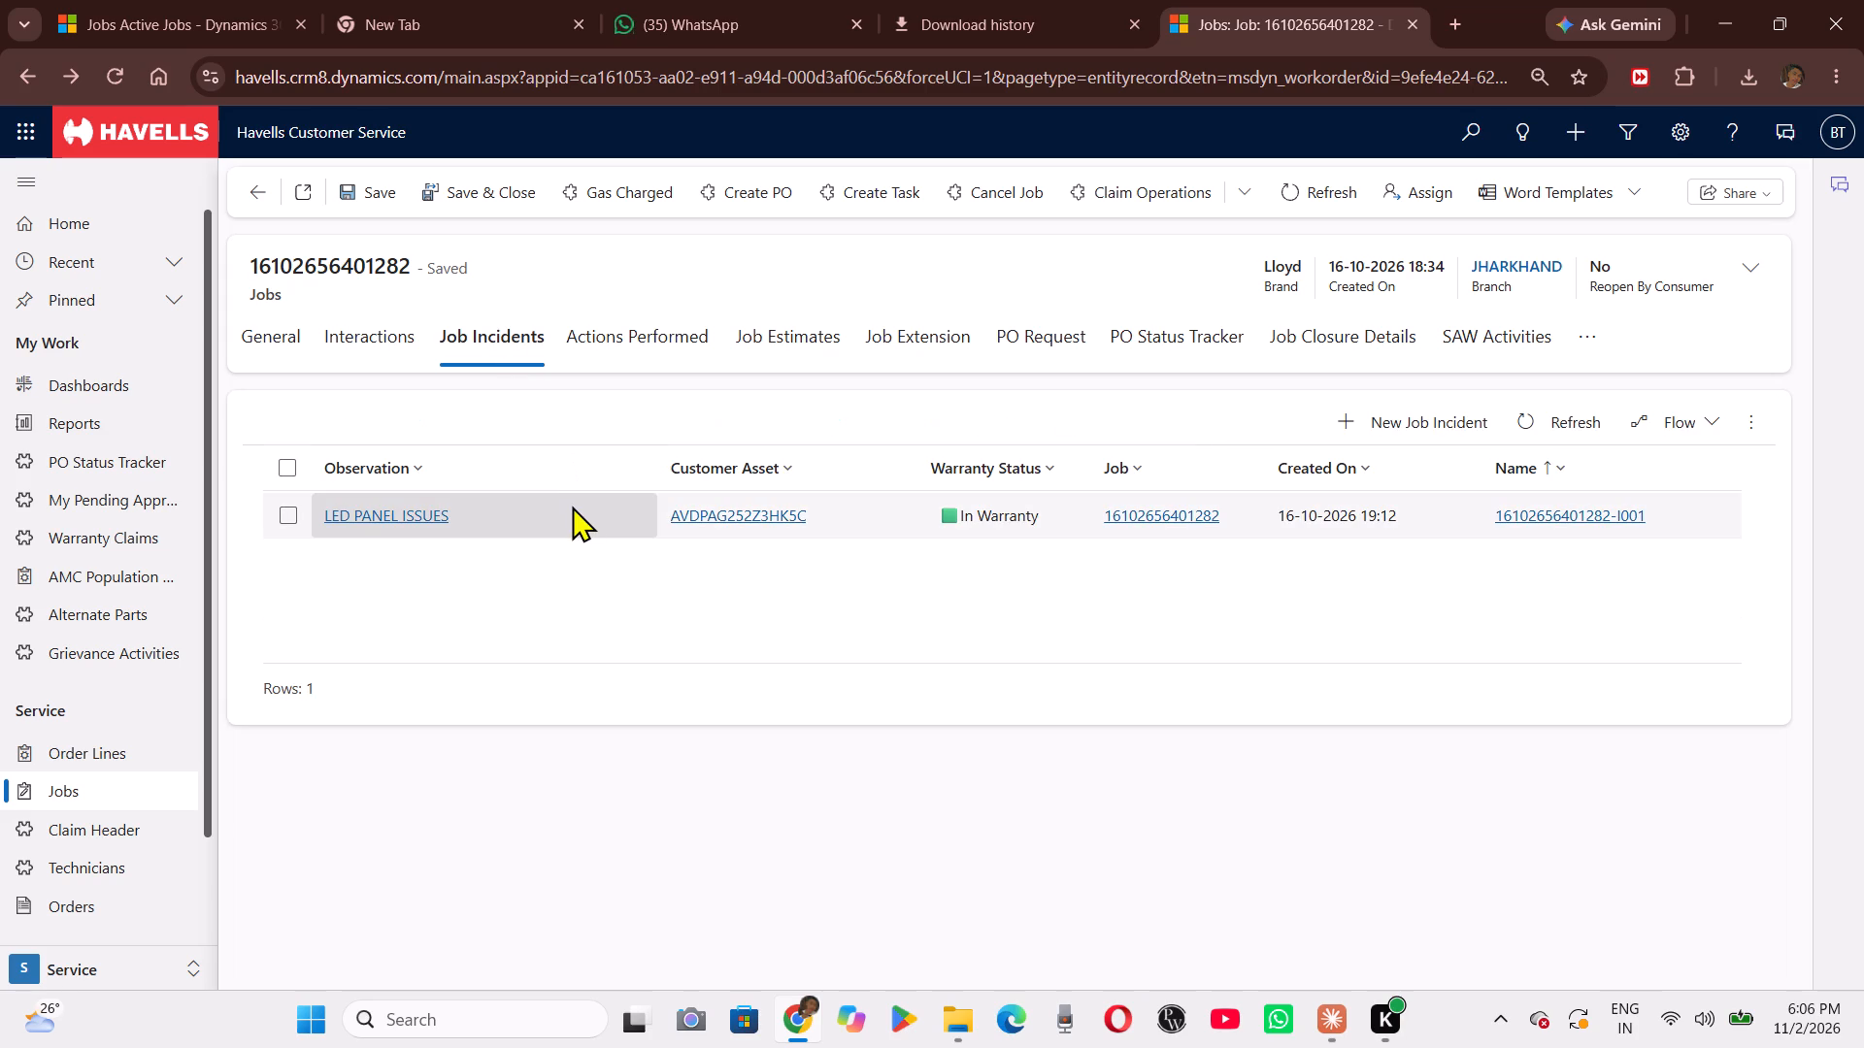
{"action": "triple_click", "coordinate": [572, 506]}
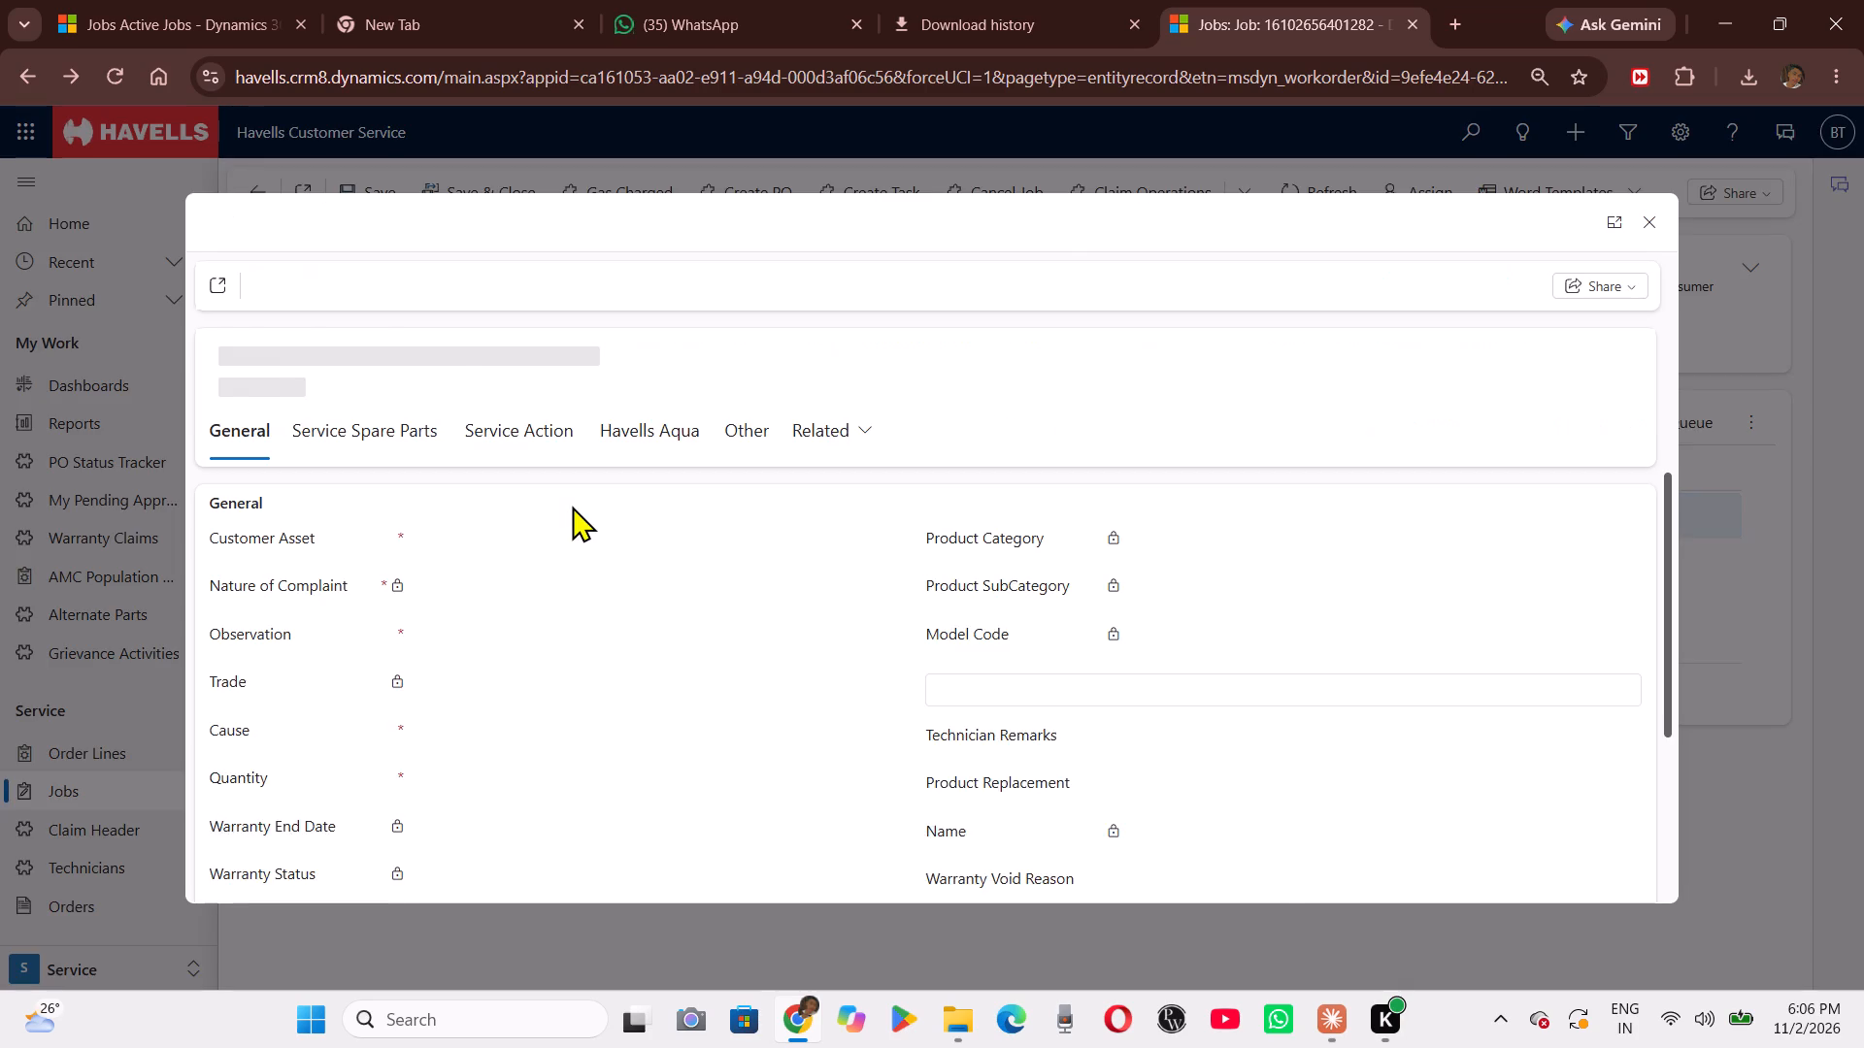
{"action": "left_click", "coordinate": [408, 427]}
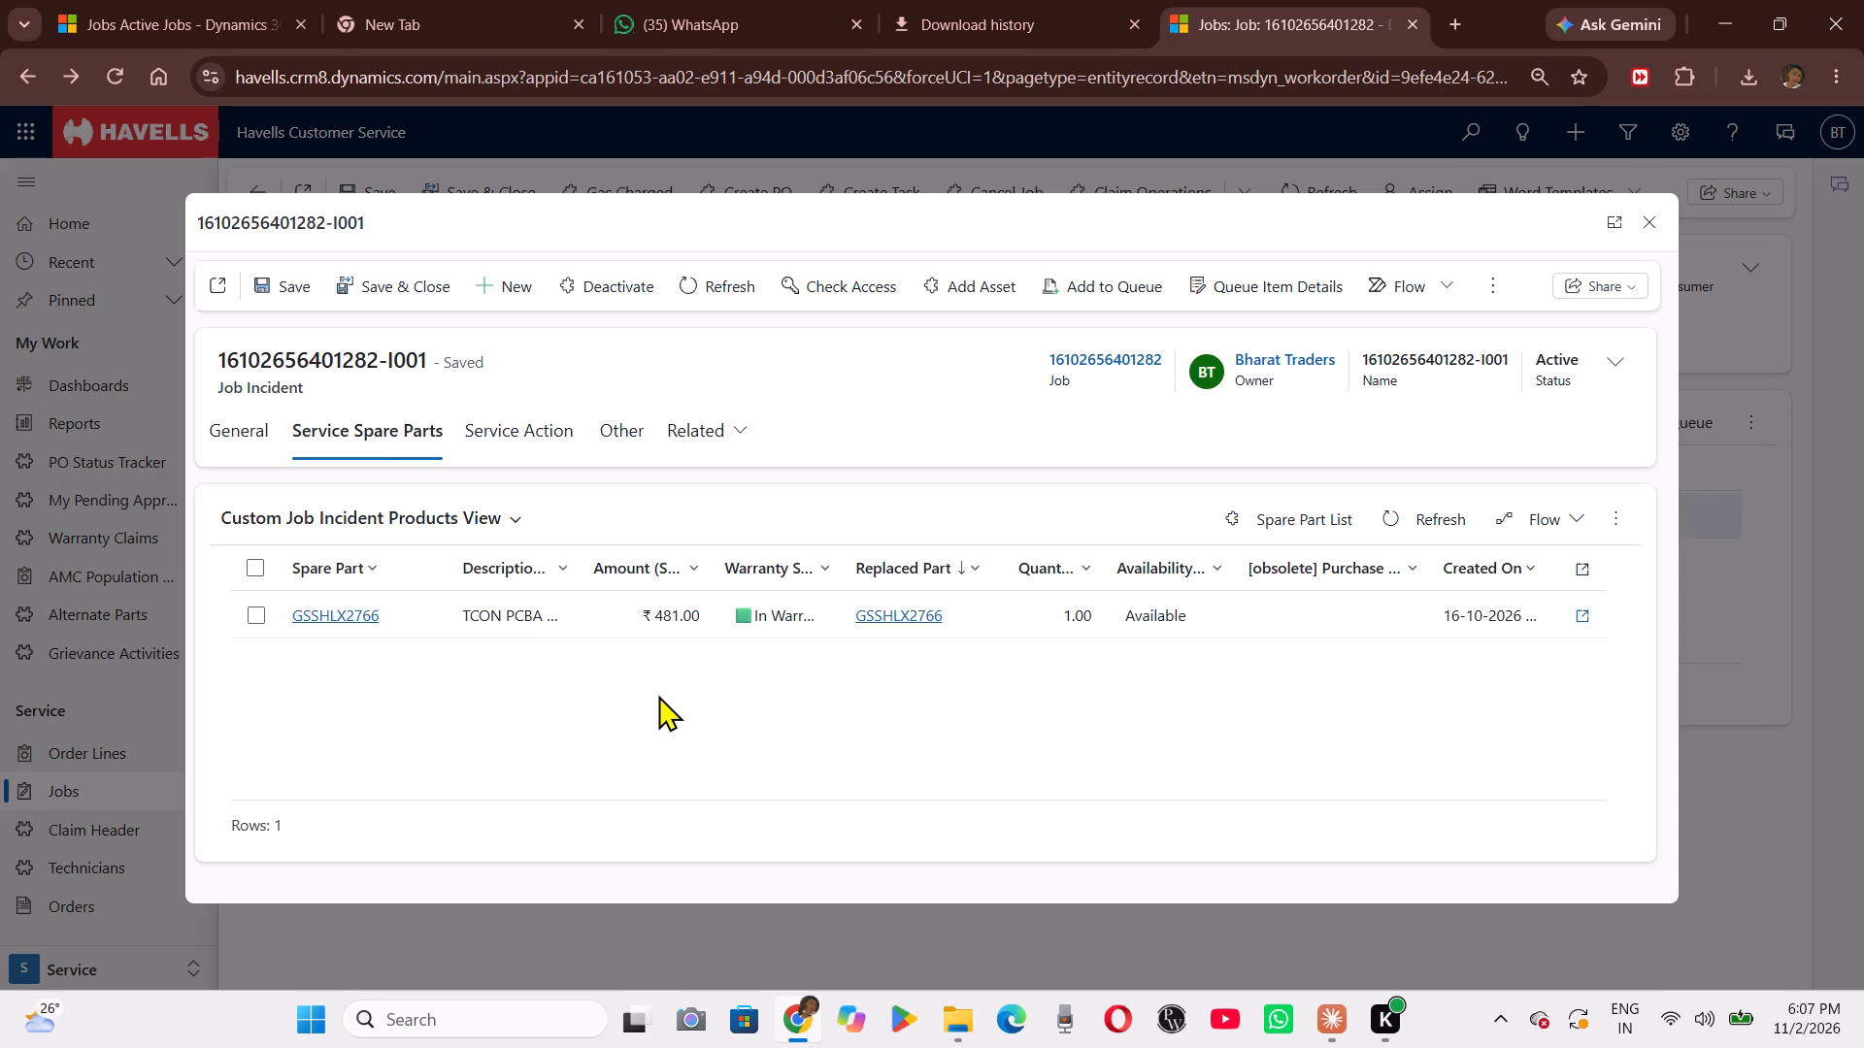
{"action": "left_click", "coordinate": [1310, 532]}
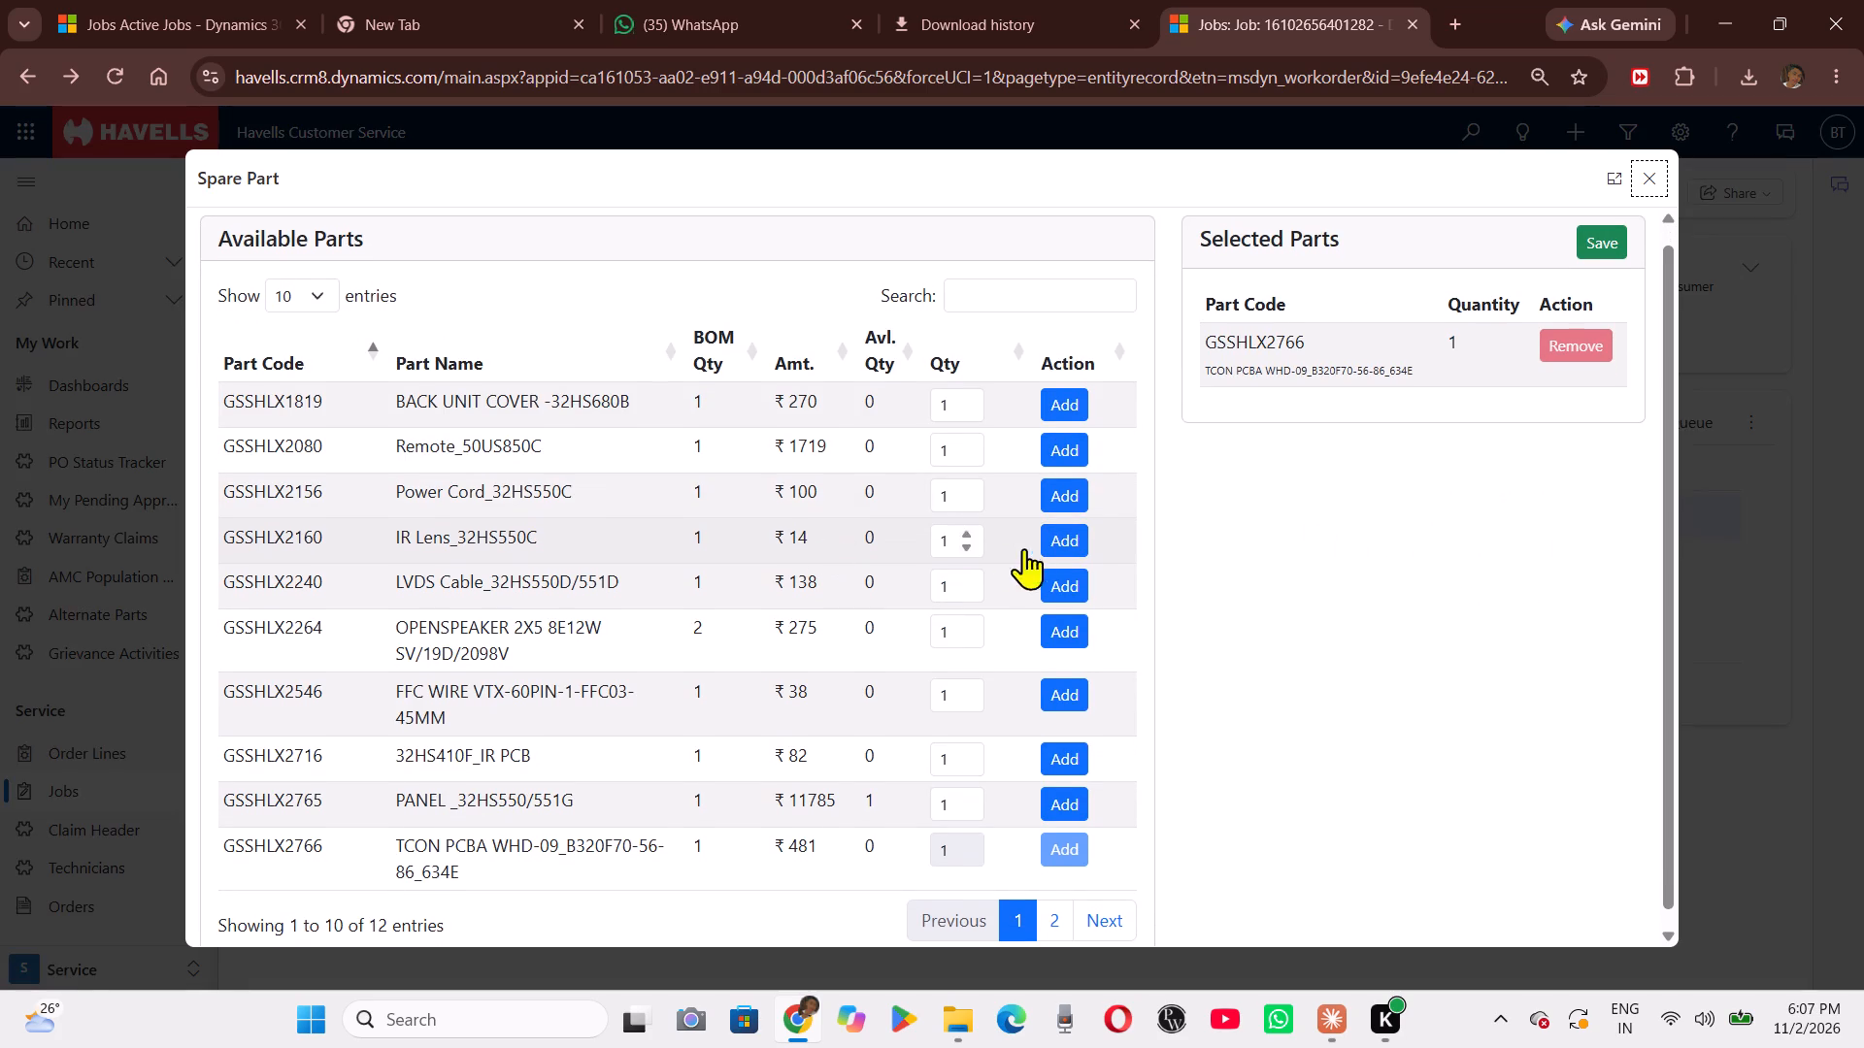
{"action": "left_click", "coordinate": [1086, 541]}
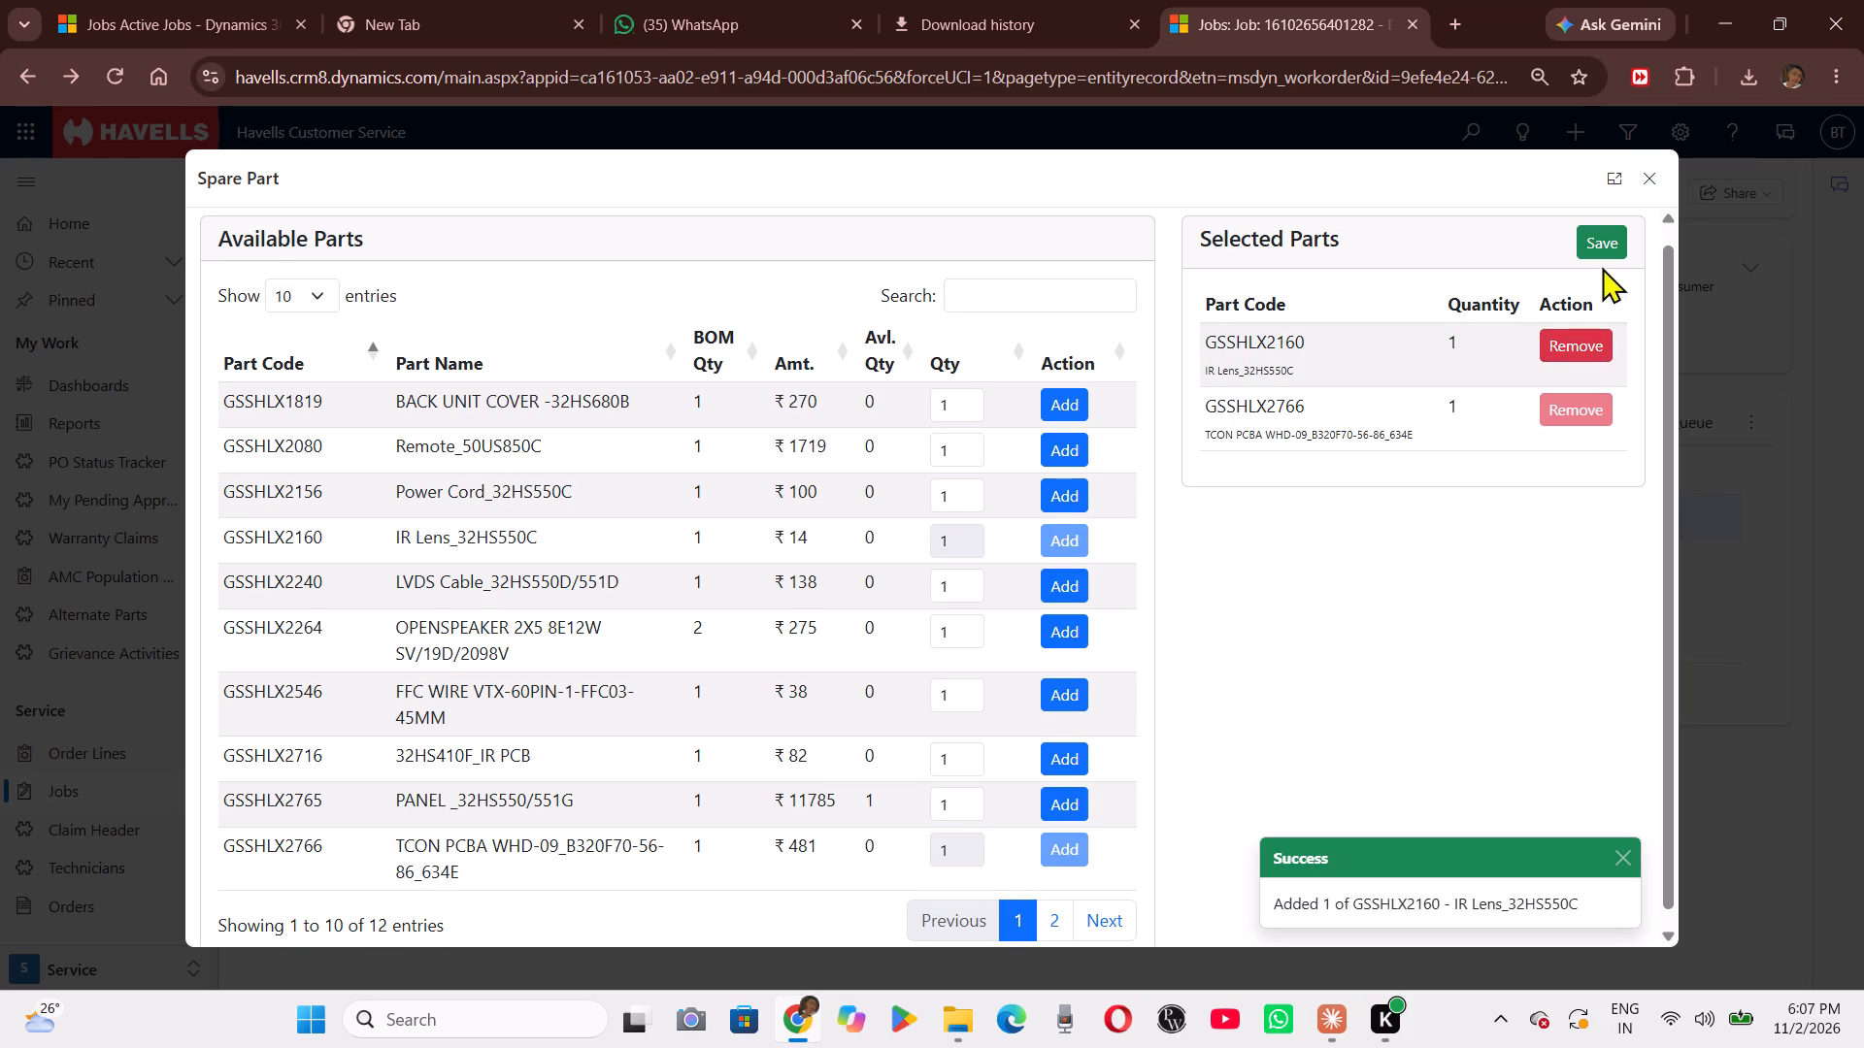
{"action": "left_click", "coordinate": [1607, 249]}
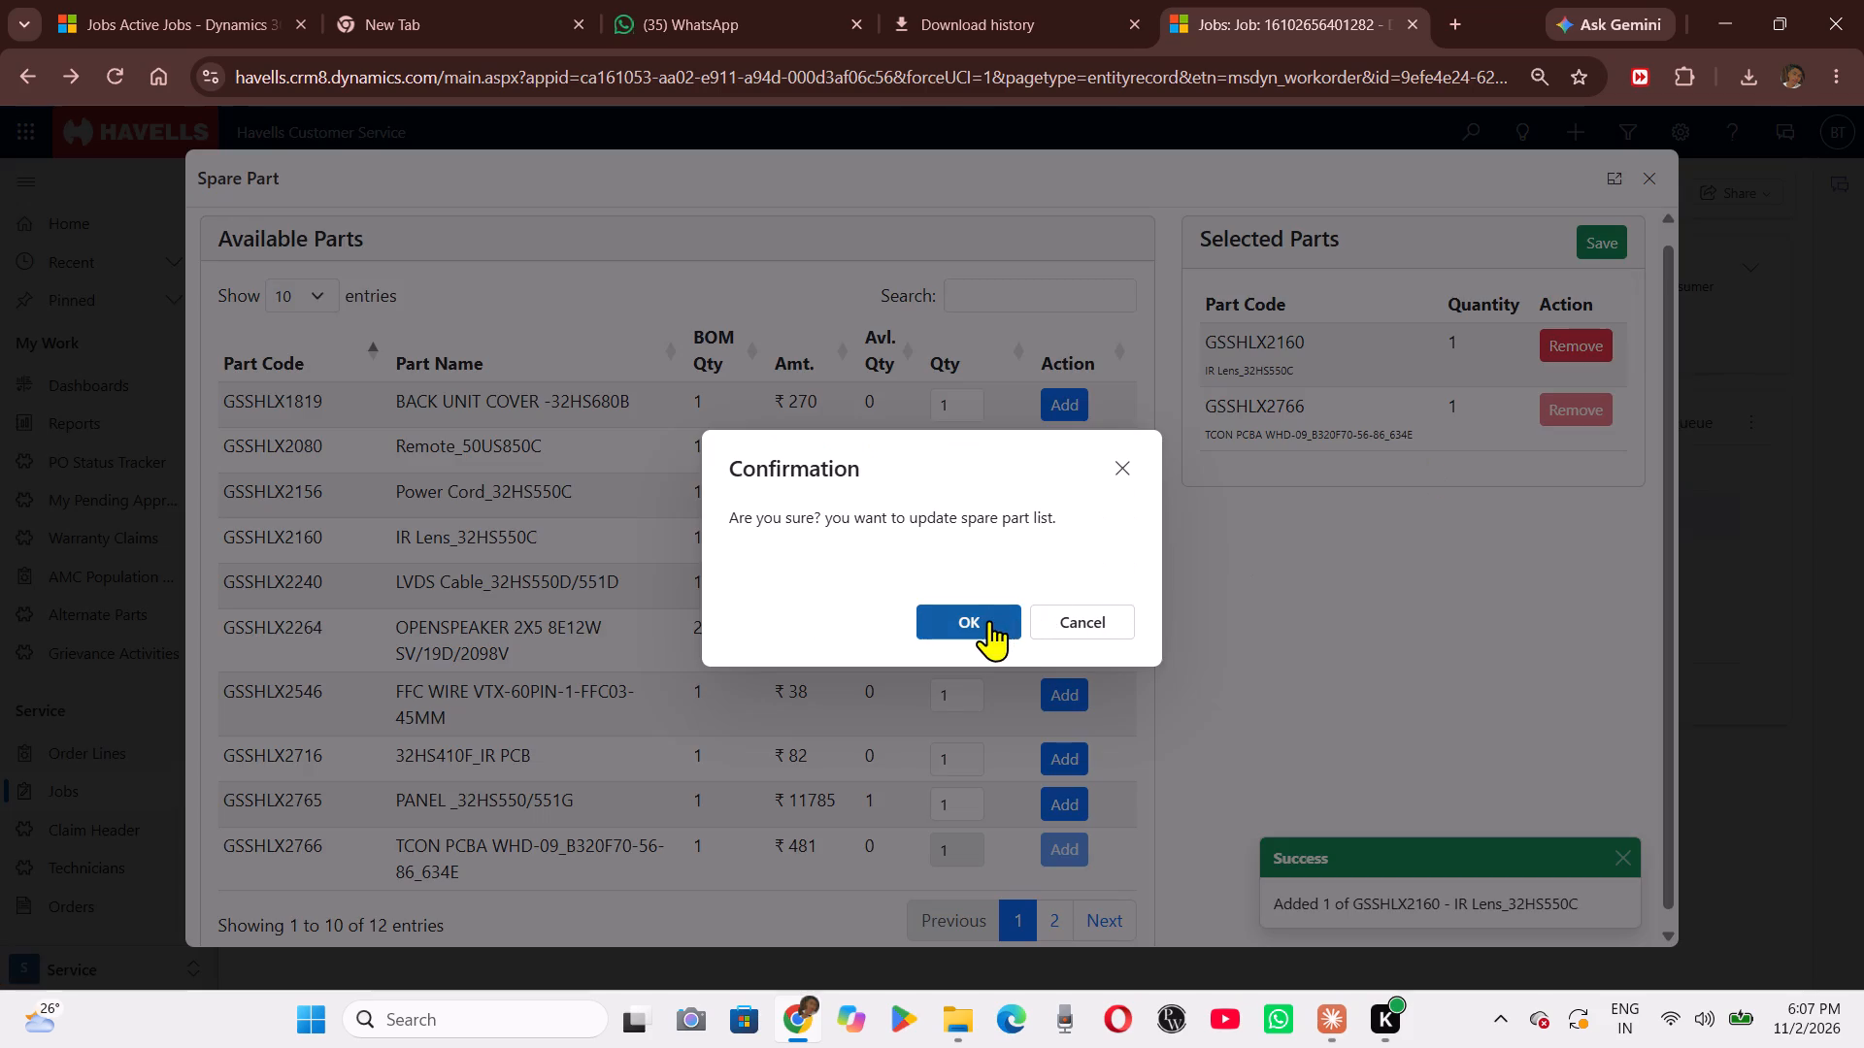
{"action": "left_click", "coordinate": [989, 620]}
{"action": "left_click", "coordinate": [1087, 623]}
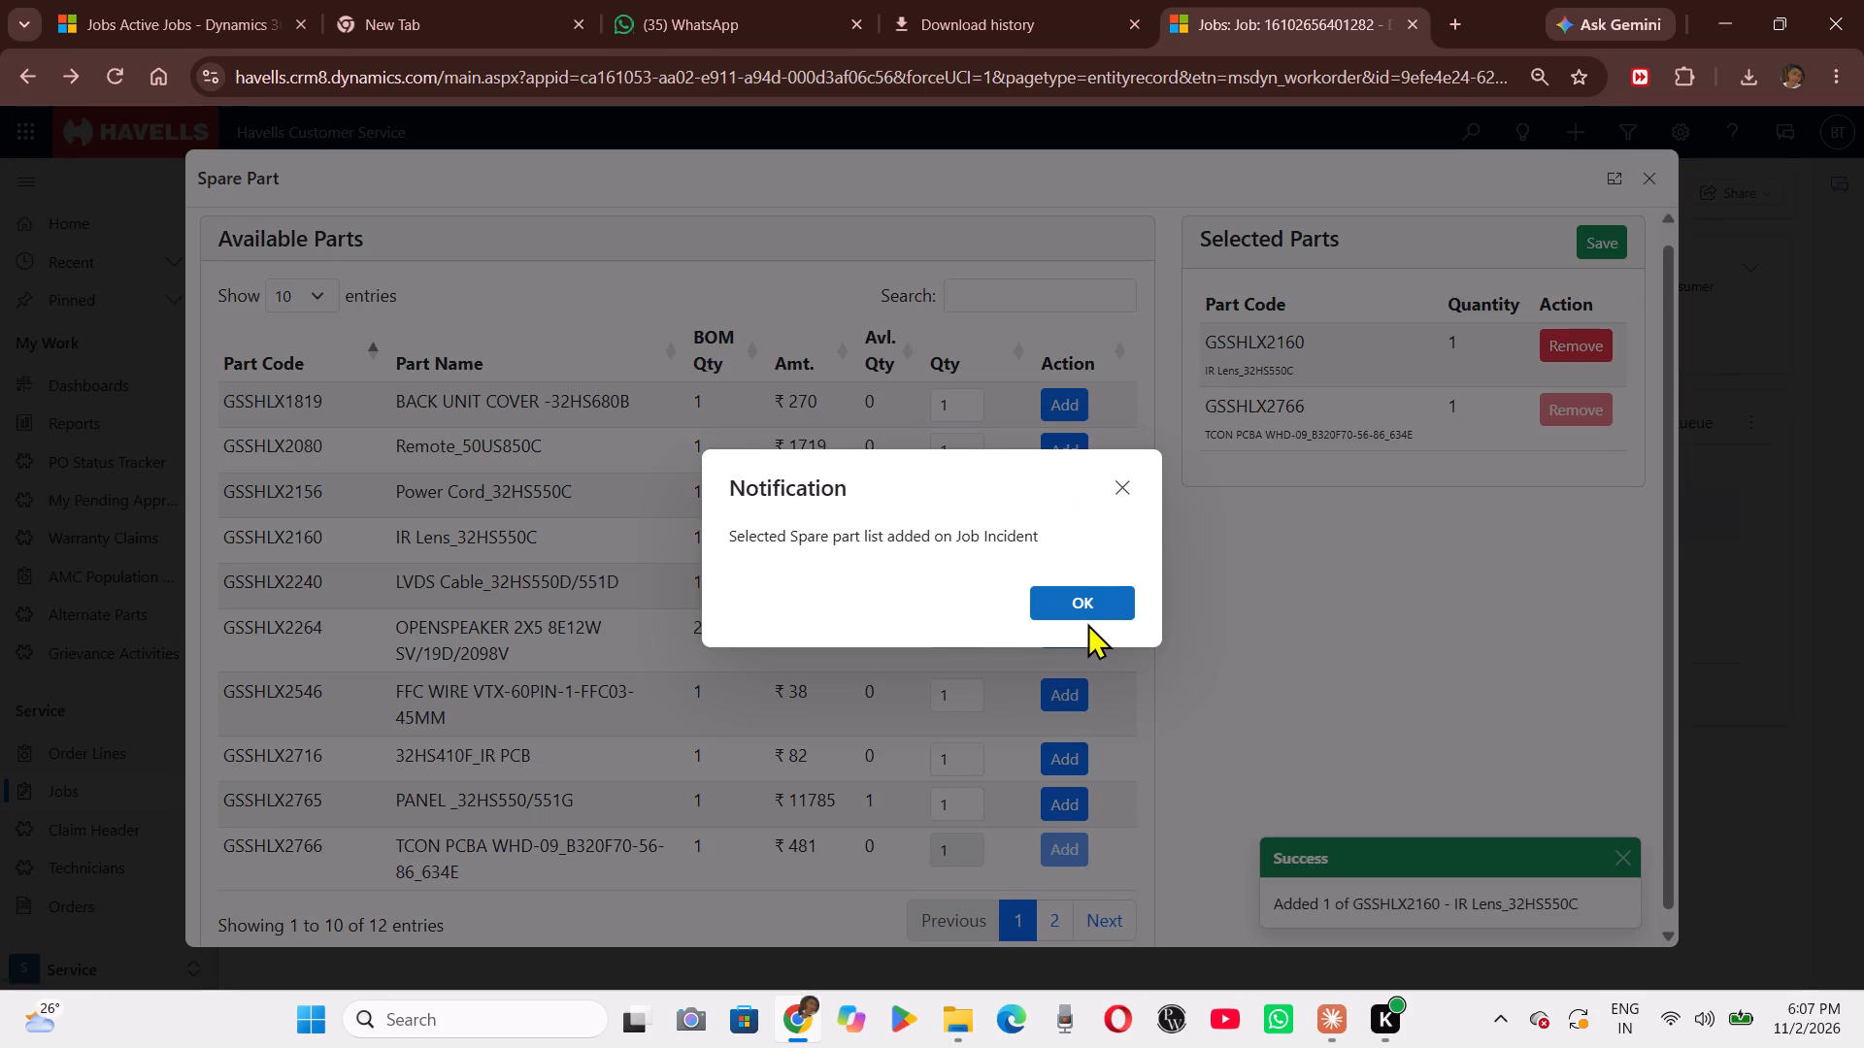
{"action": "left_click", "coordinate": [1104, 607]}
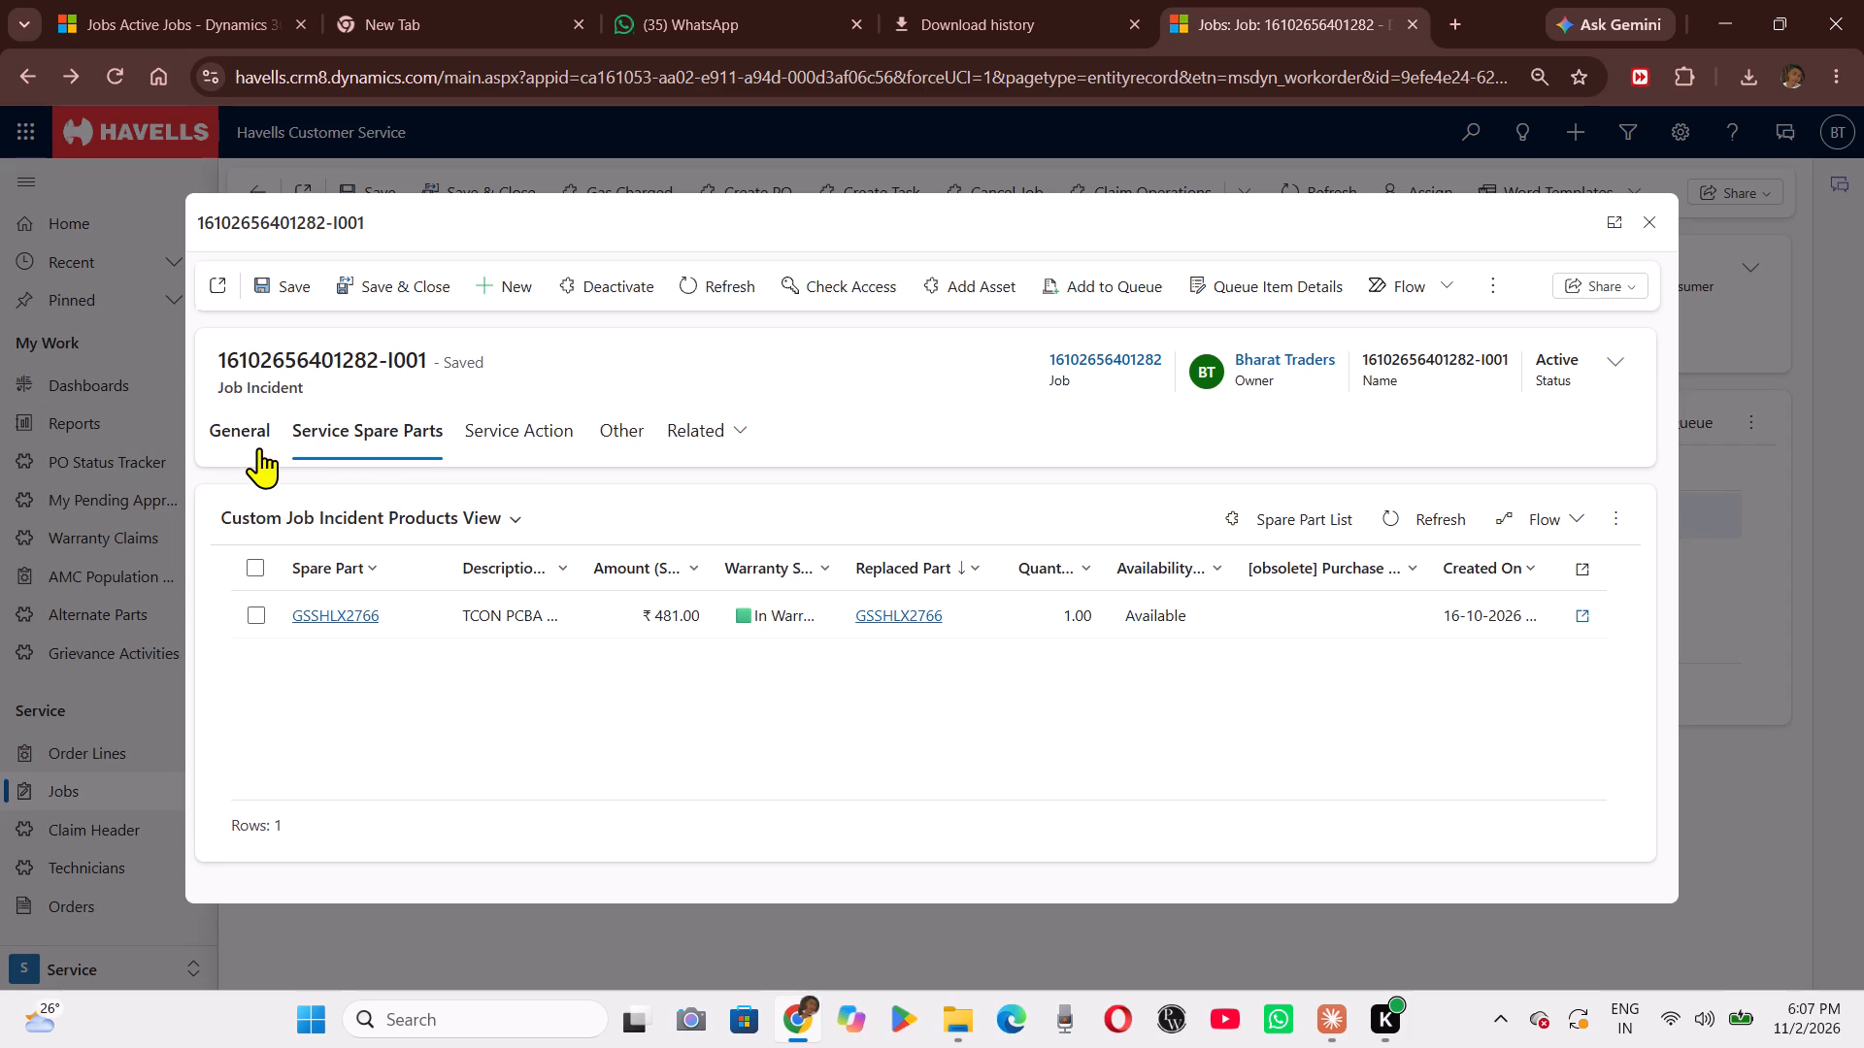
Refresh the incident, check its service spare parts, close it, and return to the job's closure details.
{"action": "left_click", "coordinate": [239, 427]}
{"action": "left_click", "coordinate": [354, 442]}
{"action": "scroll", "coordinate": [639, 489], "scroll_direction": "up", "scroll_amount": 1}
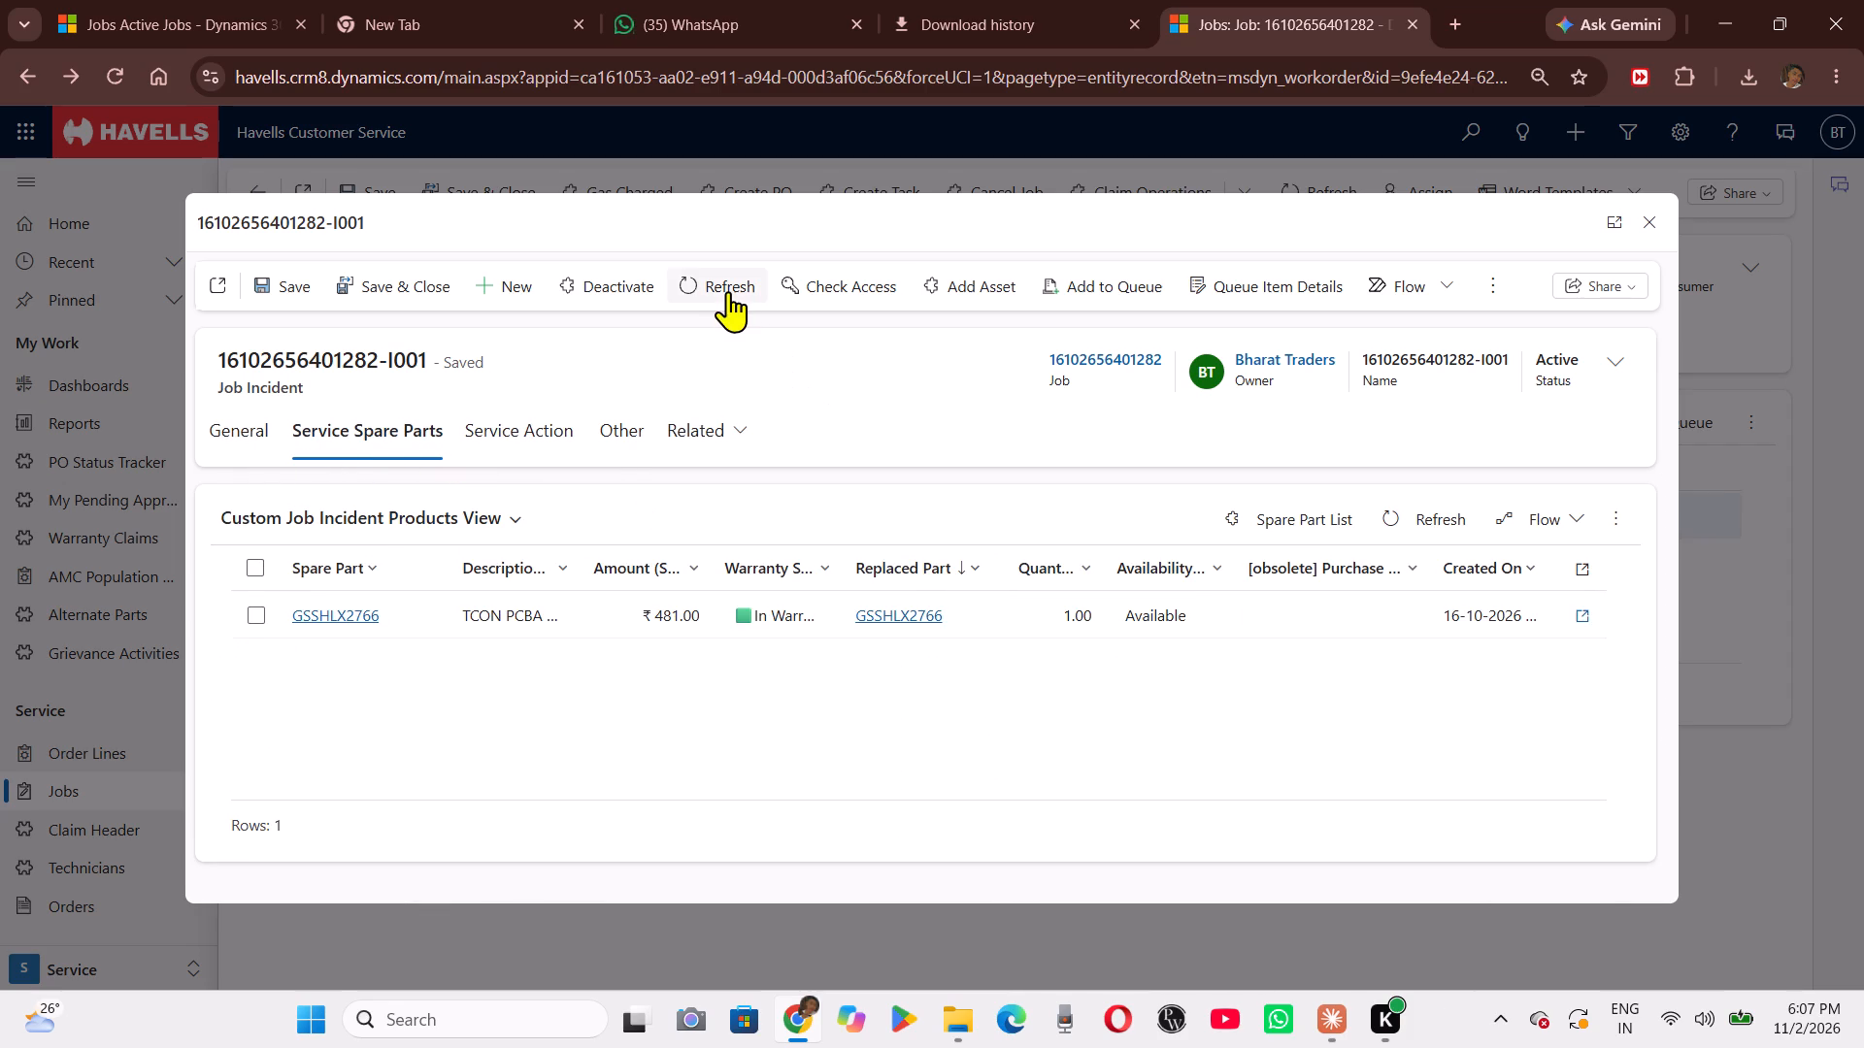
{"action": "left_click", "coordinate": [722, 287]}
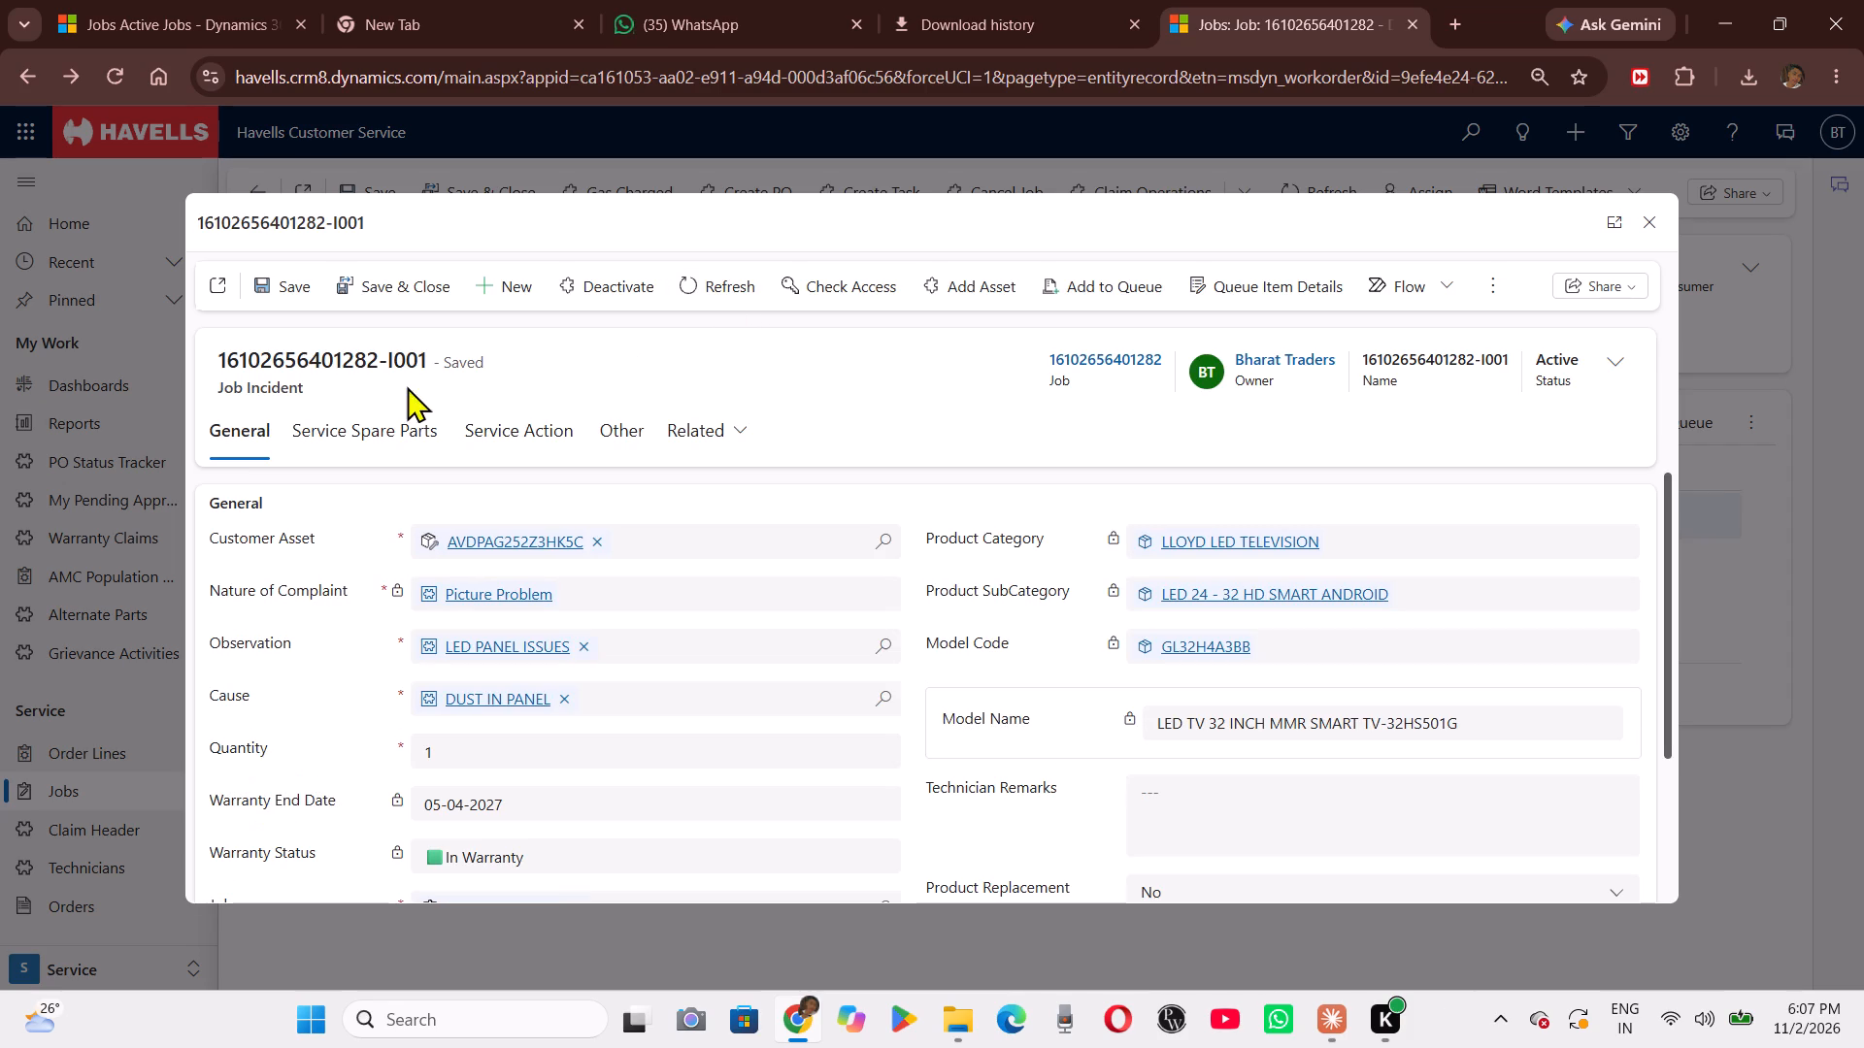
{"action": "left_click", "coordinate": [383, 428]}
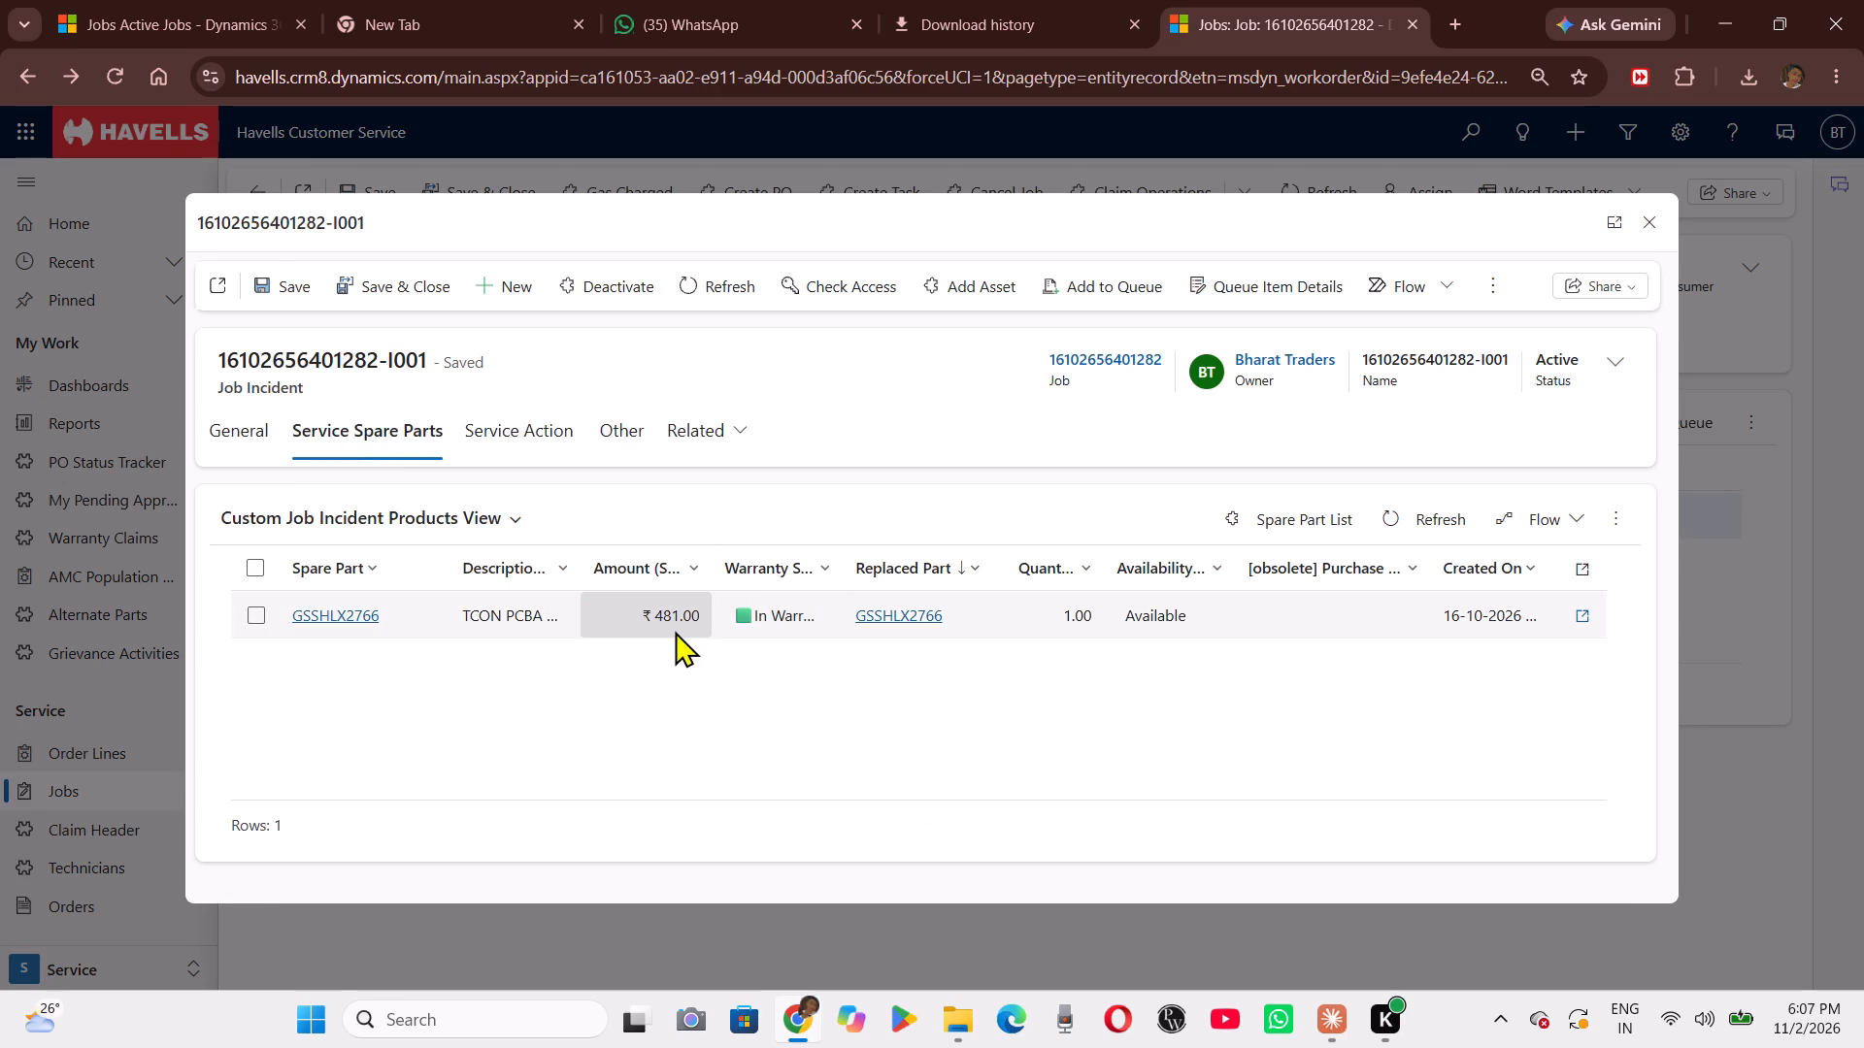
{"action": "left_click_drag", "start_coordinate": [1670, 215], "coordinate": [1657, 219]}
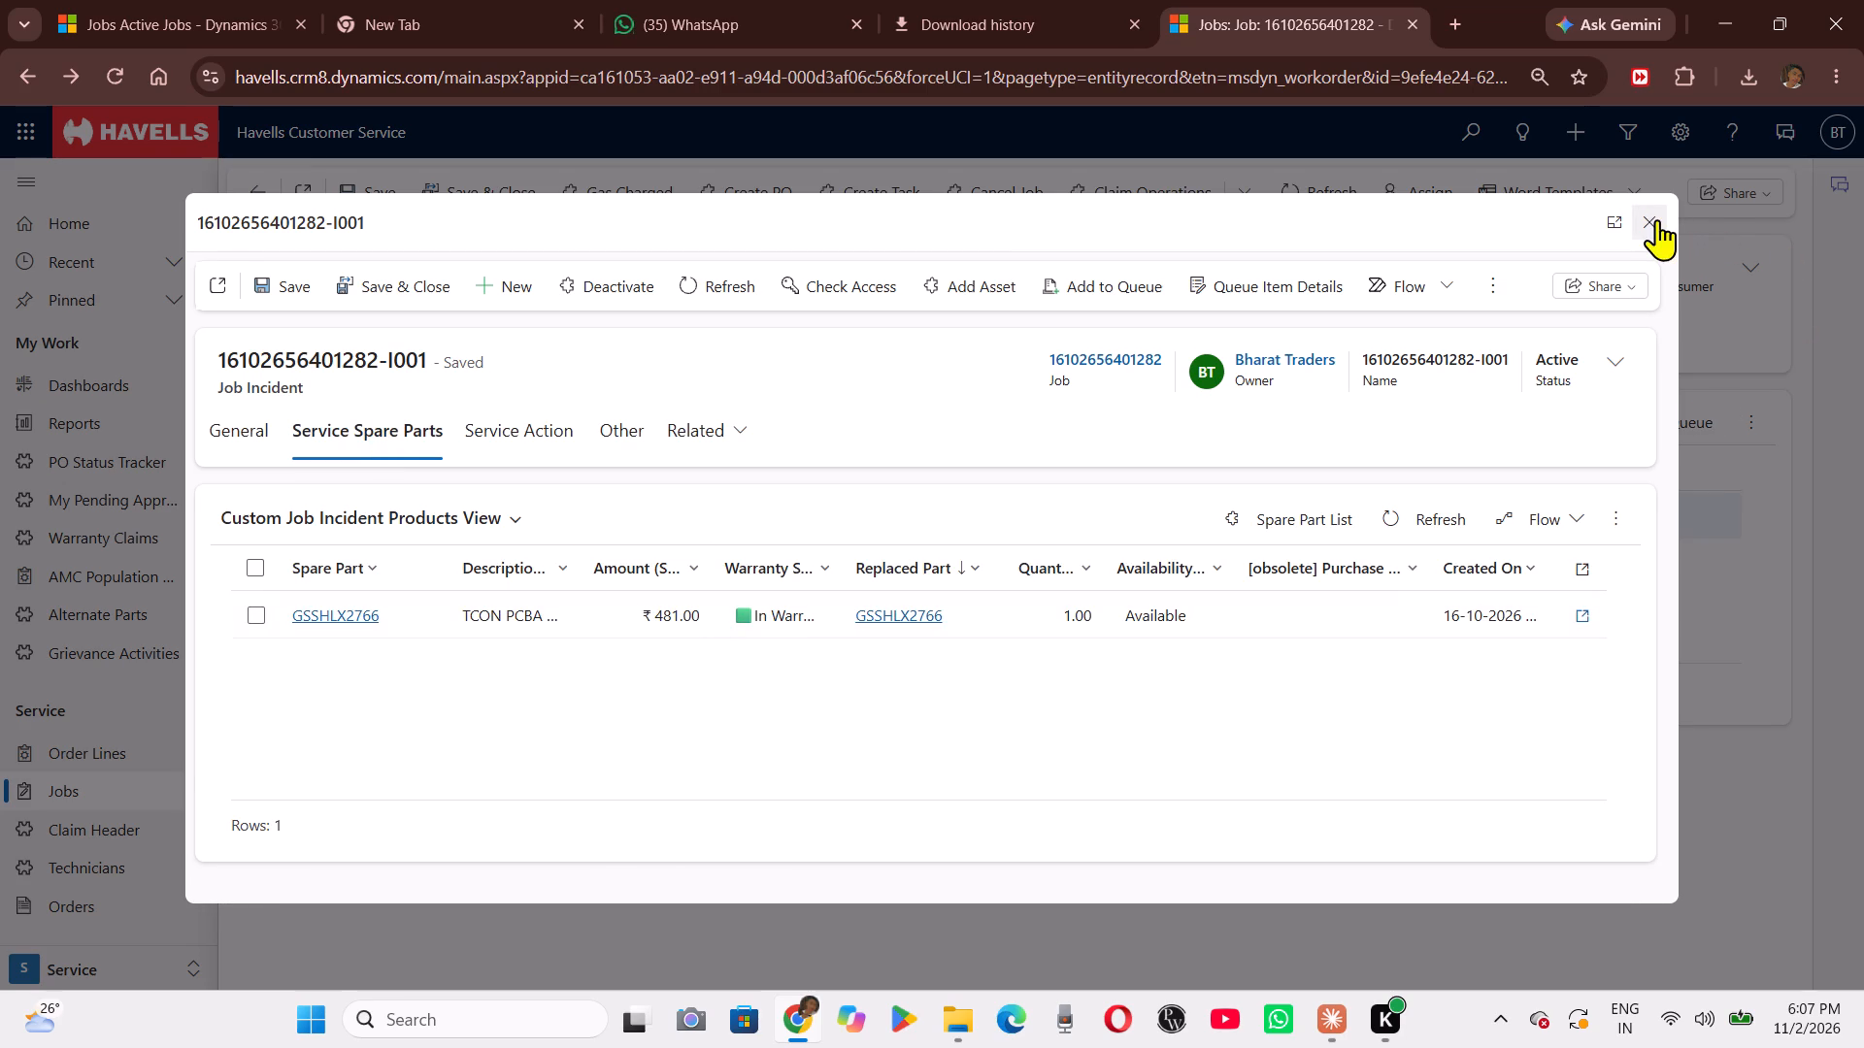
{"action": "left_click_drag", "start_coordinate": [1657, 219], "coordinate": [1653, 221]}
{"action": "left_click", "coordinate": [1653, 221]}
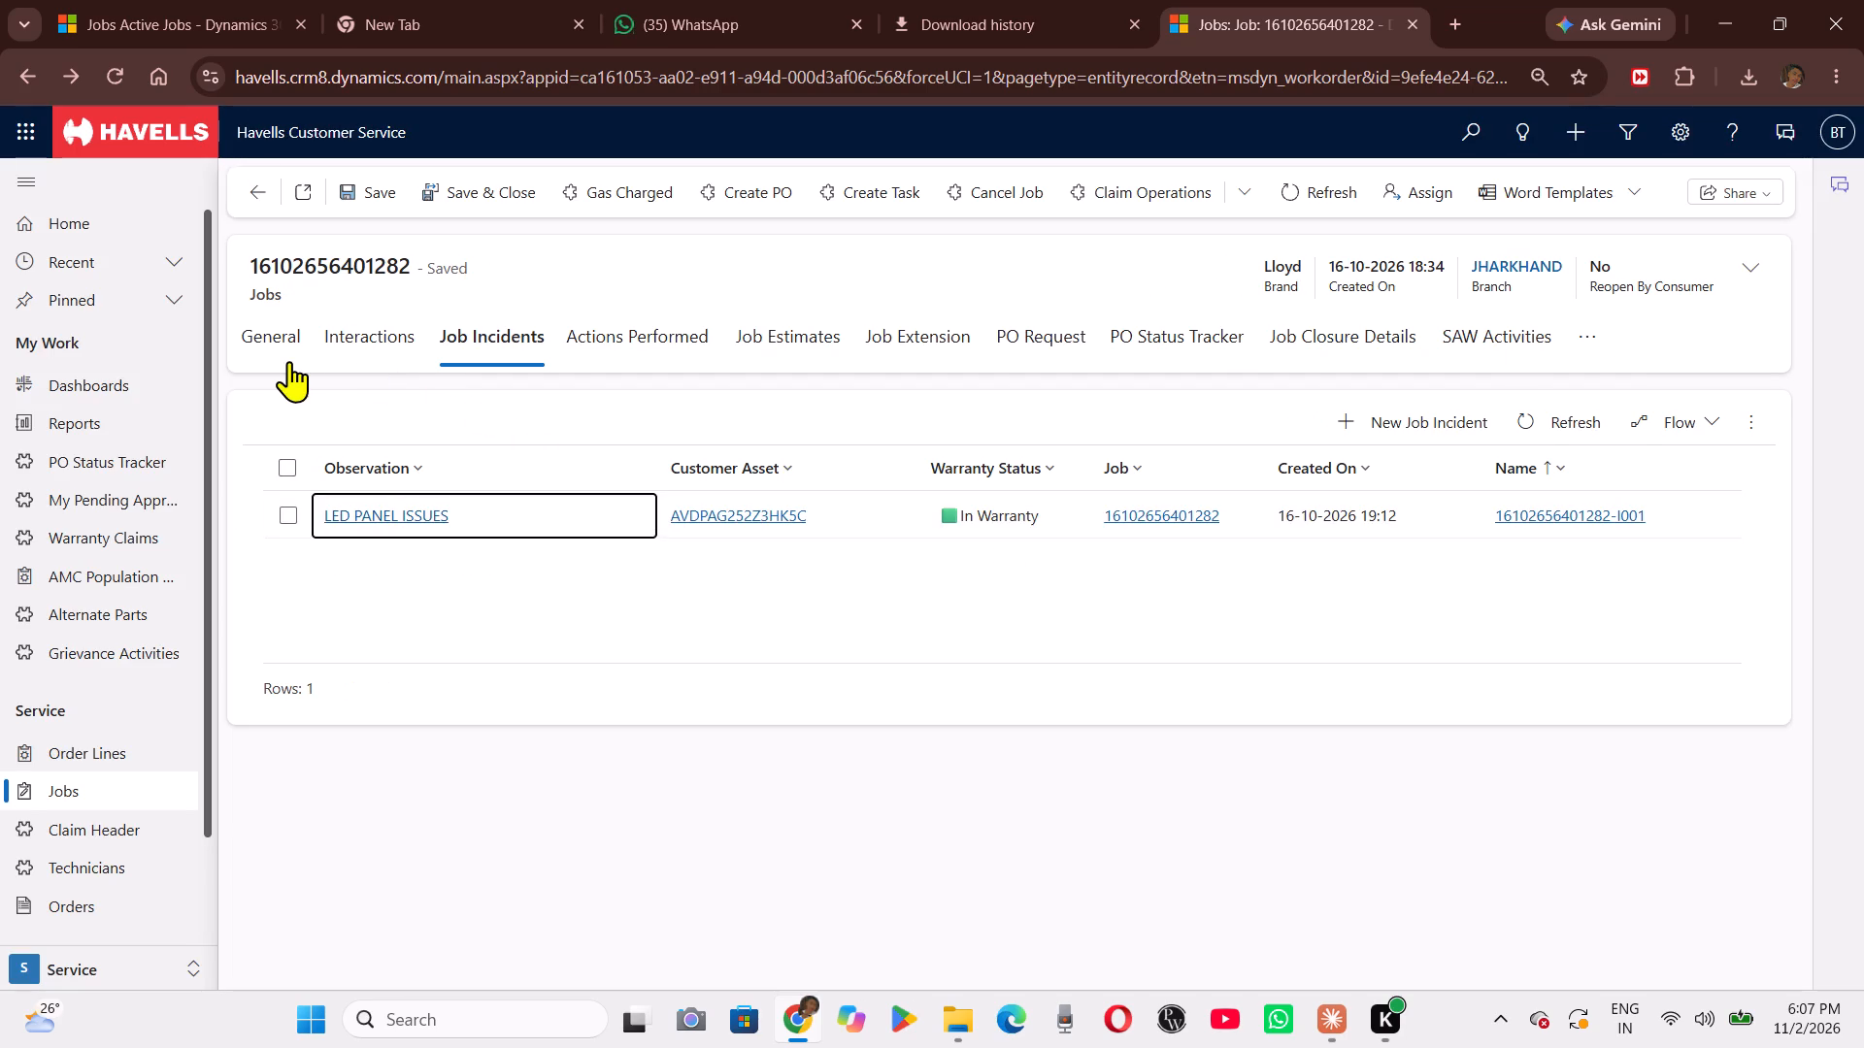
{"action": "left_click", "coordinate": [289, 361]}
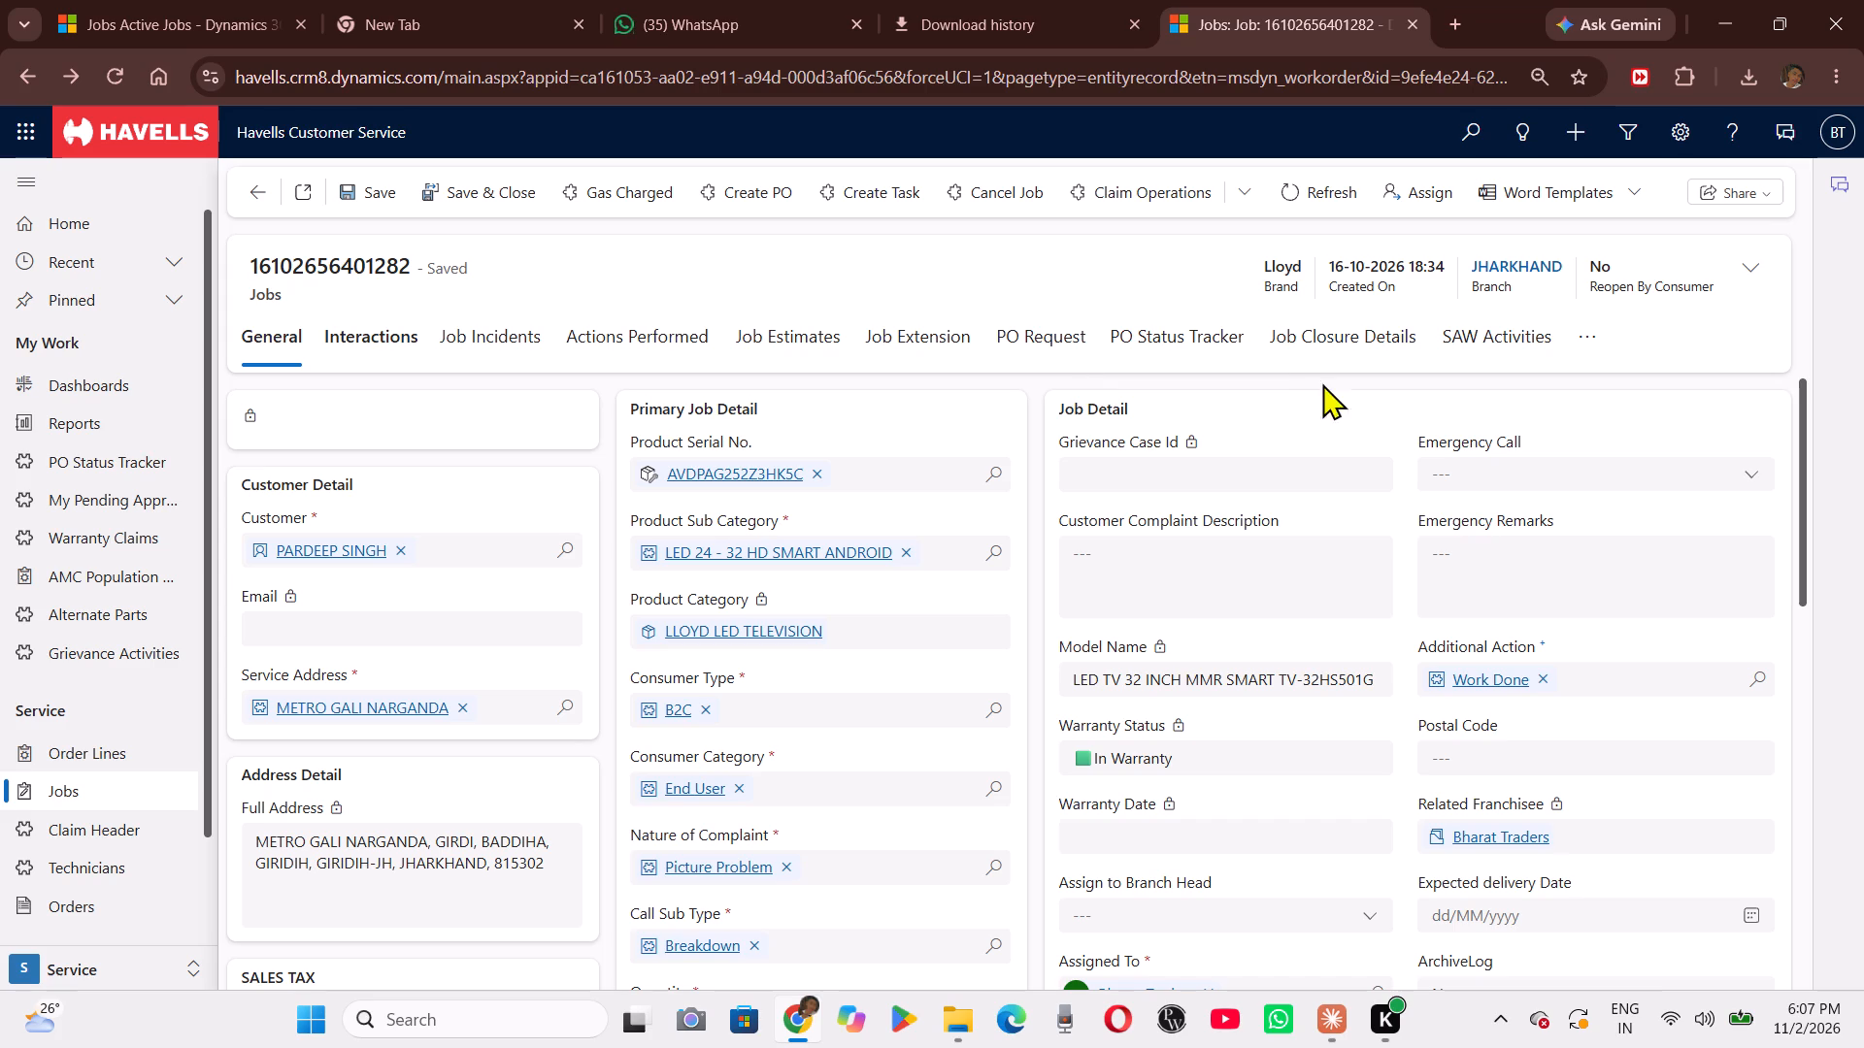
{"action": "left_click", "coordinate": [1353, 355]}
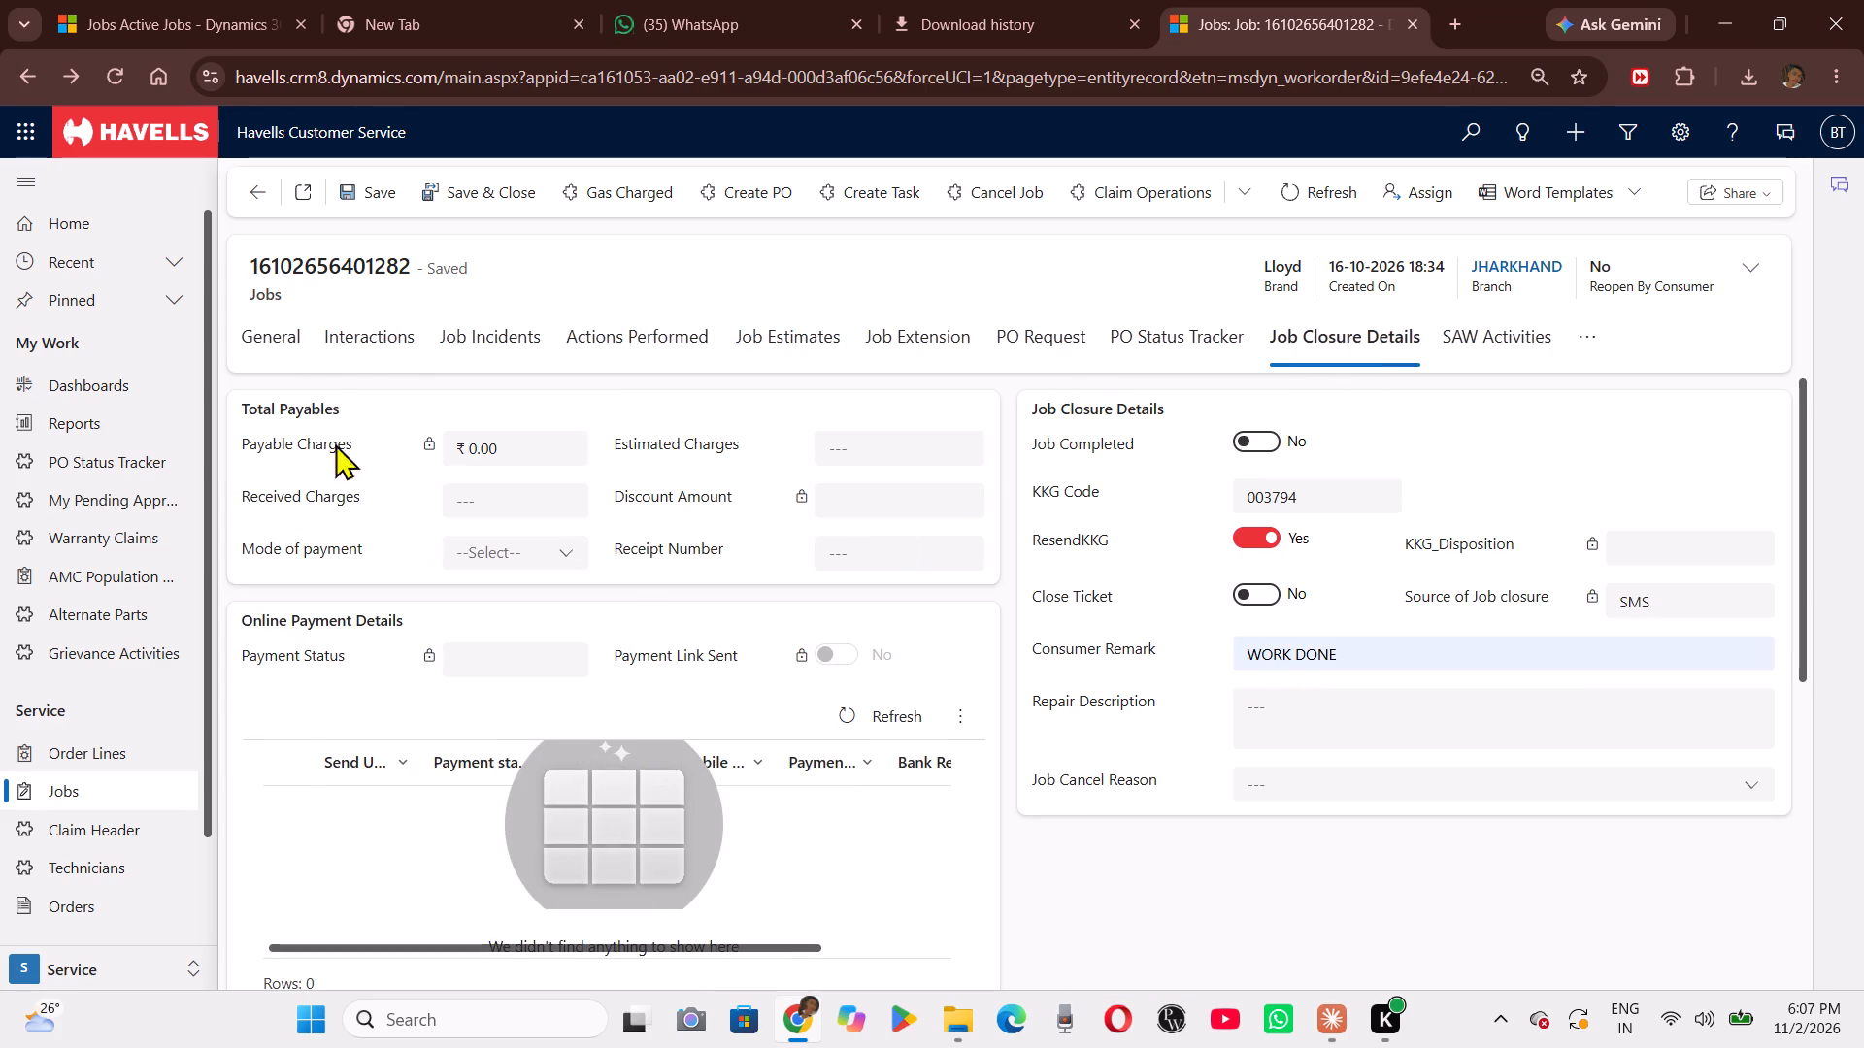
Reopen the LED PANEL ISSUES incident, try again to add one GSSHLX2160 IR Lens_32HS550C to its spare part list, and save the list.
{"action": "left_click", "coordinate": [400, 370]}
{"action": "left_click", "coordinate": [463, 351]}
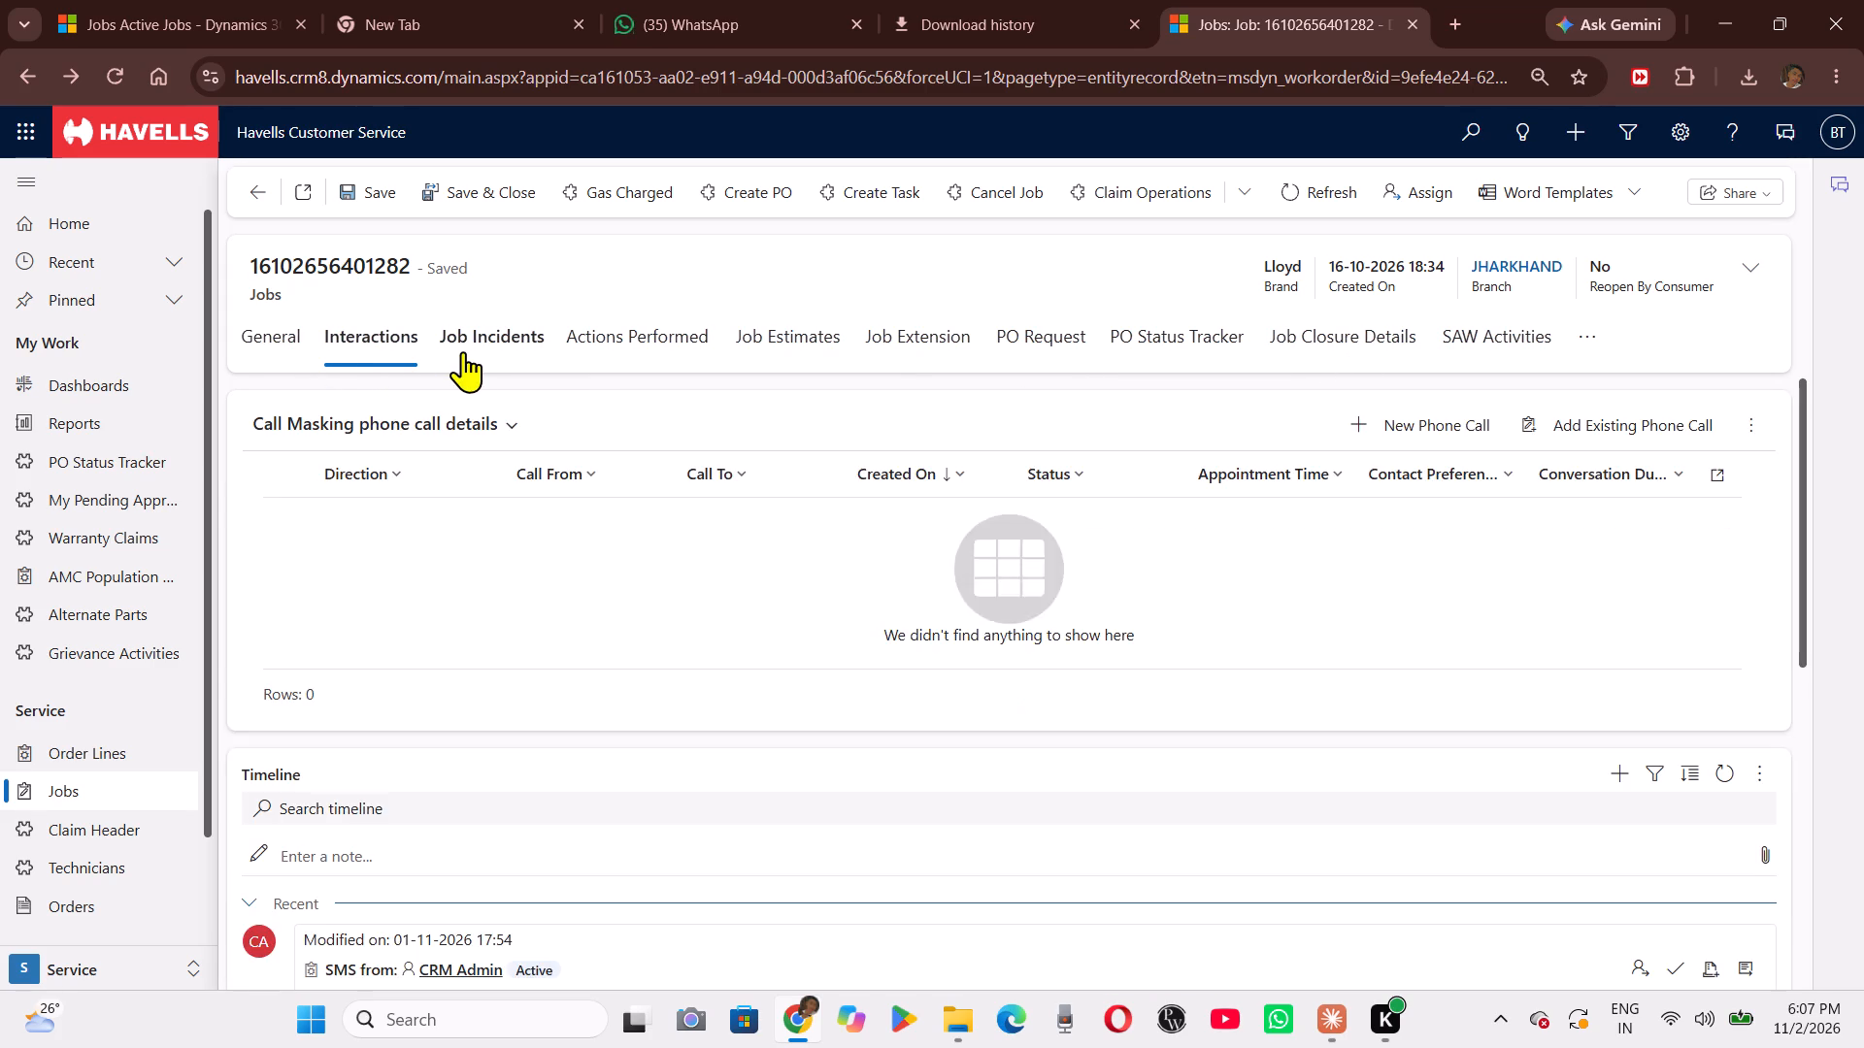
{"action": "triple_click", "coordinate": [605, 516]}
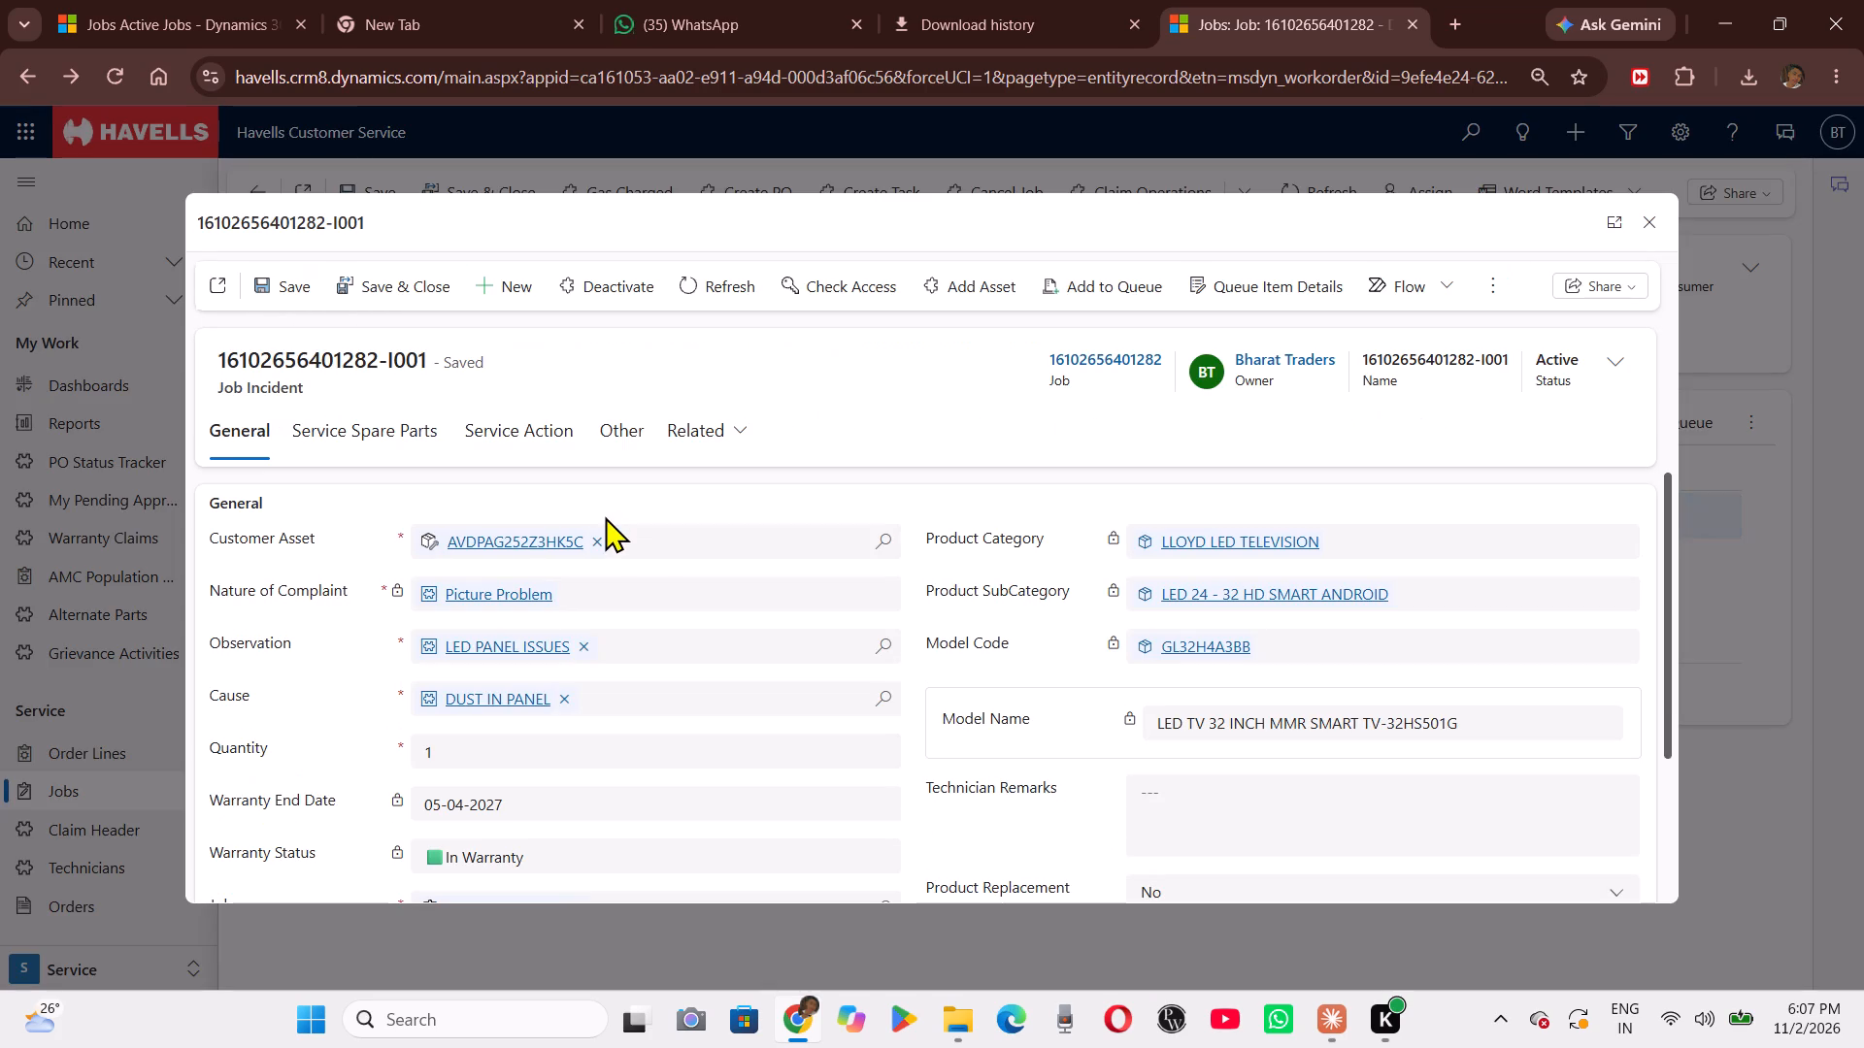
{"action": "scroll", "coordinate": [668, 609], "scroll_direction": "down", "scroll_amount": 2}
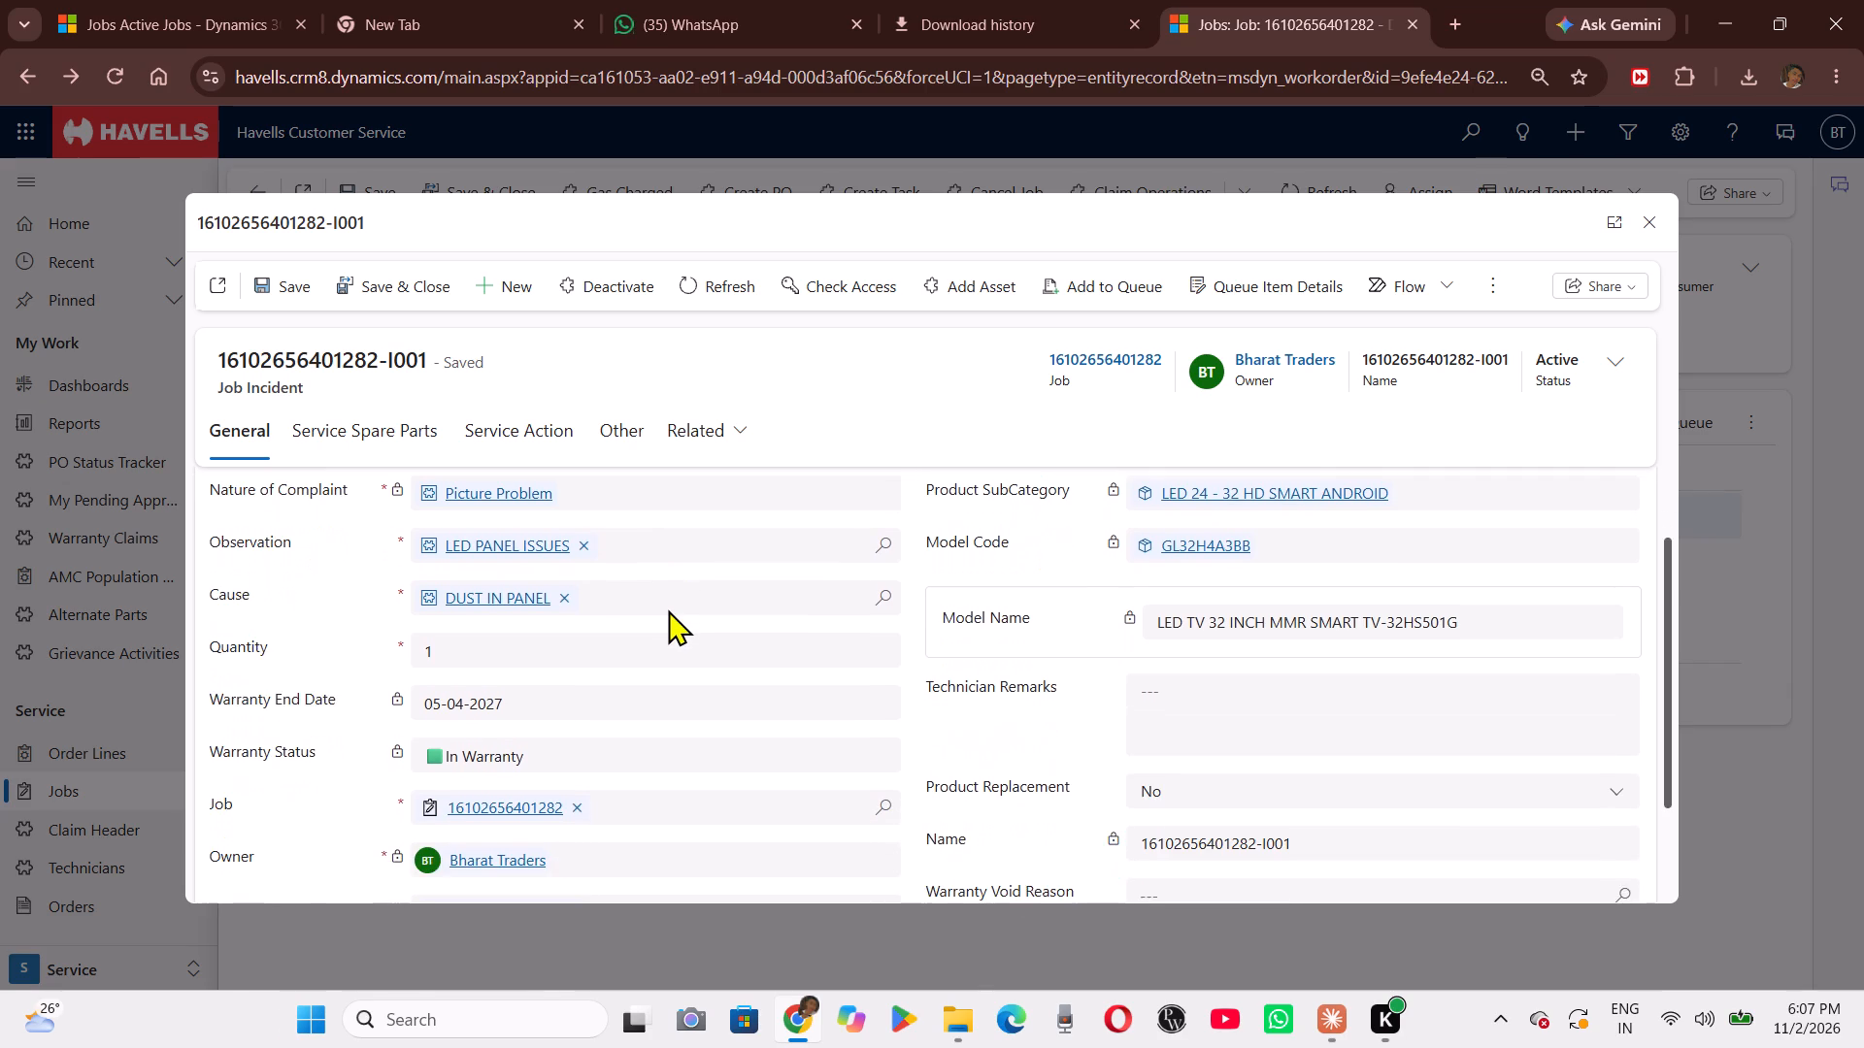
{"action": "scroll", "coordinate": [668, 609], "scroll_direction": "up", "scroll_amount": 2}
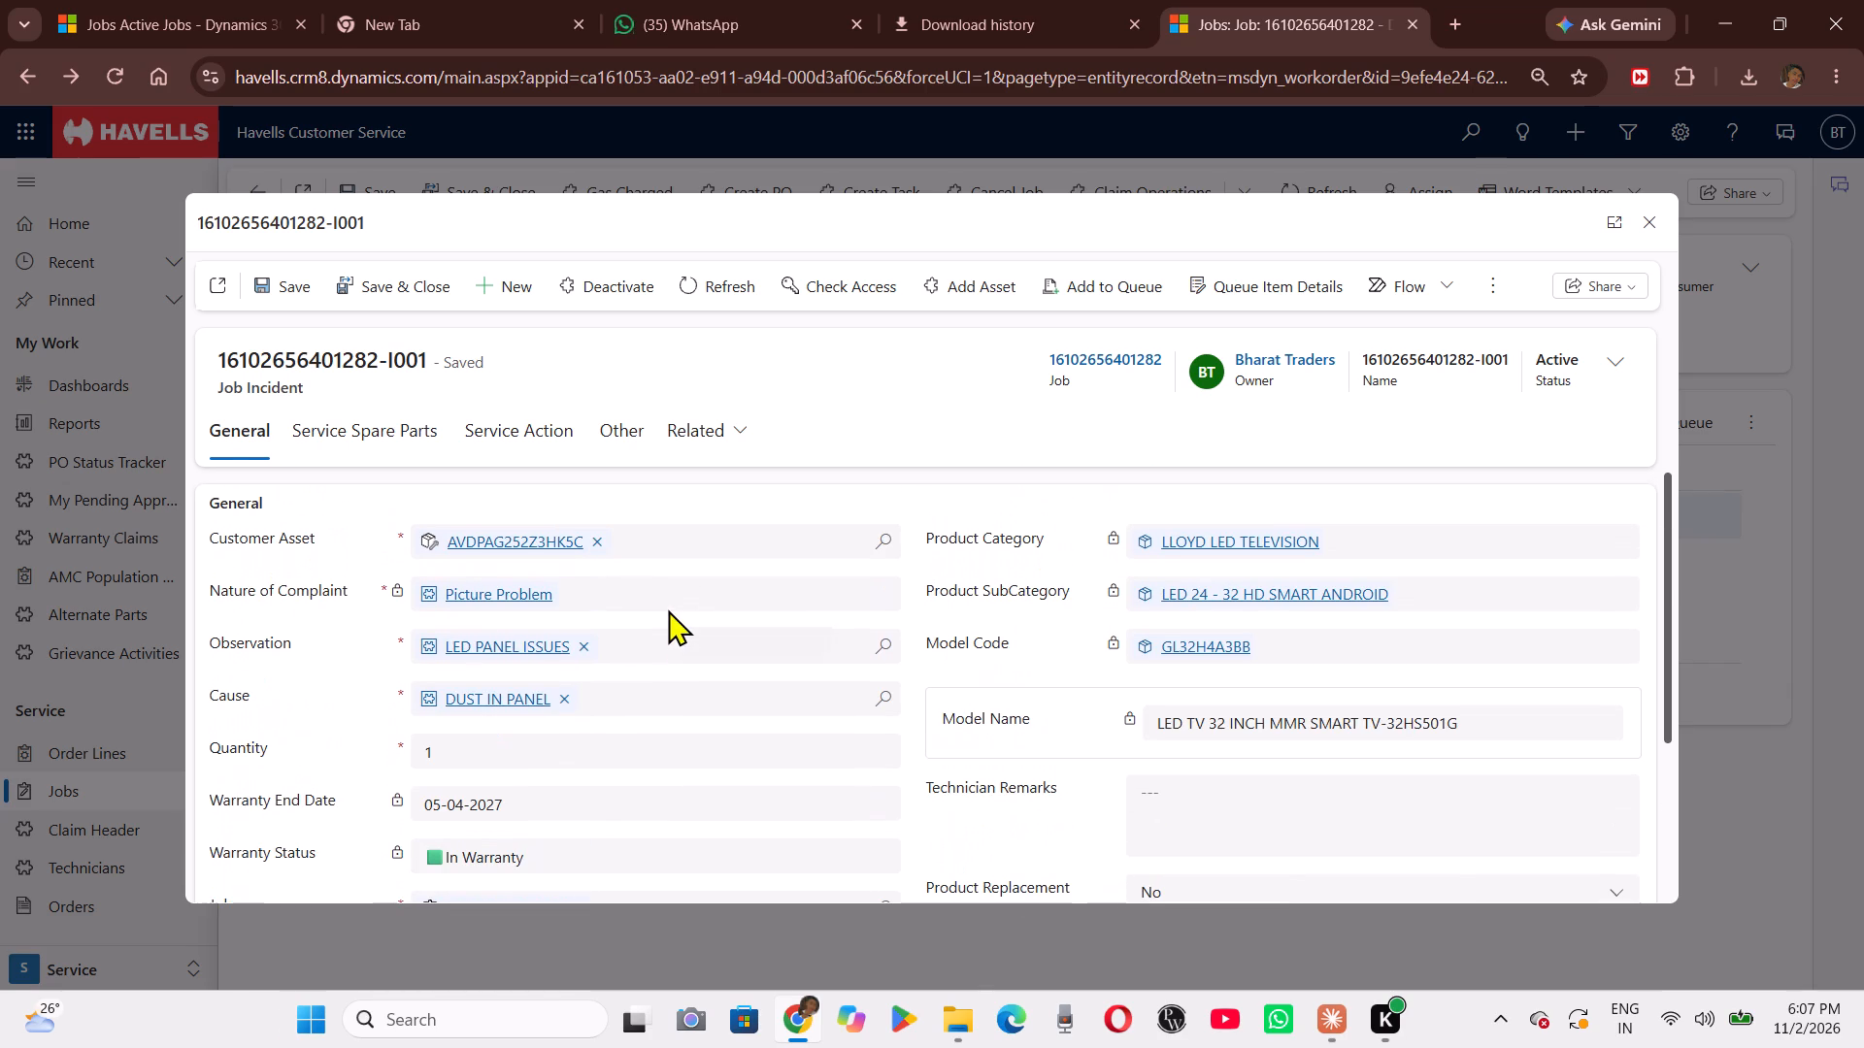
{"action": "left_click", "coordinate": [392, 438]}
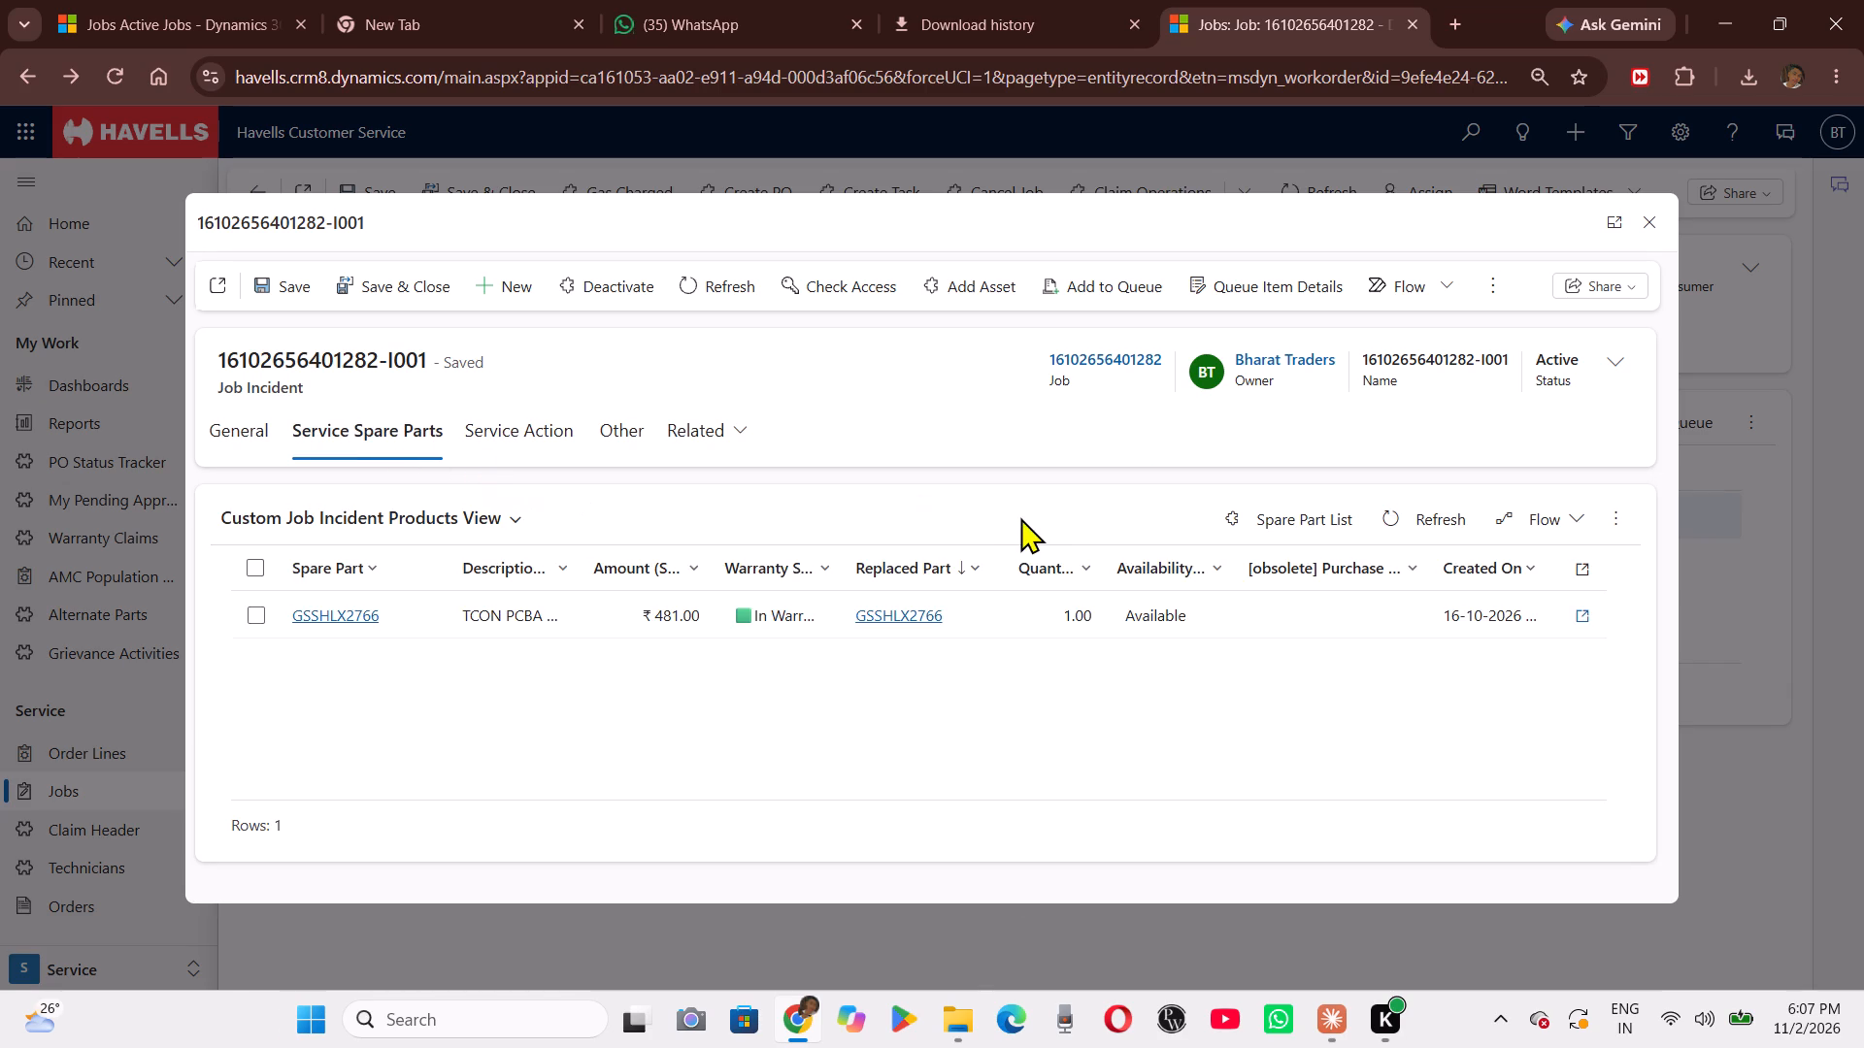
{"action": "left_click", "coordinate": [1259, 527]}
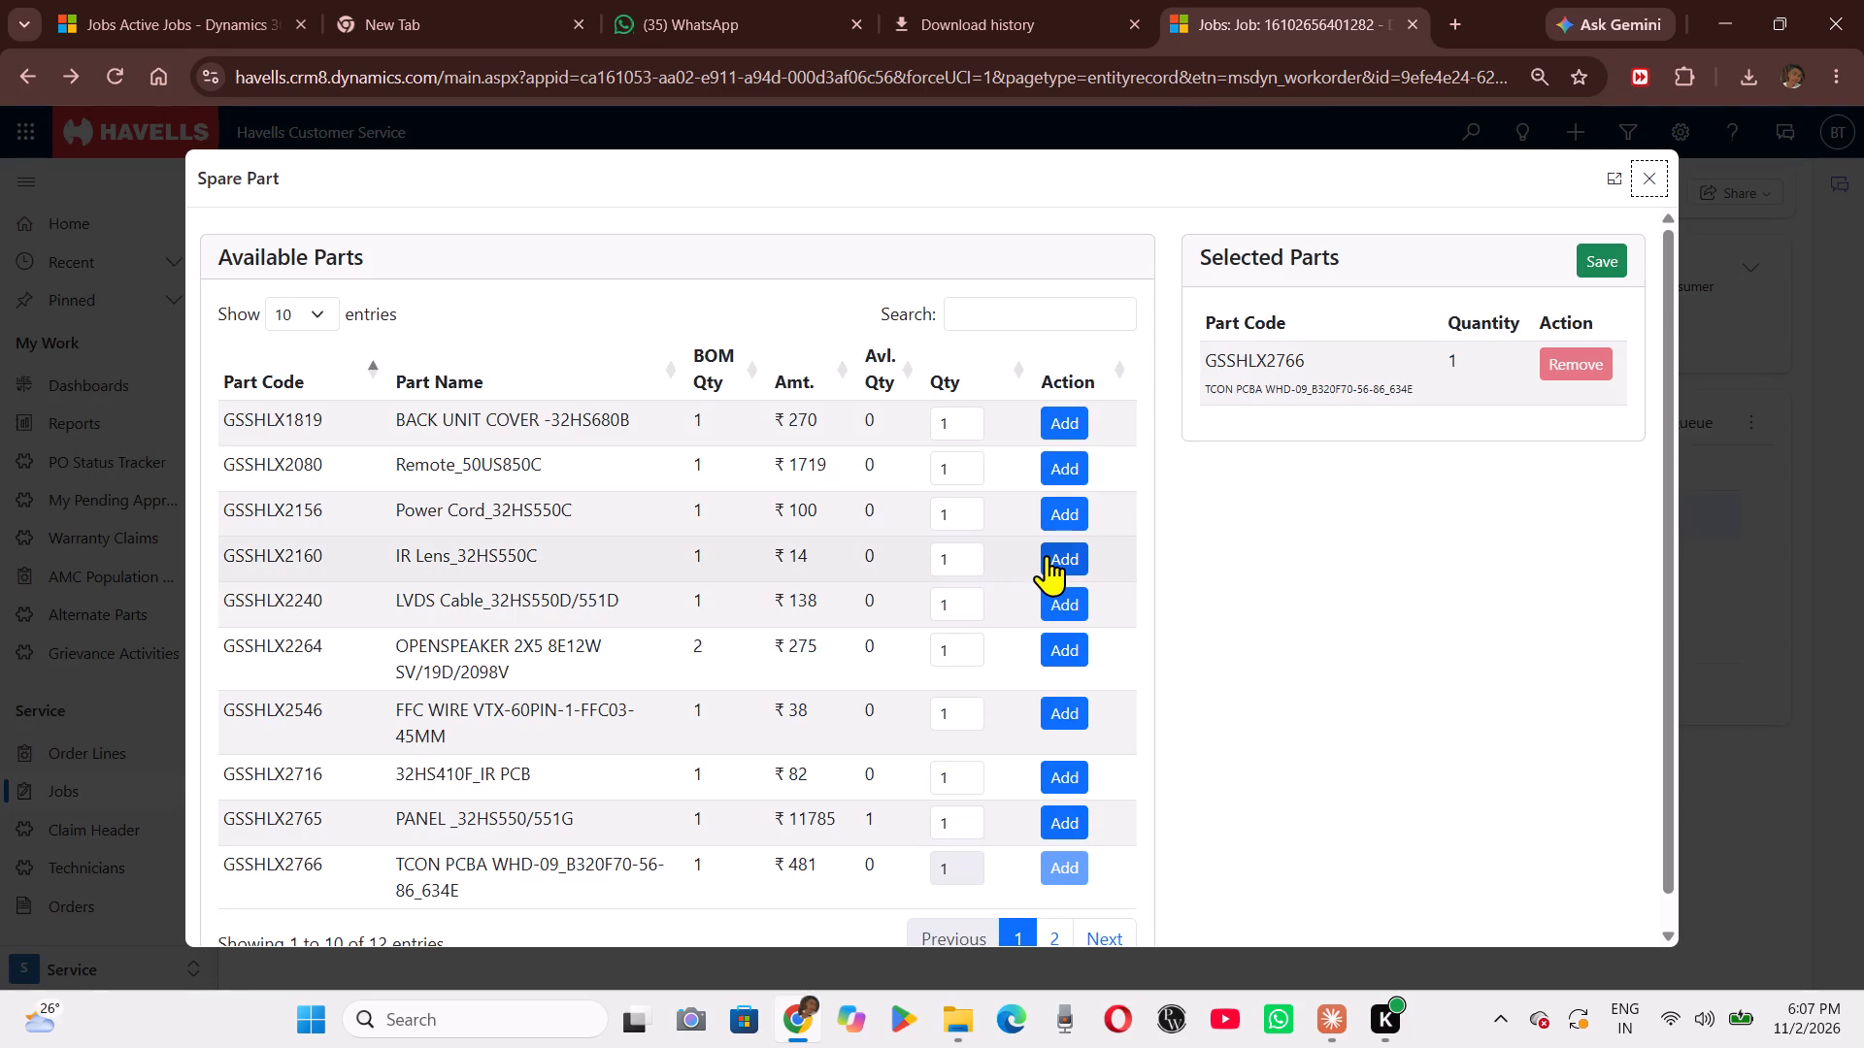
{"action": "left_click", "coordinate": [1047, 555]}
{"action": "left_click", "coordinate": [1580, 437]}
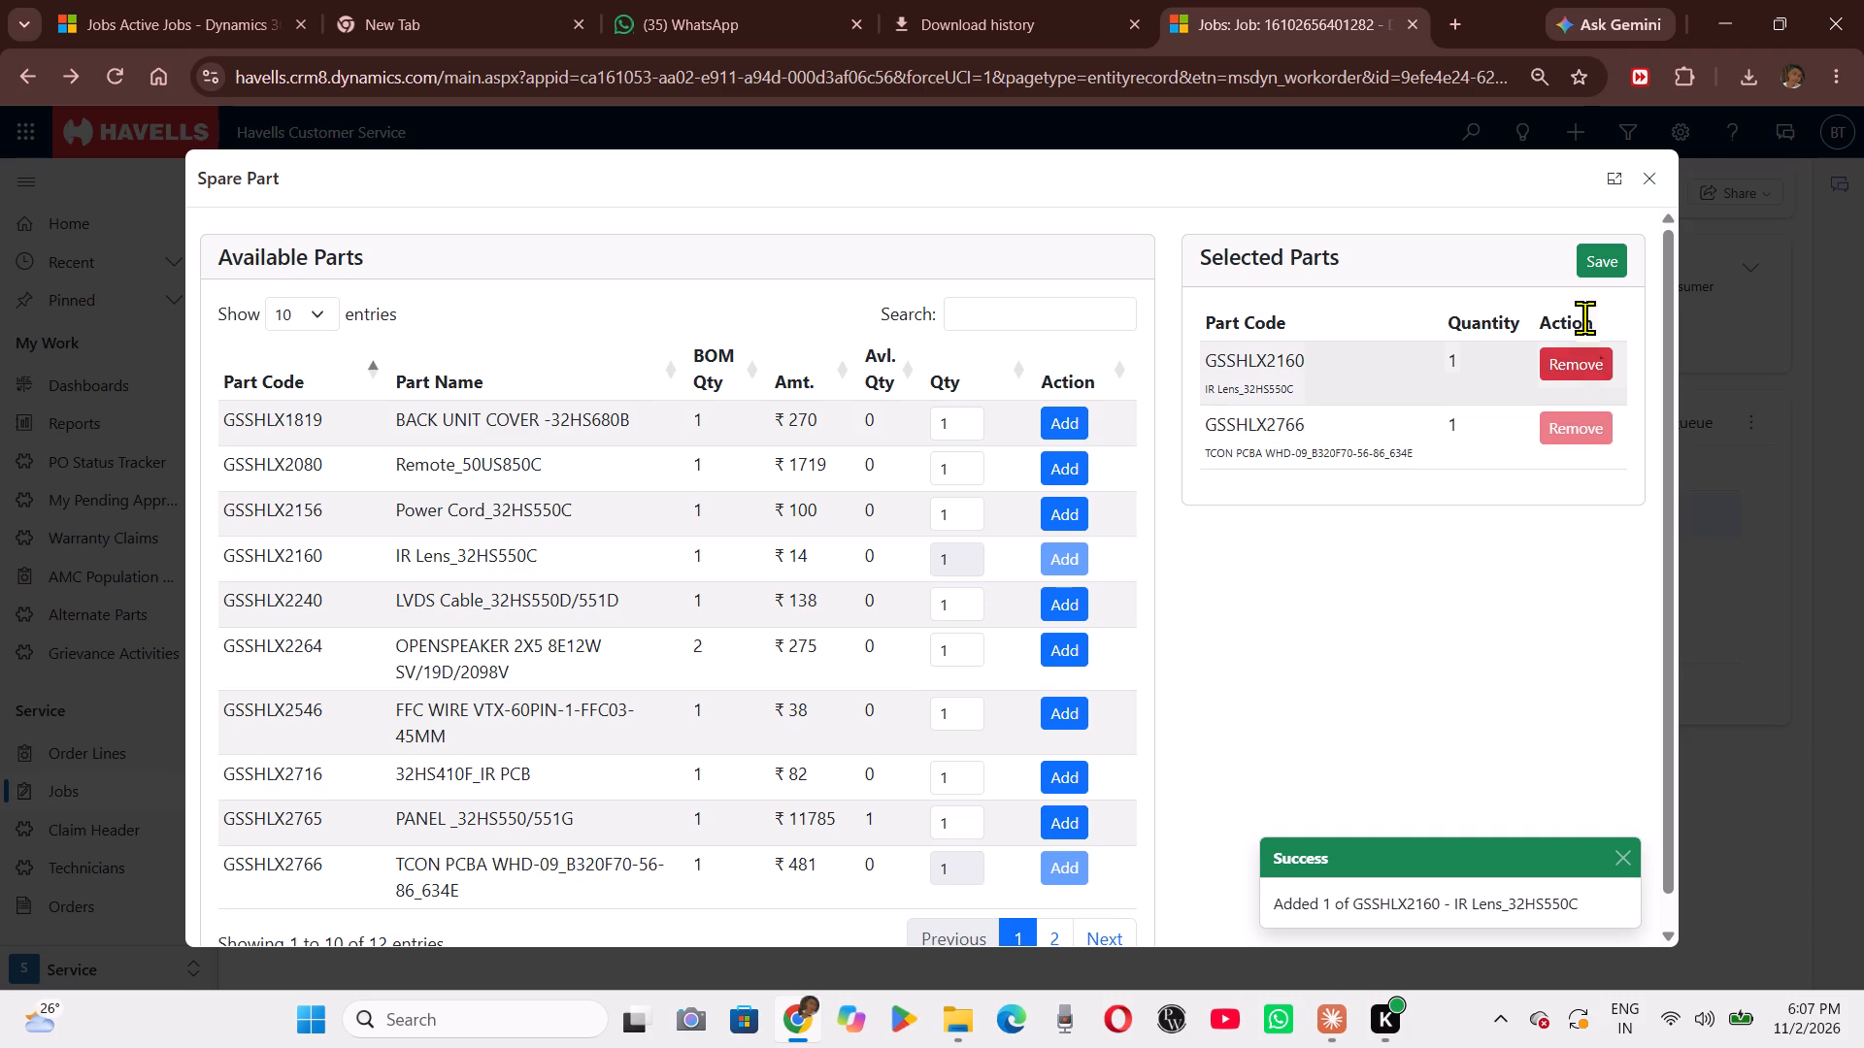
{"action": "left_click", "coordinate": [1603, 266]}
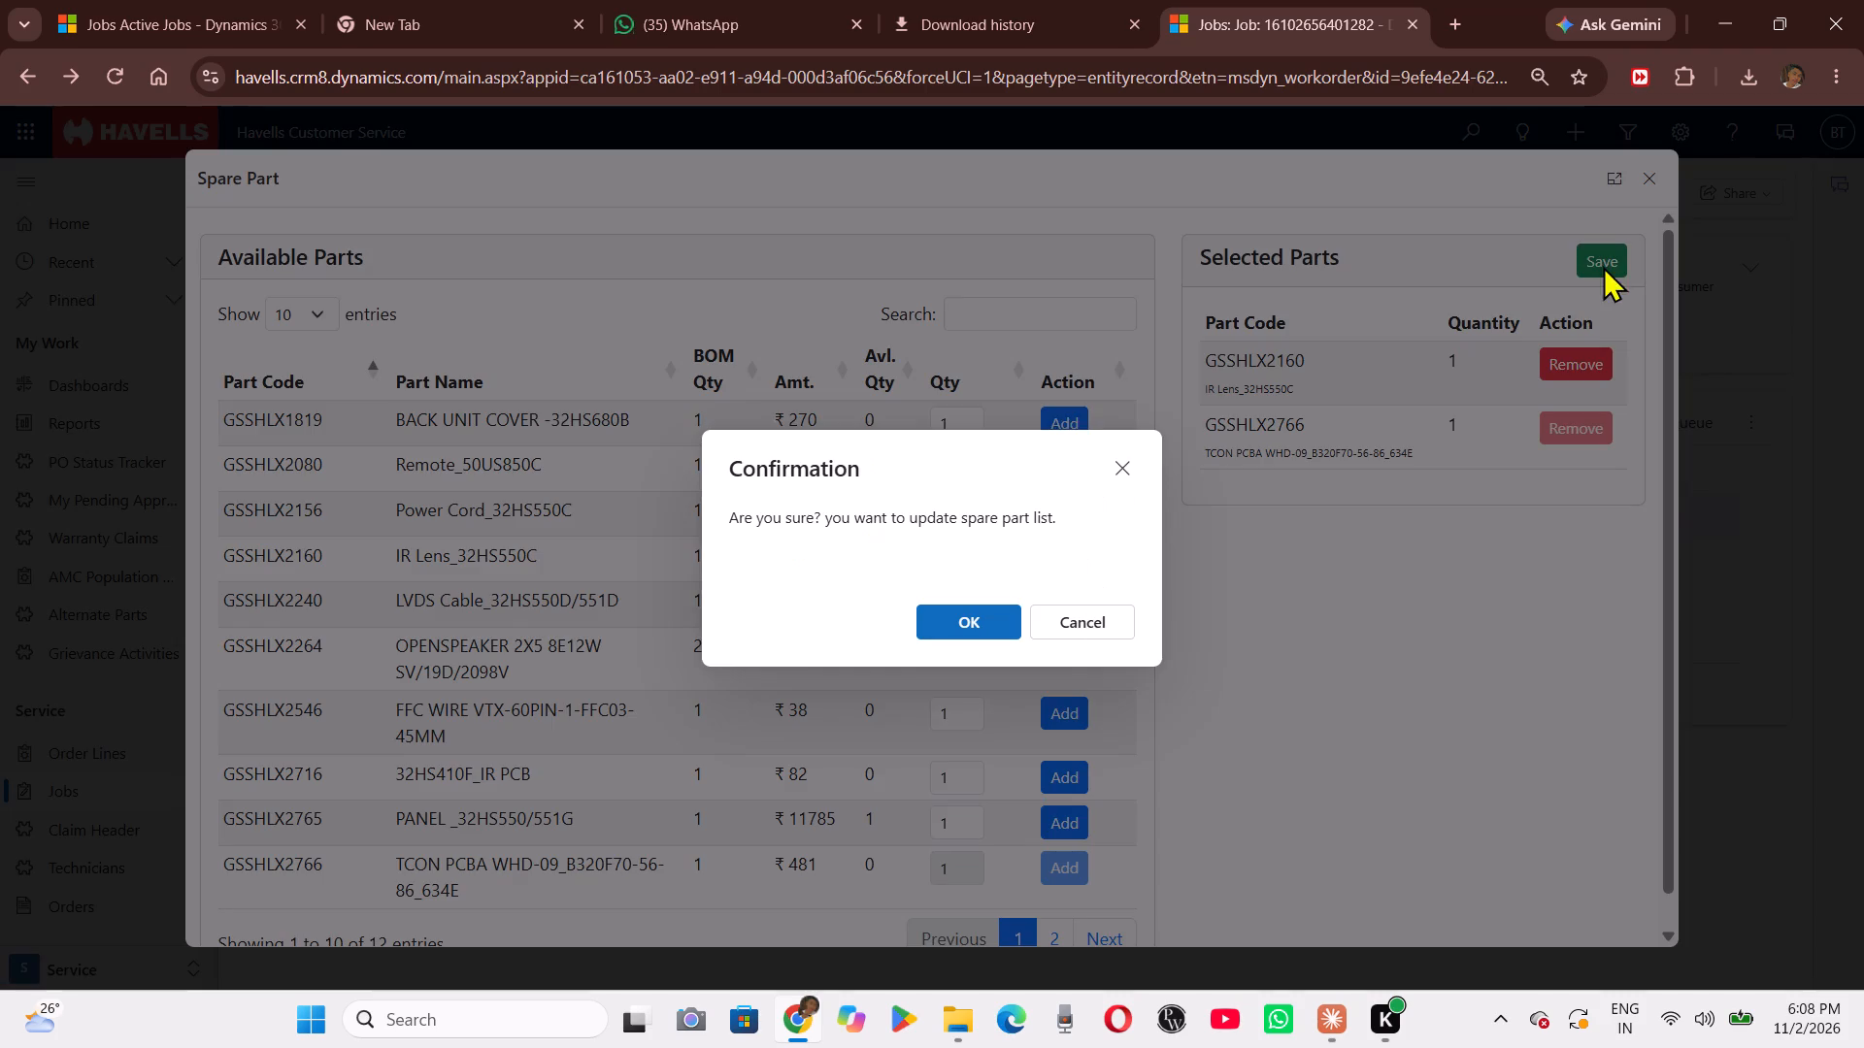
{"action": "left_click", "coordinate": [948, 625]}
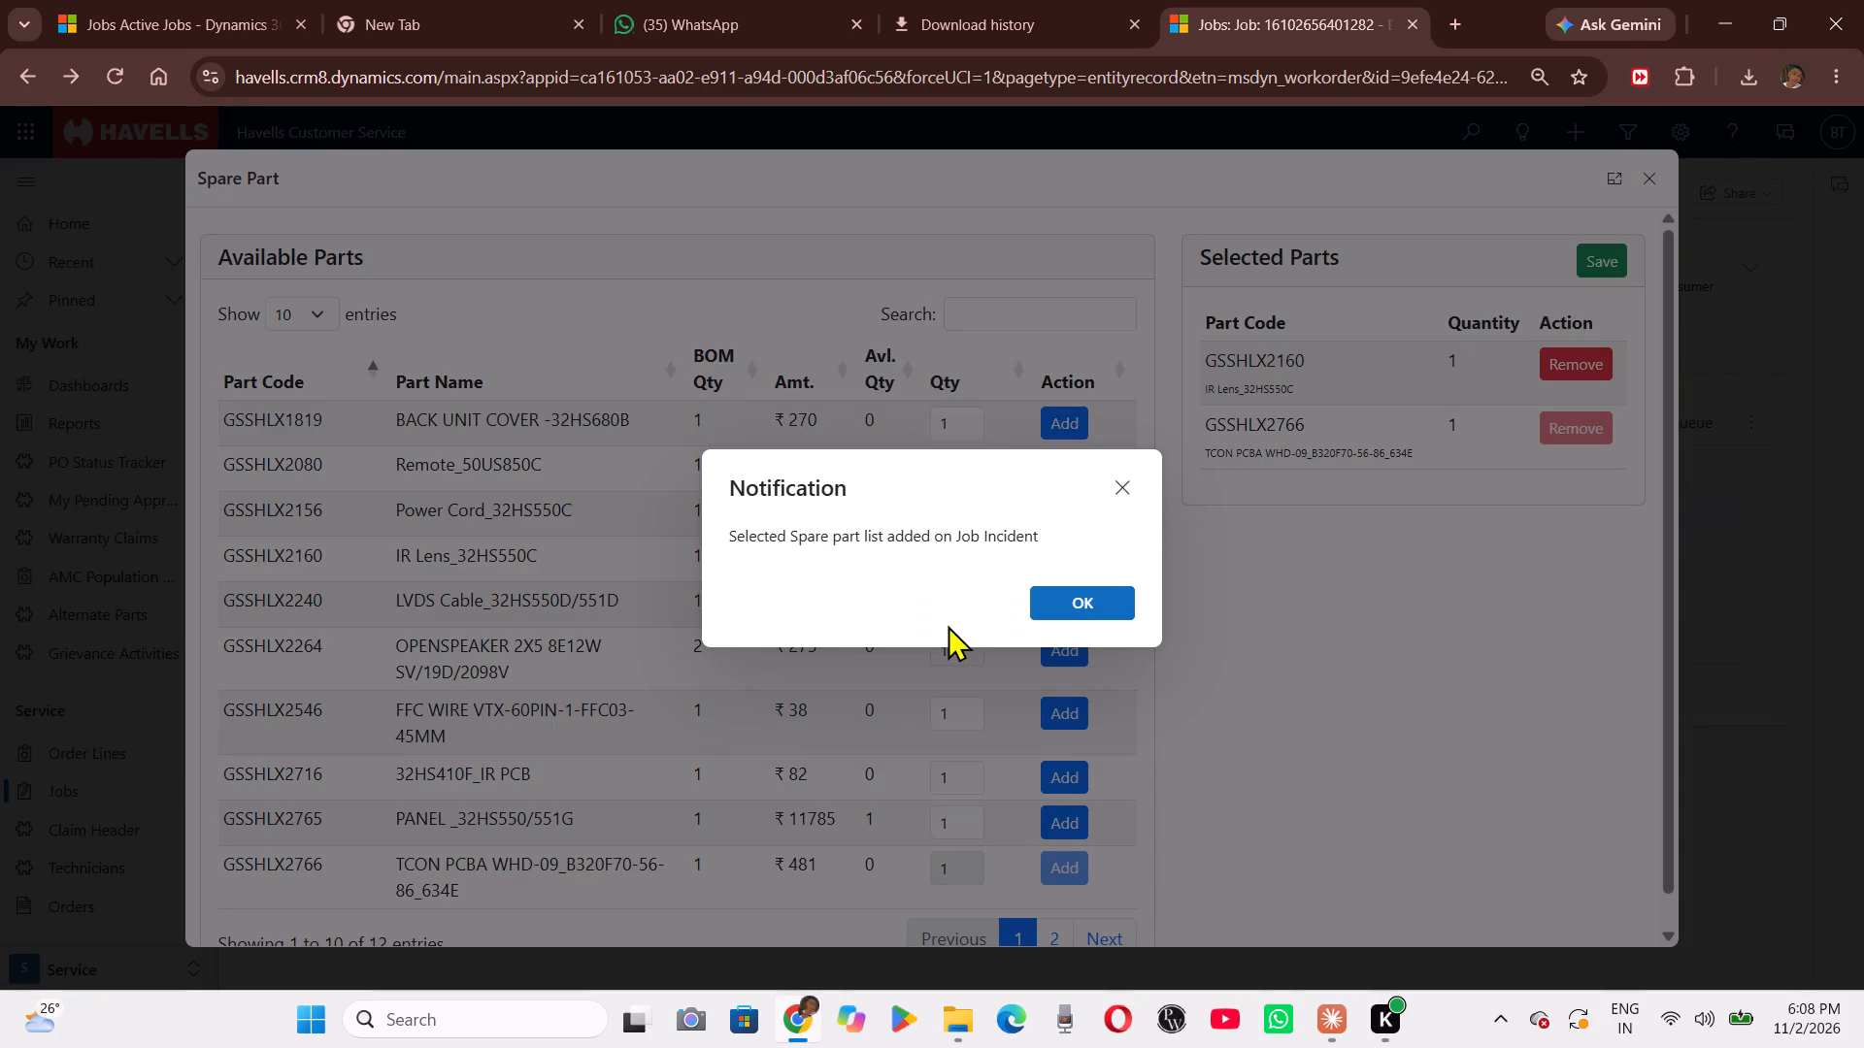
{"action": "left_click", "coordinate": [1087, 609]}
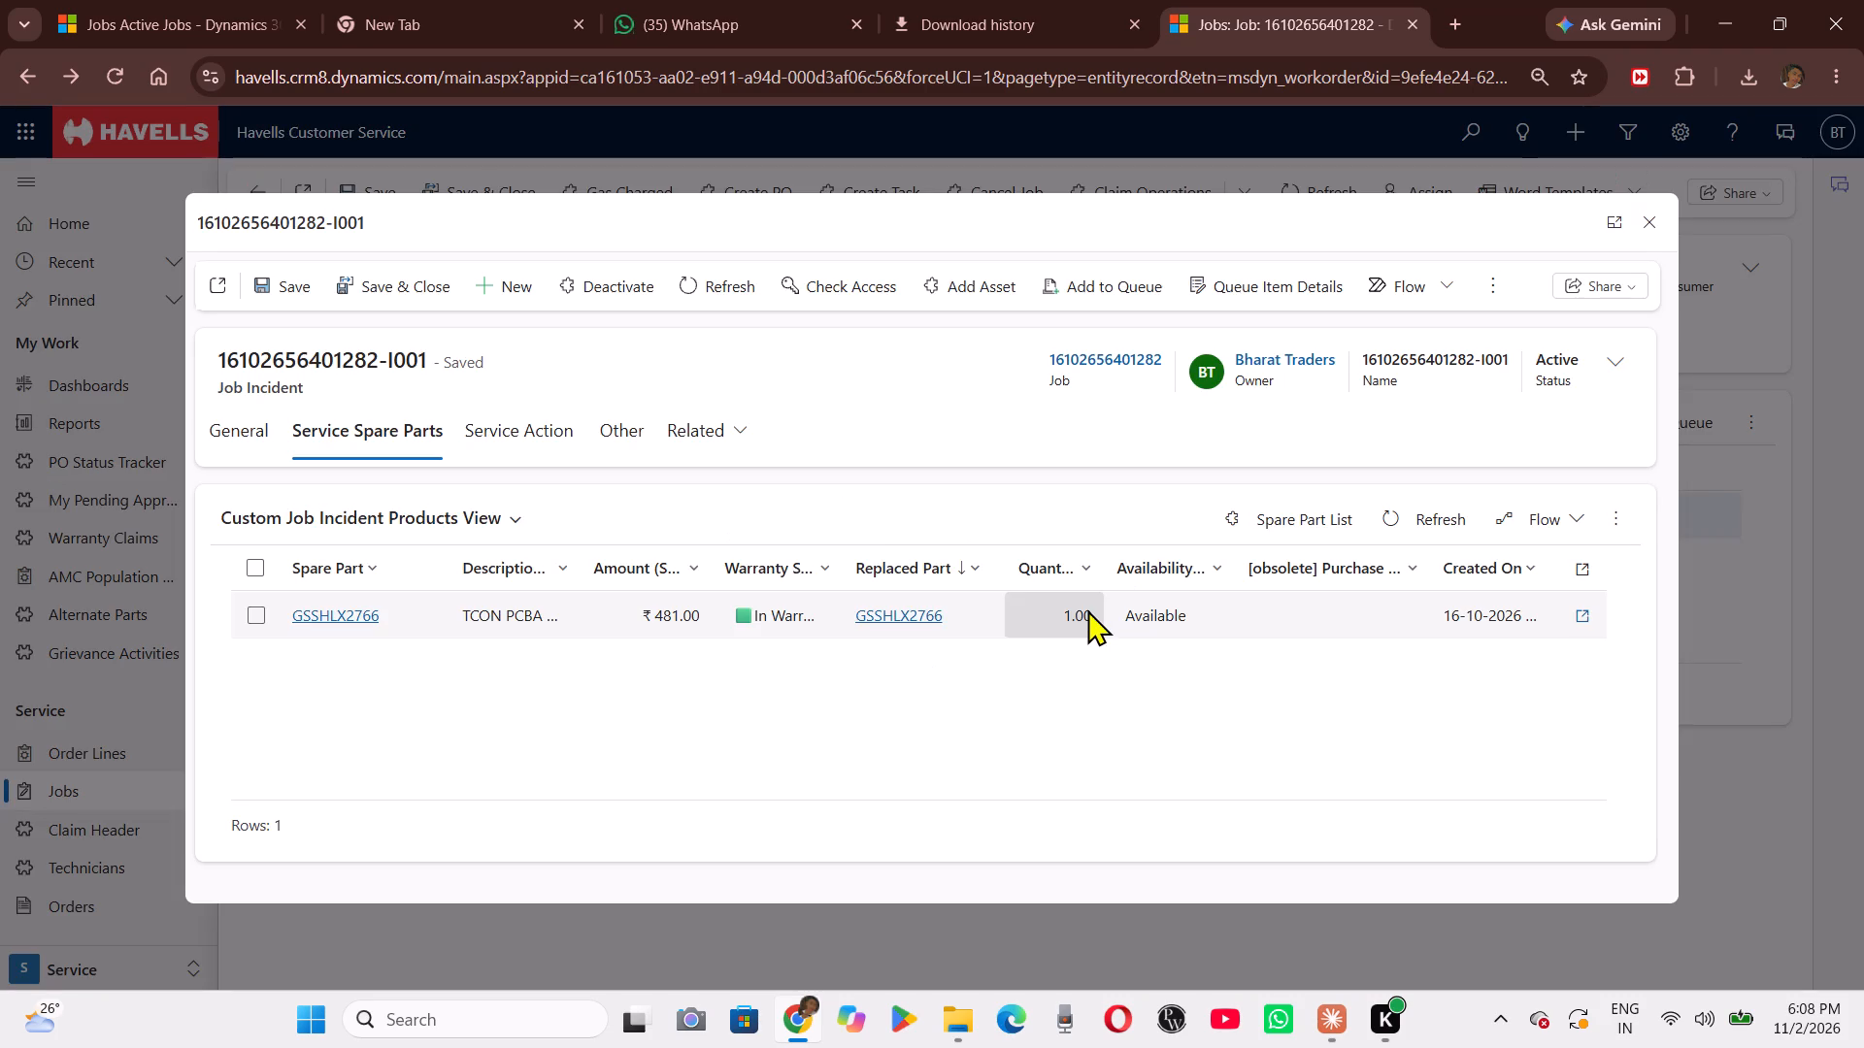
Refresh the incident's service spare parts, close the incident, and return to the job's general details.
{"action": "left_click", "coordinate": [1454, 508]}
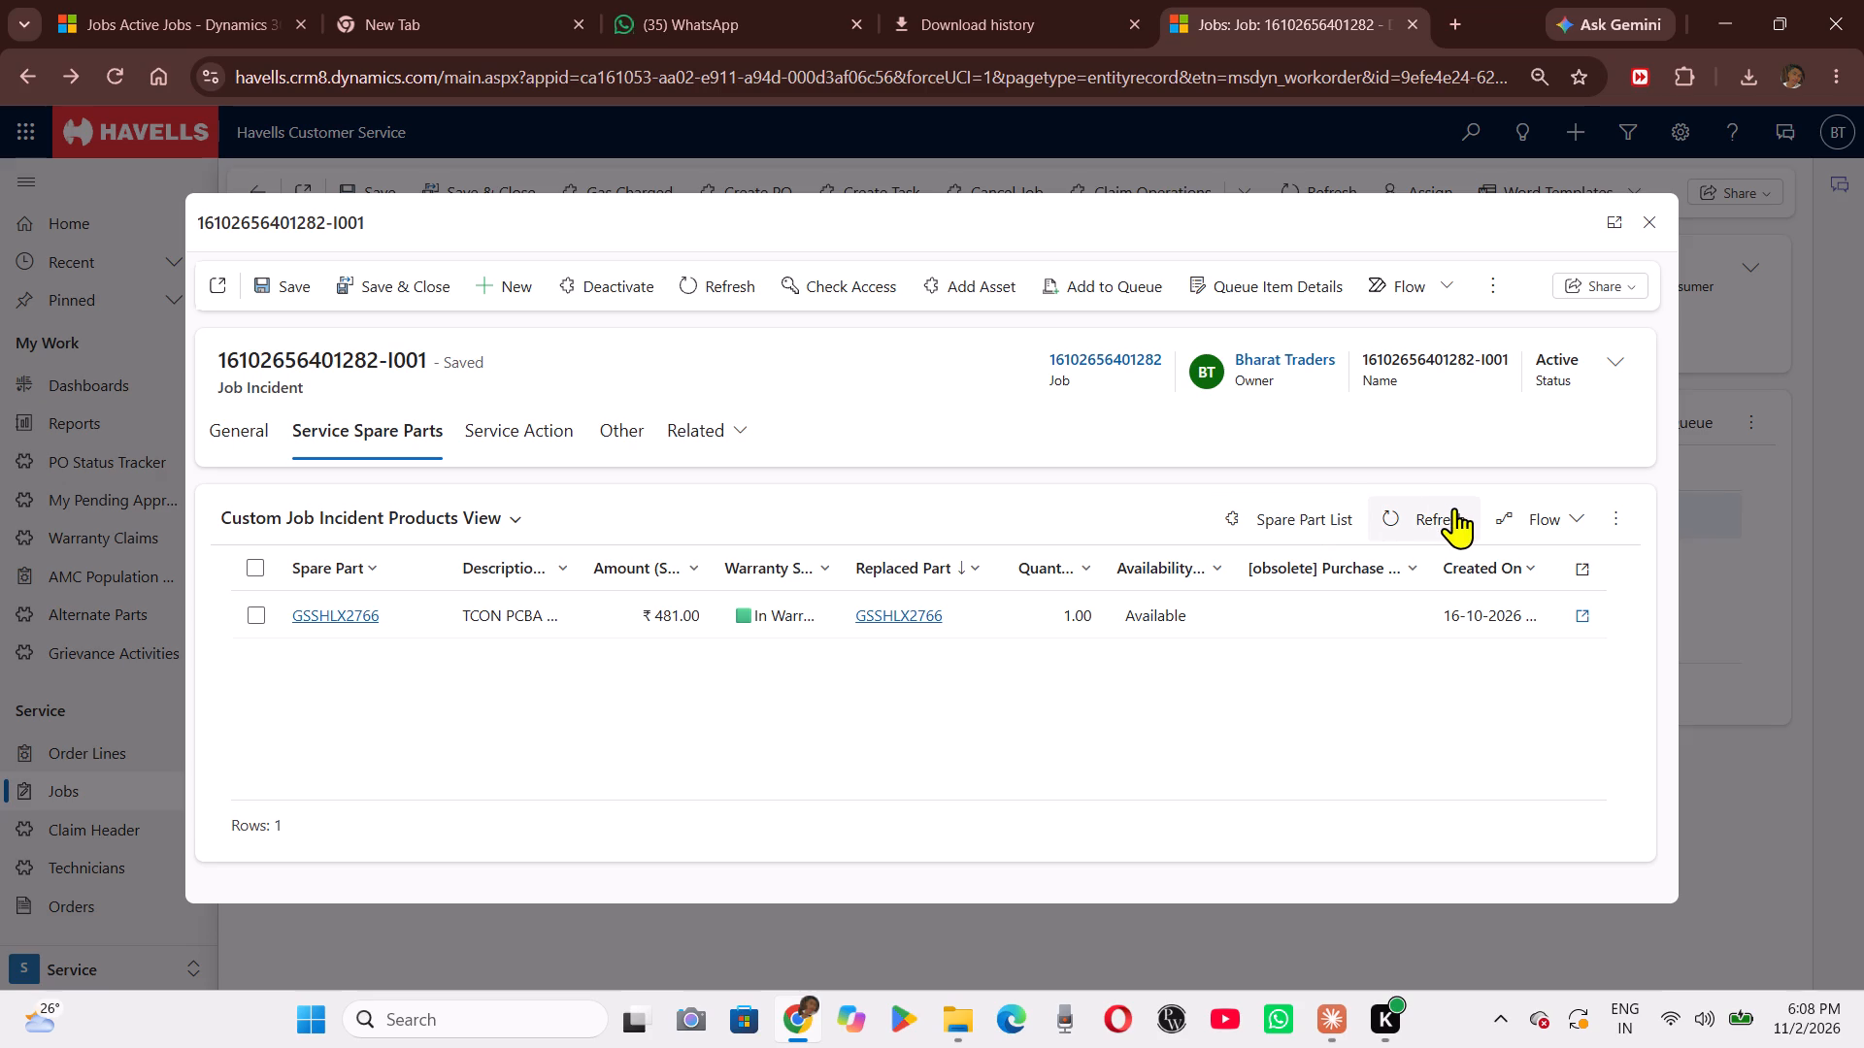
{"action": "left_click", "coordinate": [1454, 508]}
{"action": "left_click", "coordinate": [1454, 508]}
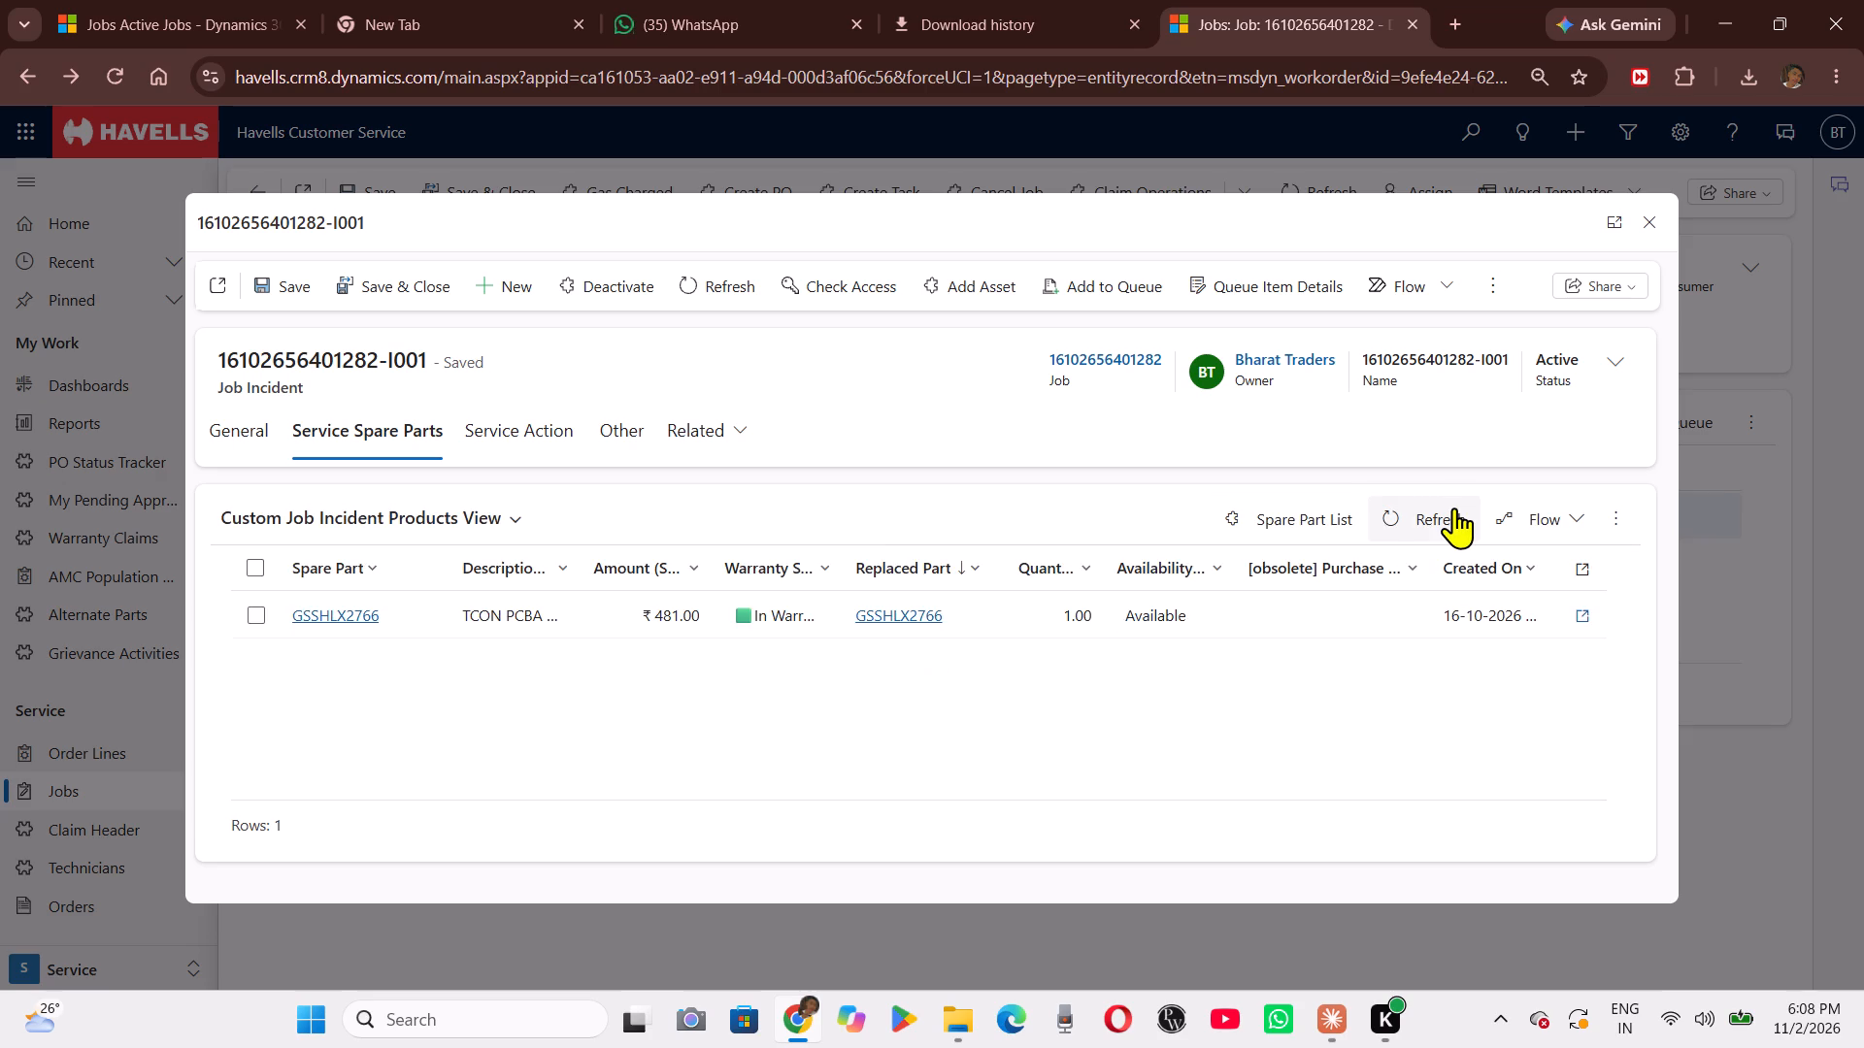
{"action": "left_click", "coordinate": [1454, 508]}
{"action": "left_click", "coordinate": [1656, 217]}
{"action": "left_click", "coordinate": [241, 327]}
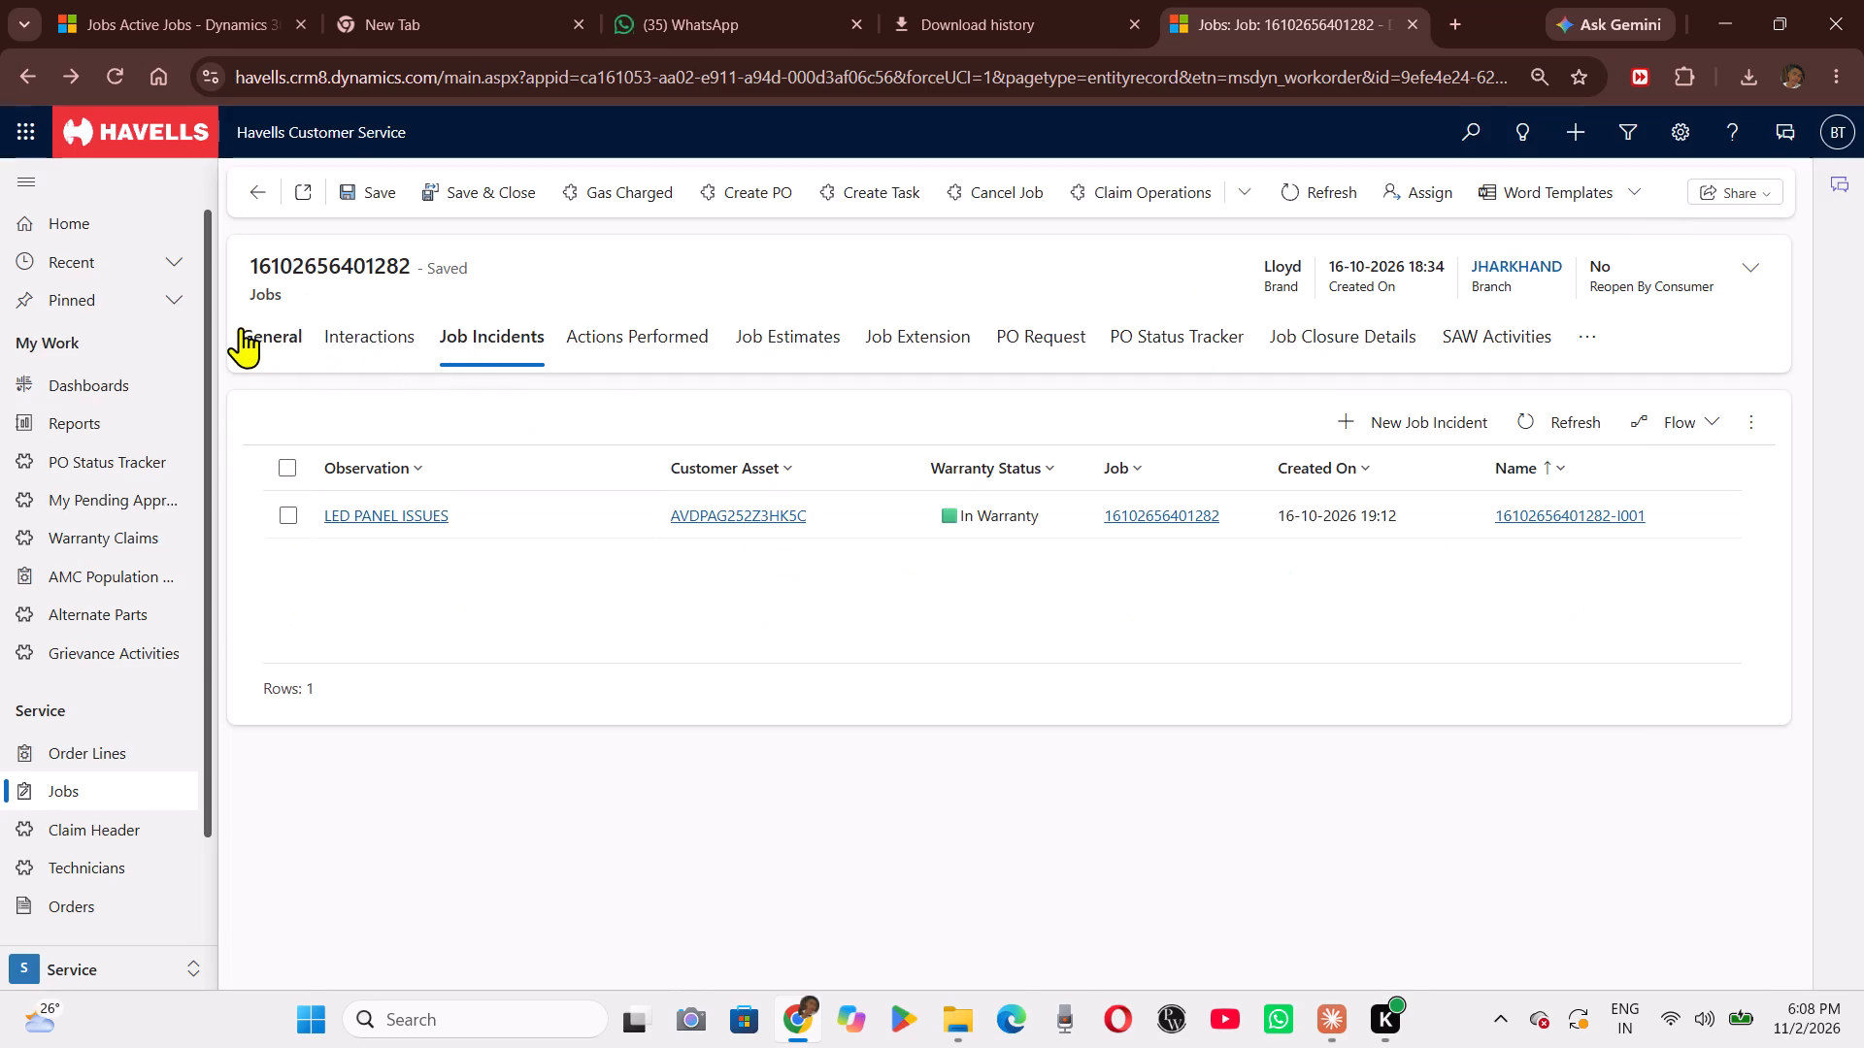
{"action": "scroll", "coordinate": [608, 569], "scroll_direction": "up", "scroll_amount": 1}
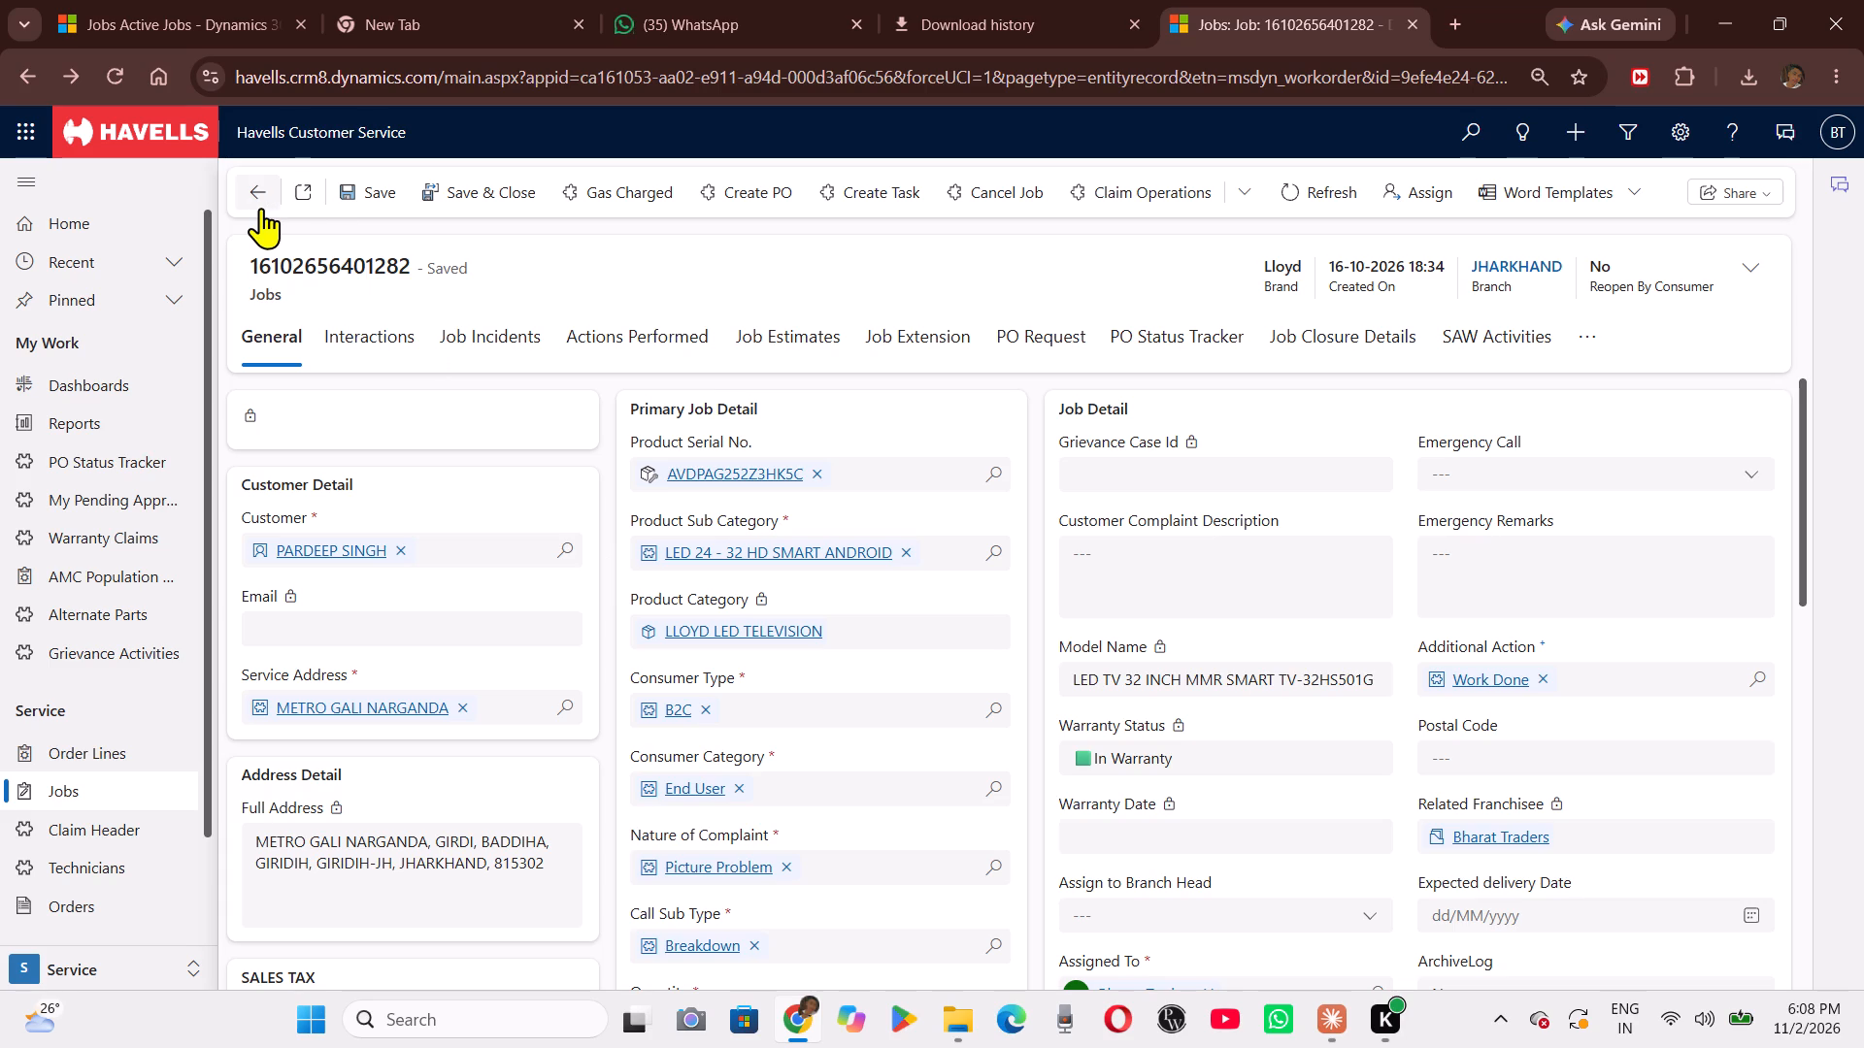
Leave the job, go back past its purchase order line to the Purchase Order Tracker, and open the choice of work areas.
{"action": "left_click", "coordinate": [261, 208]}
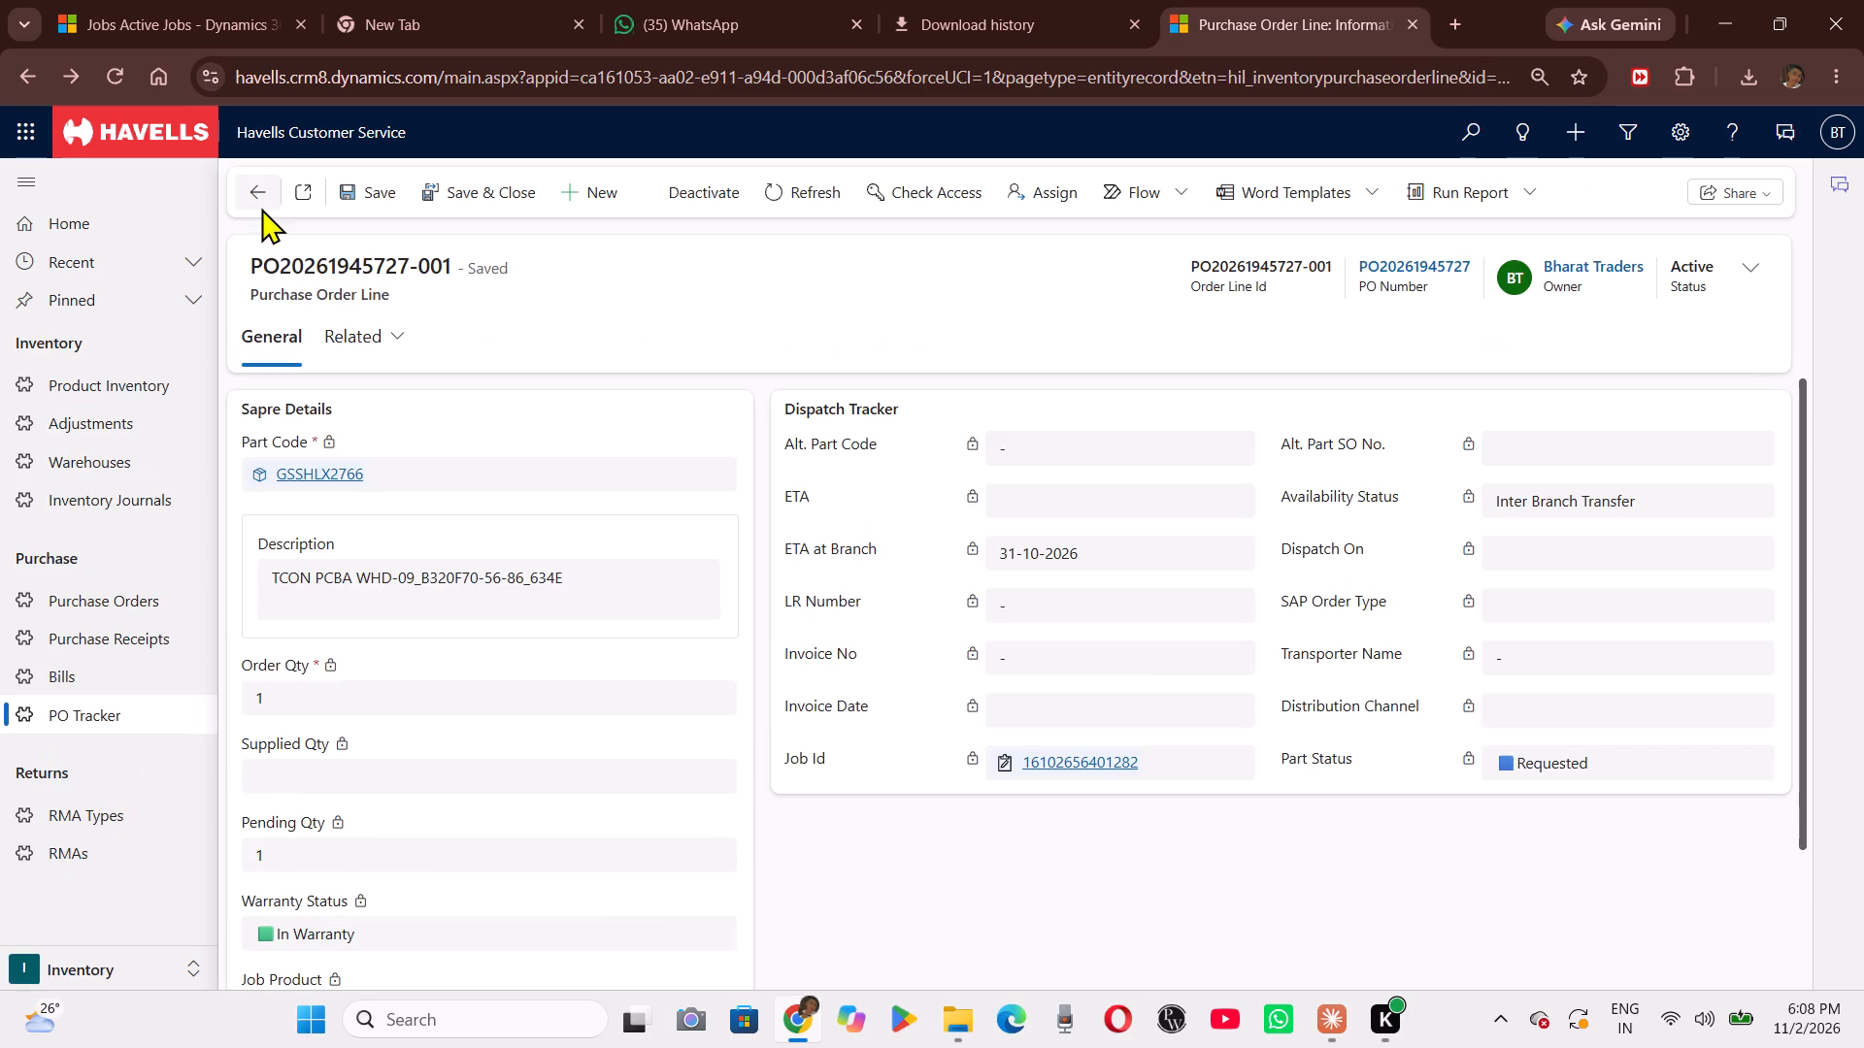
{"action": "left_click", "coordinate": [261, 208]}
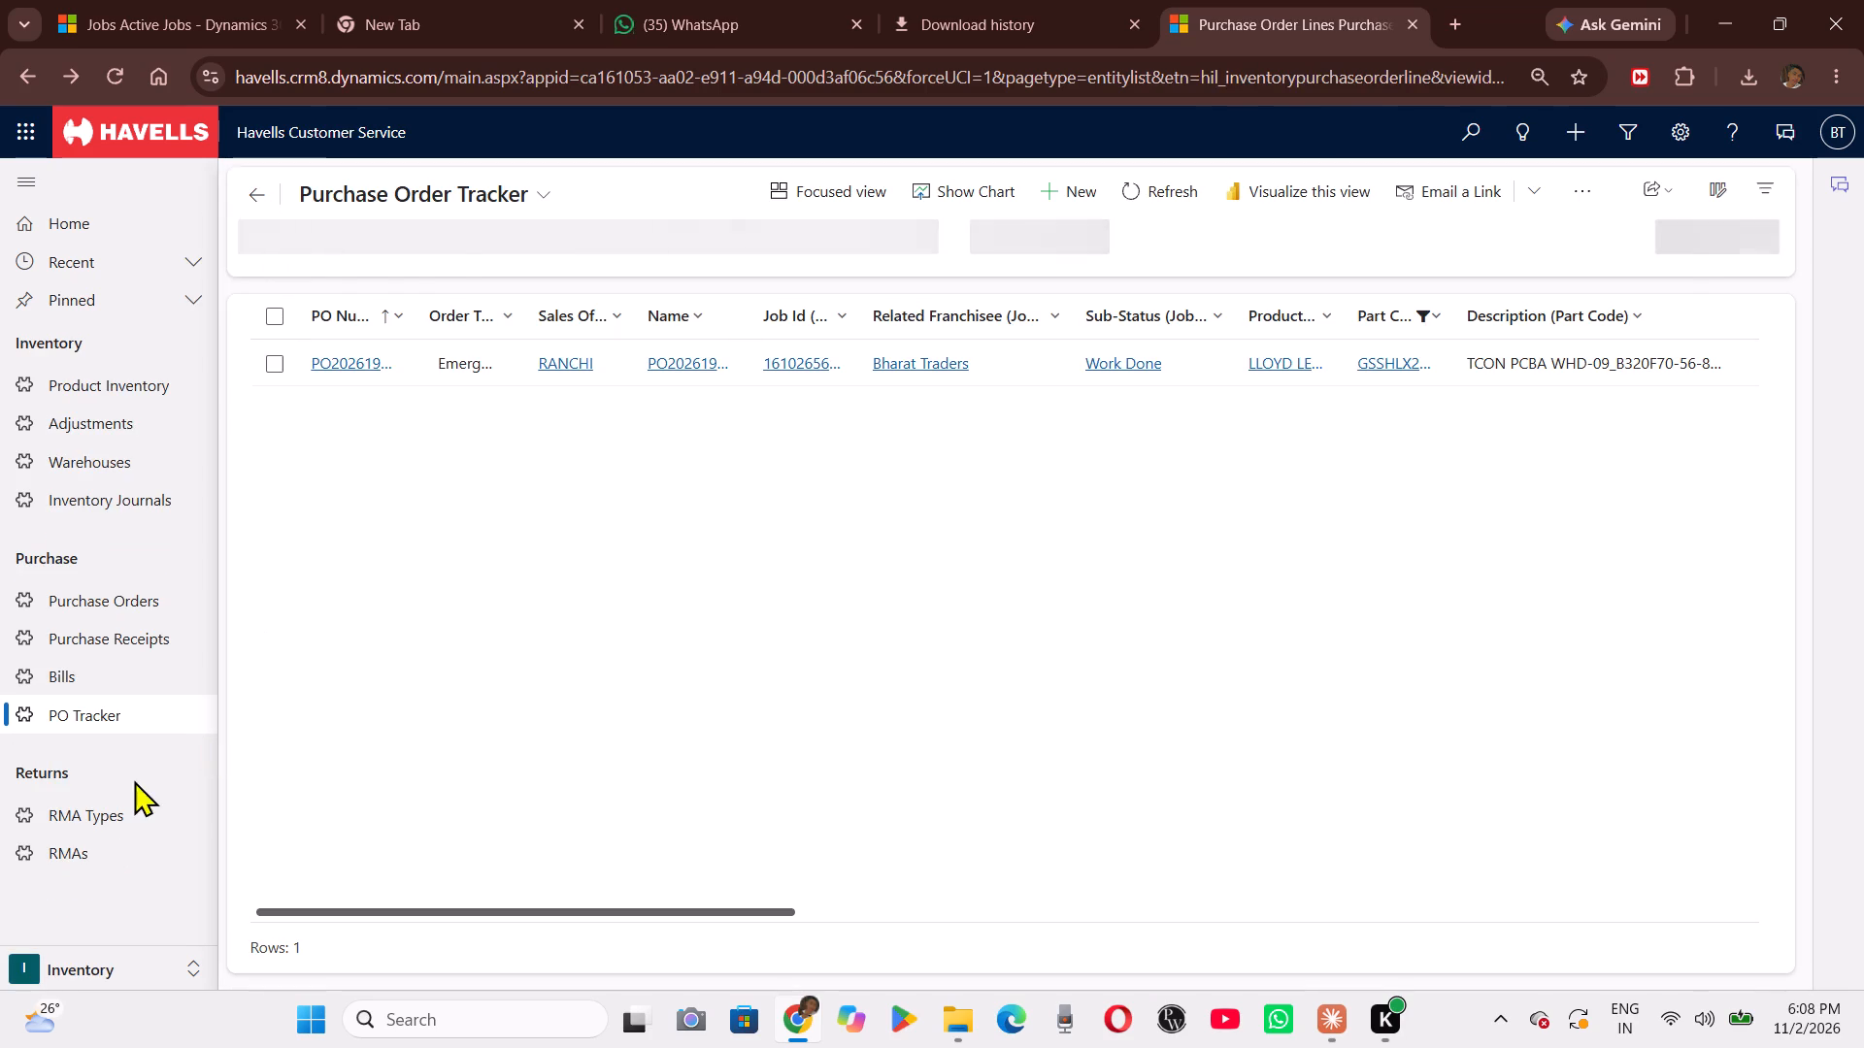
{"action": "left_click", "coordinate": [131, 958]}
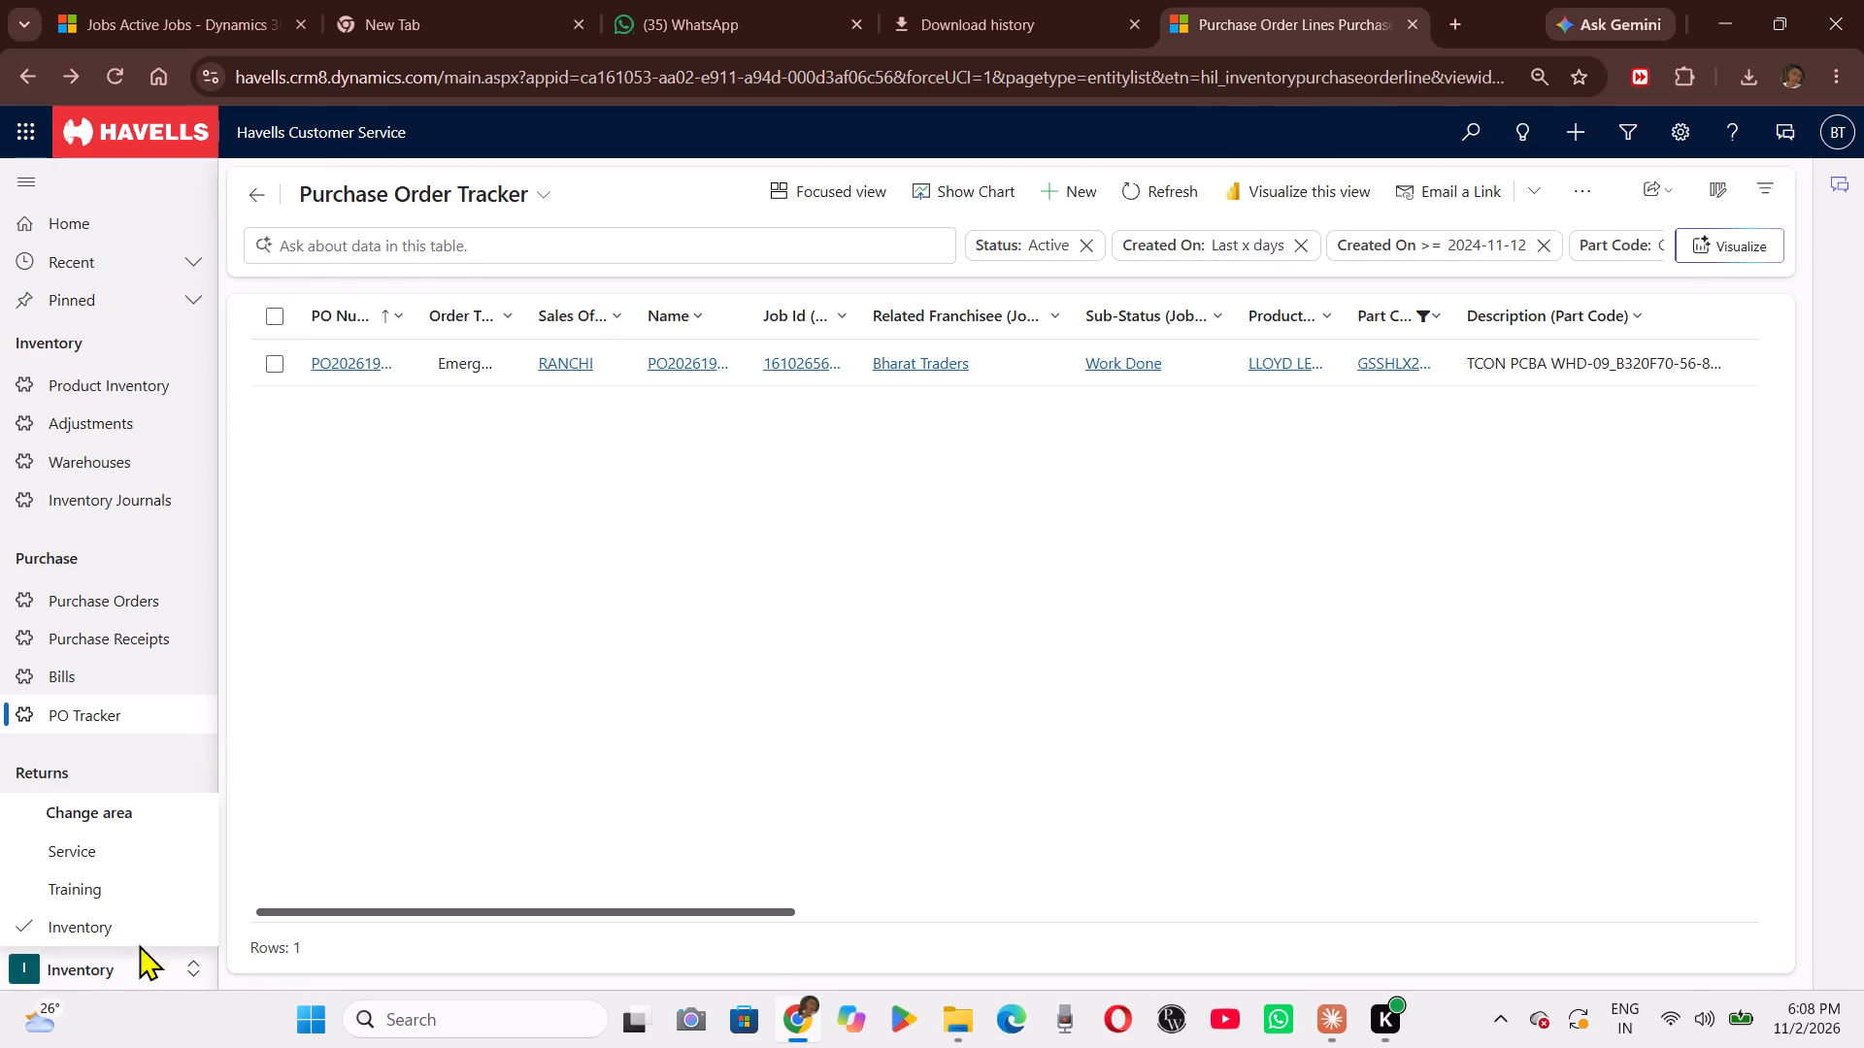
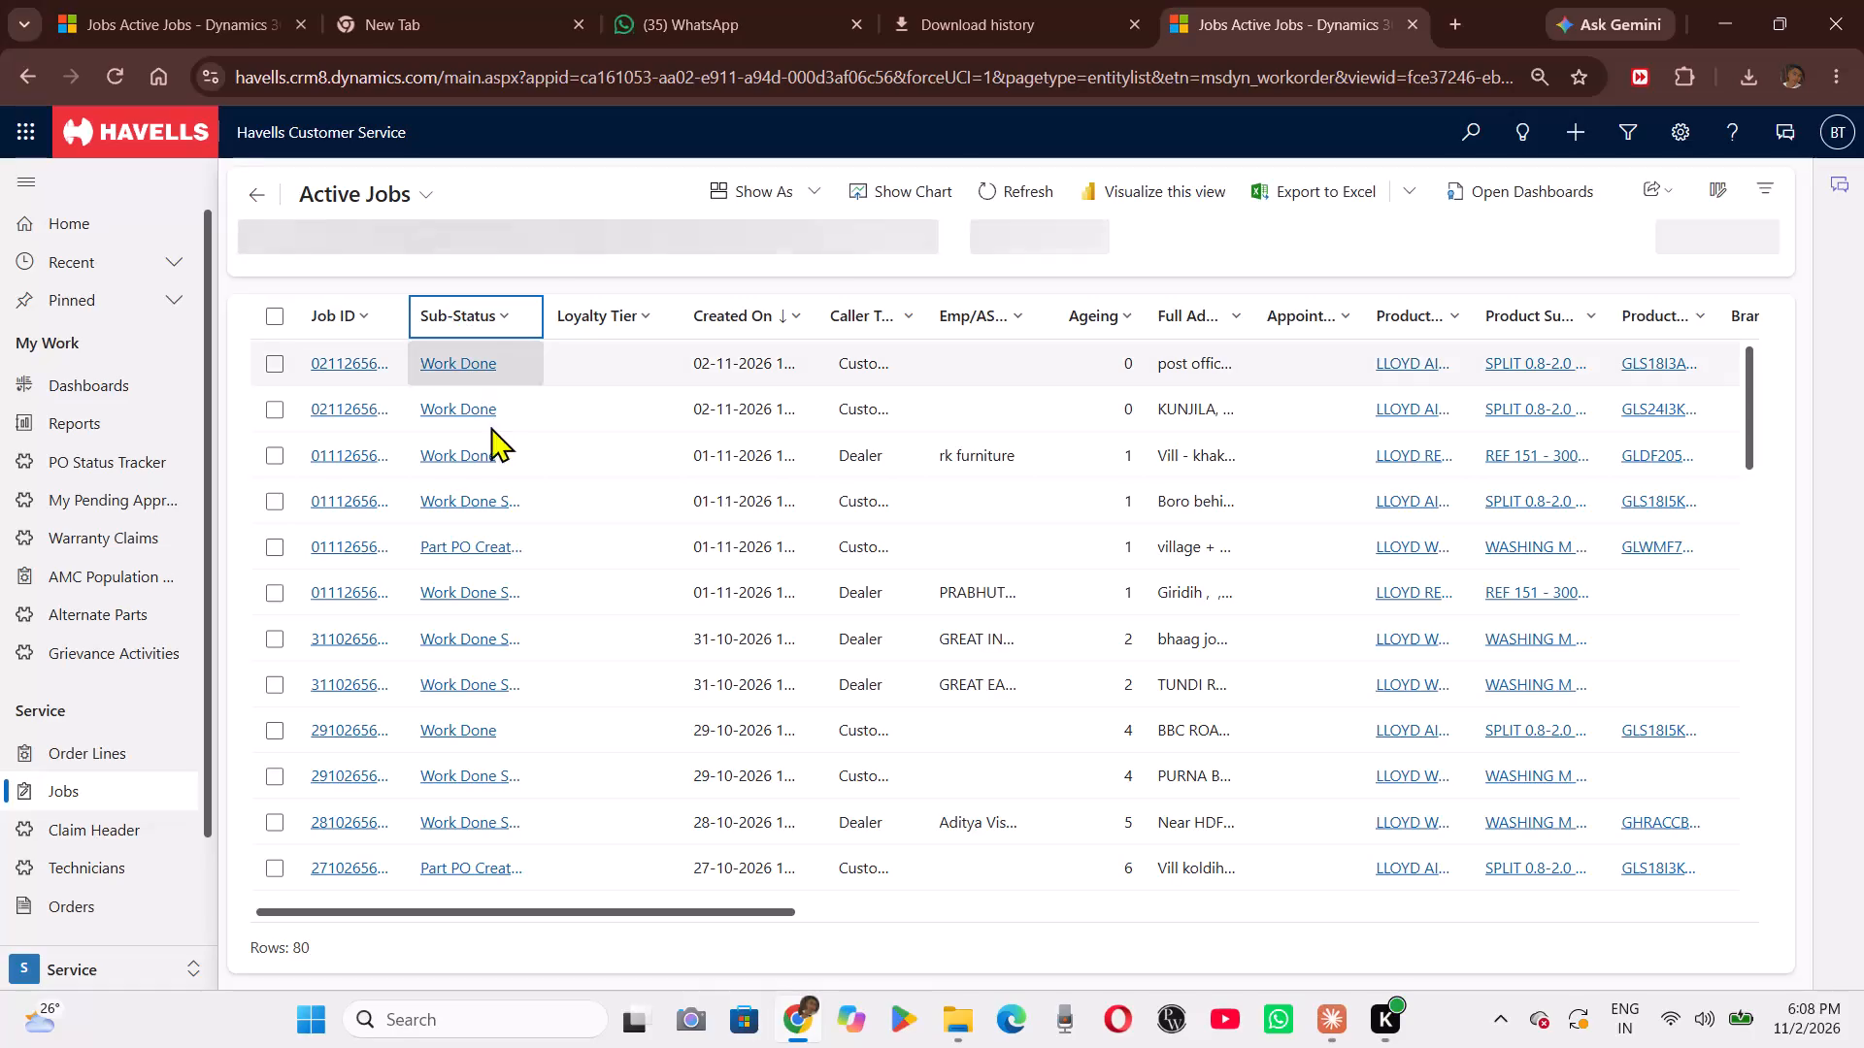
Filter the Active Jobs list by Sub-Status equal to Work Done.
{"action": "left_click", "coordinate": [497, 310]}
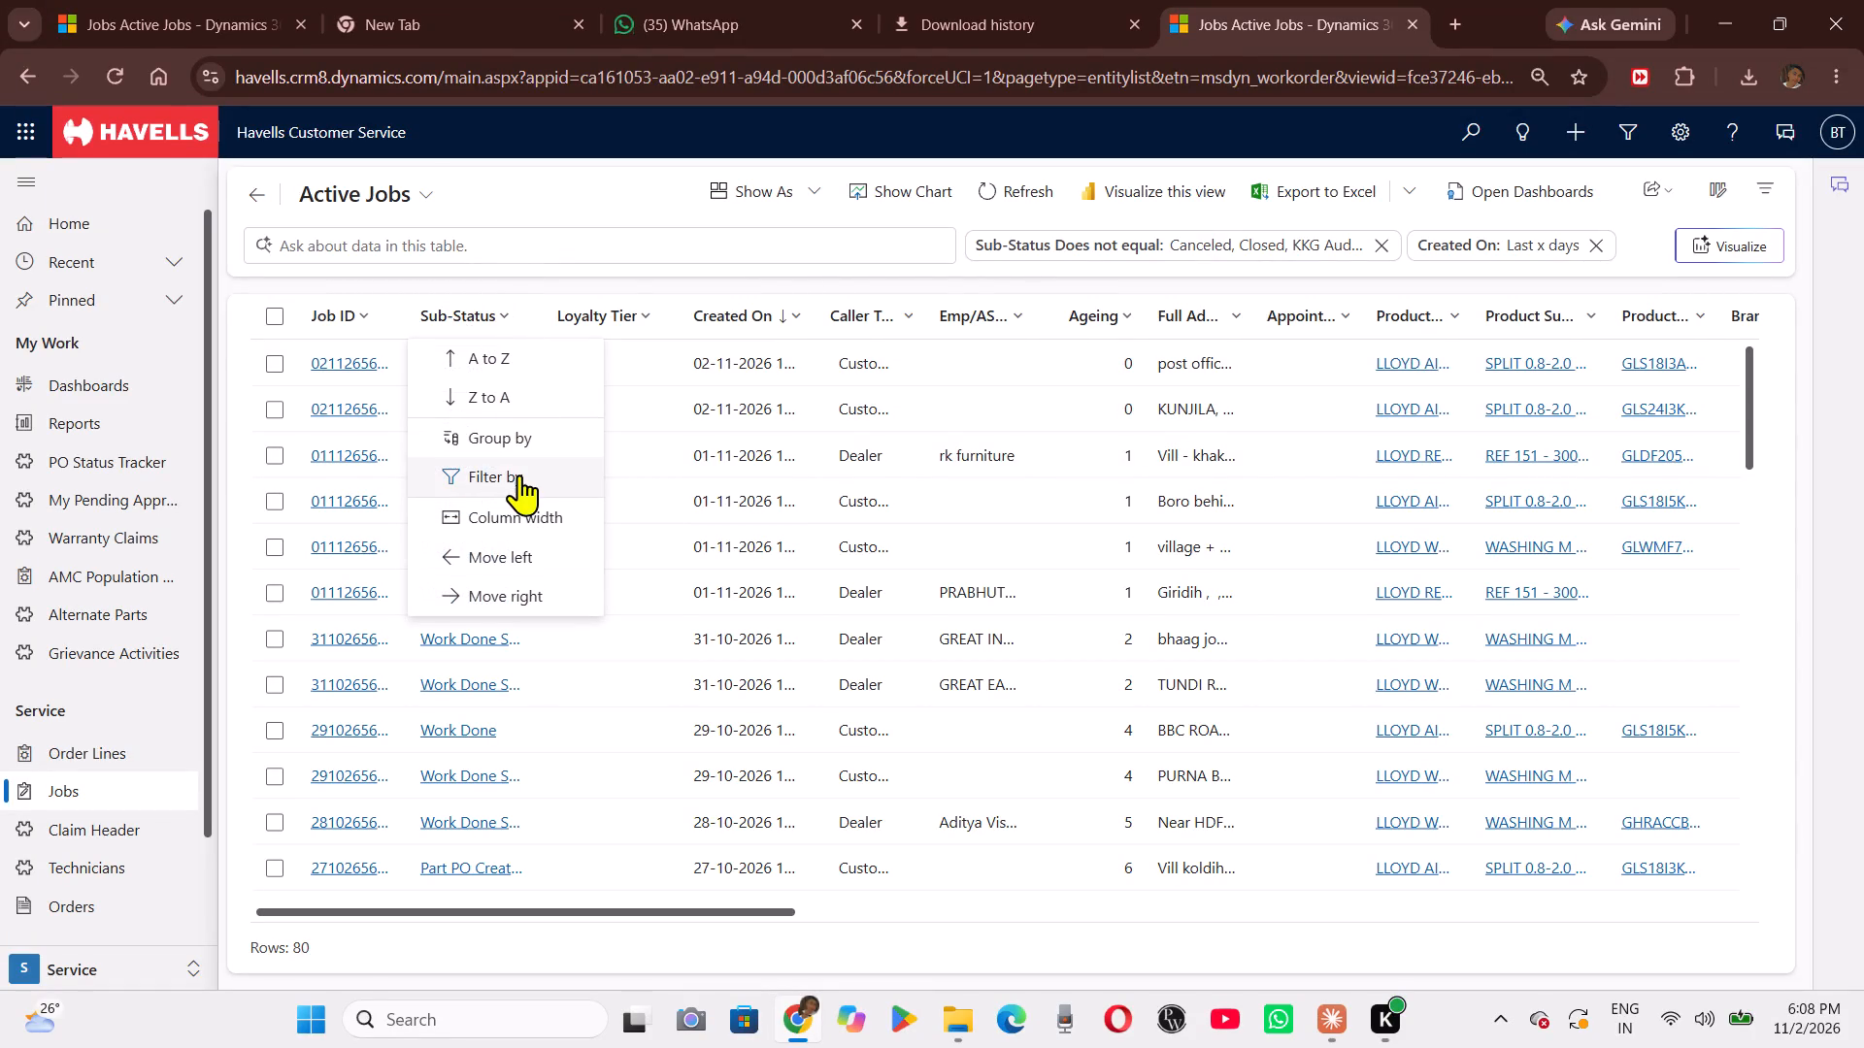
{"action": "left_click", "coordinate": [519, 475]}
{"action": "key", "text": "w"}
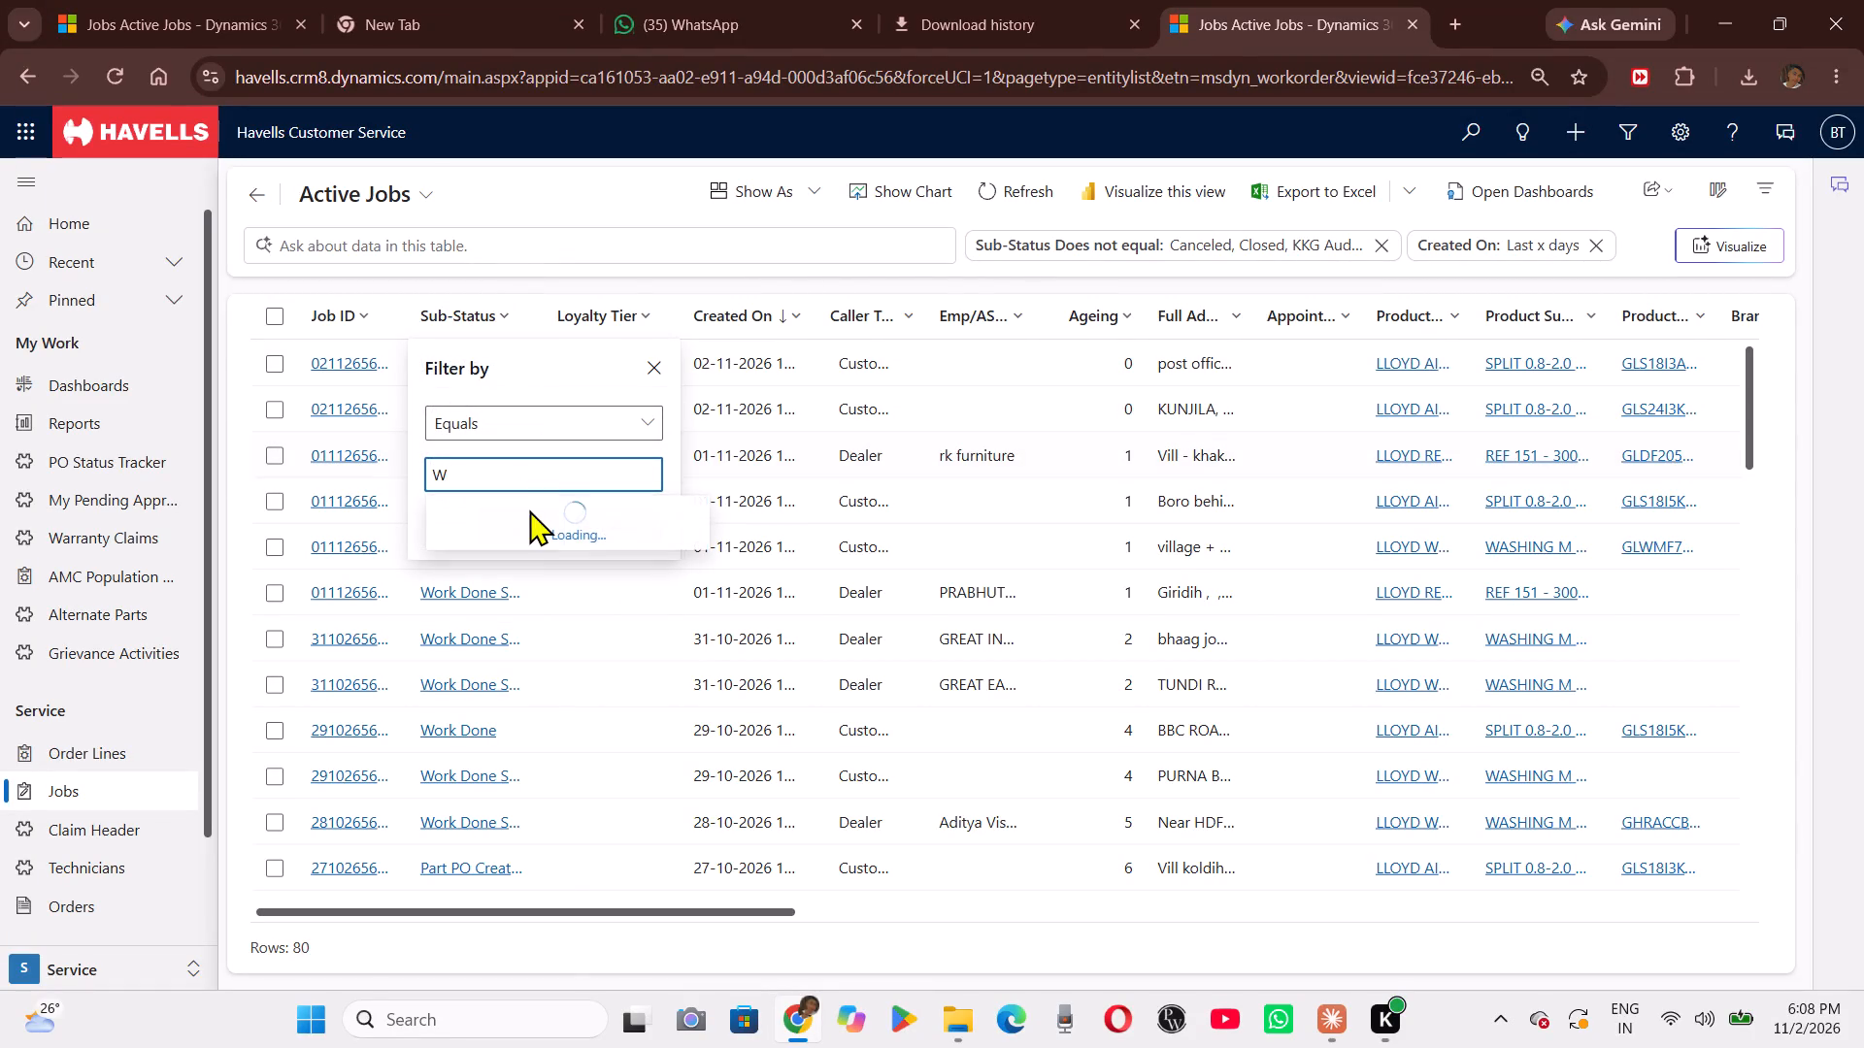
{"action": "left_click", "coordinate": [529, 525]}
{"action": "left_click", "coordinate": [539, 560]}
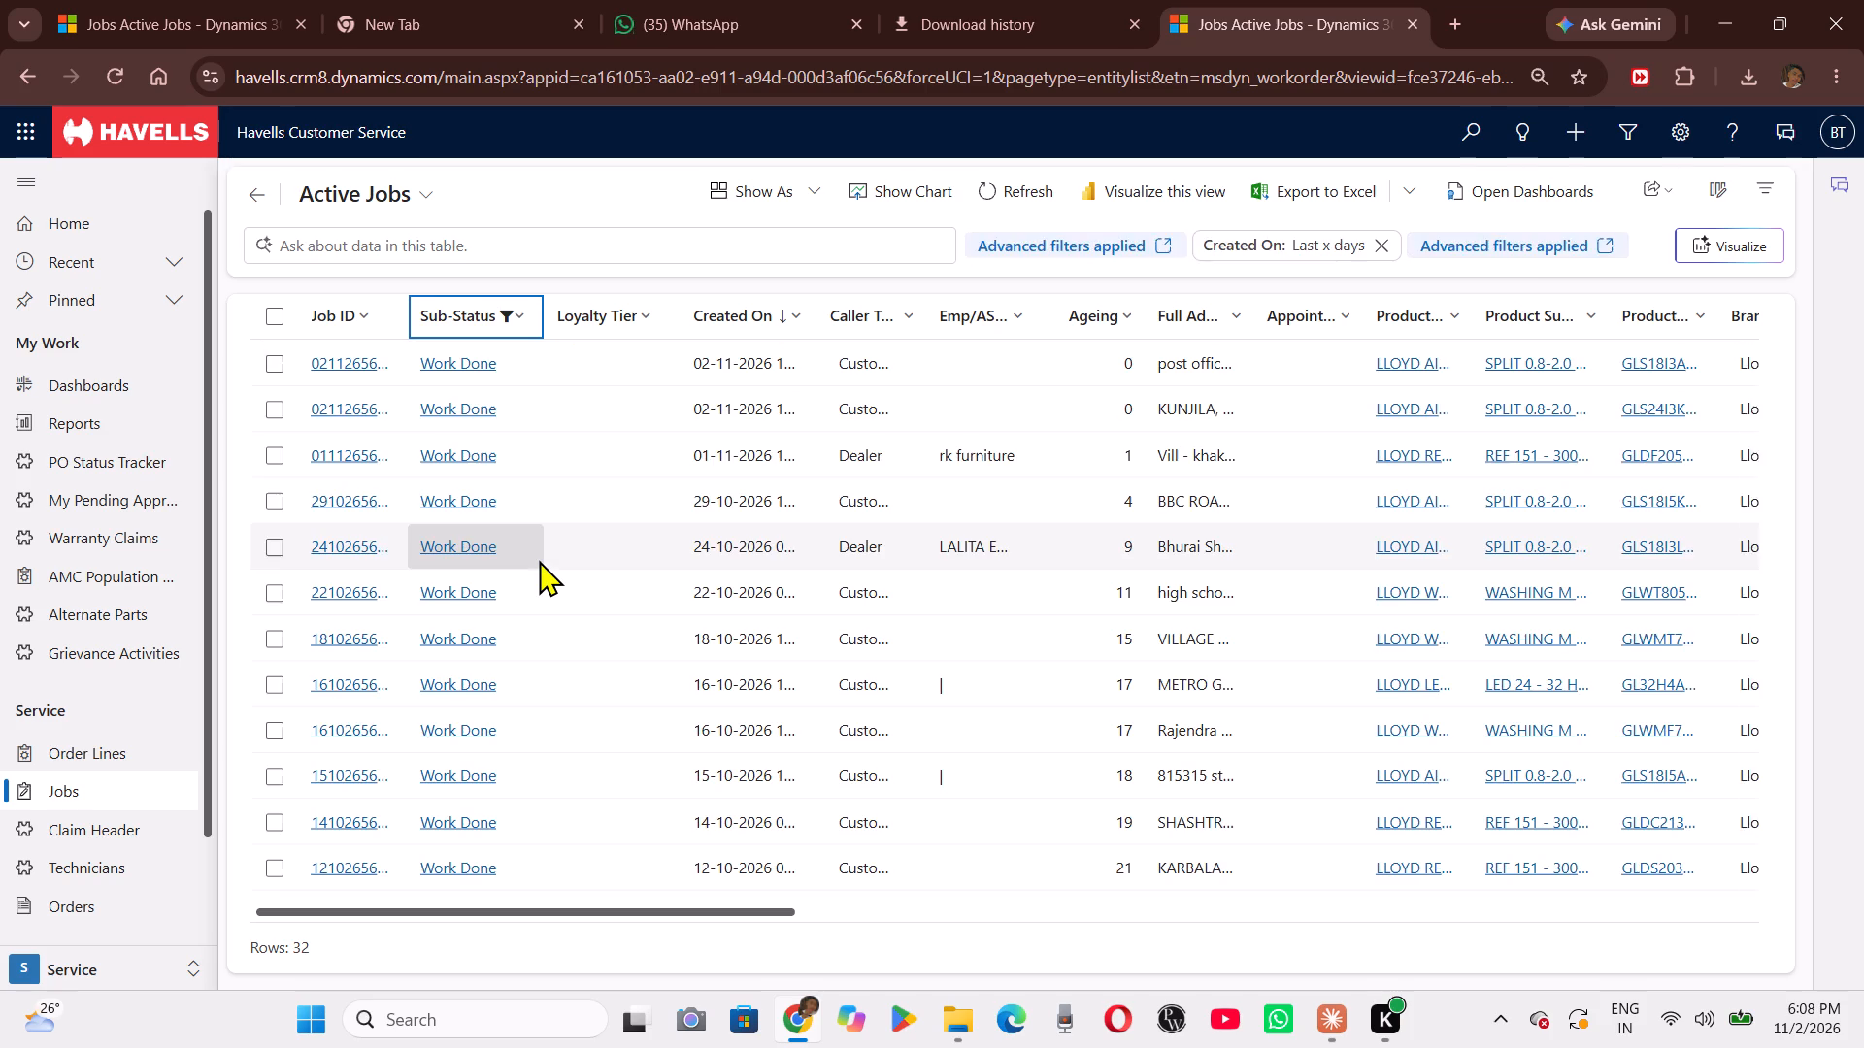
Look through the filtered jobs, comparing their product, call subtype, nature of complaint, owner, customer and warranty columns.
{"action": "scroll", "coordinate": [958, 615], "scroll_direction": "left", "scroll_amount": 2}
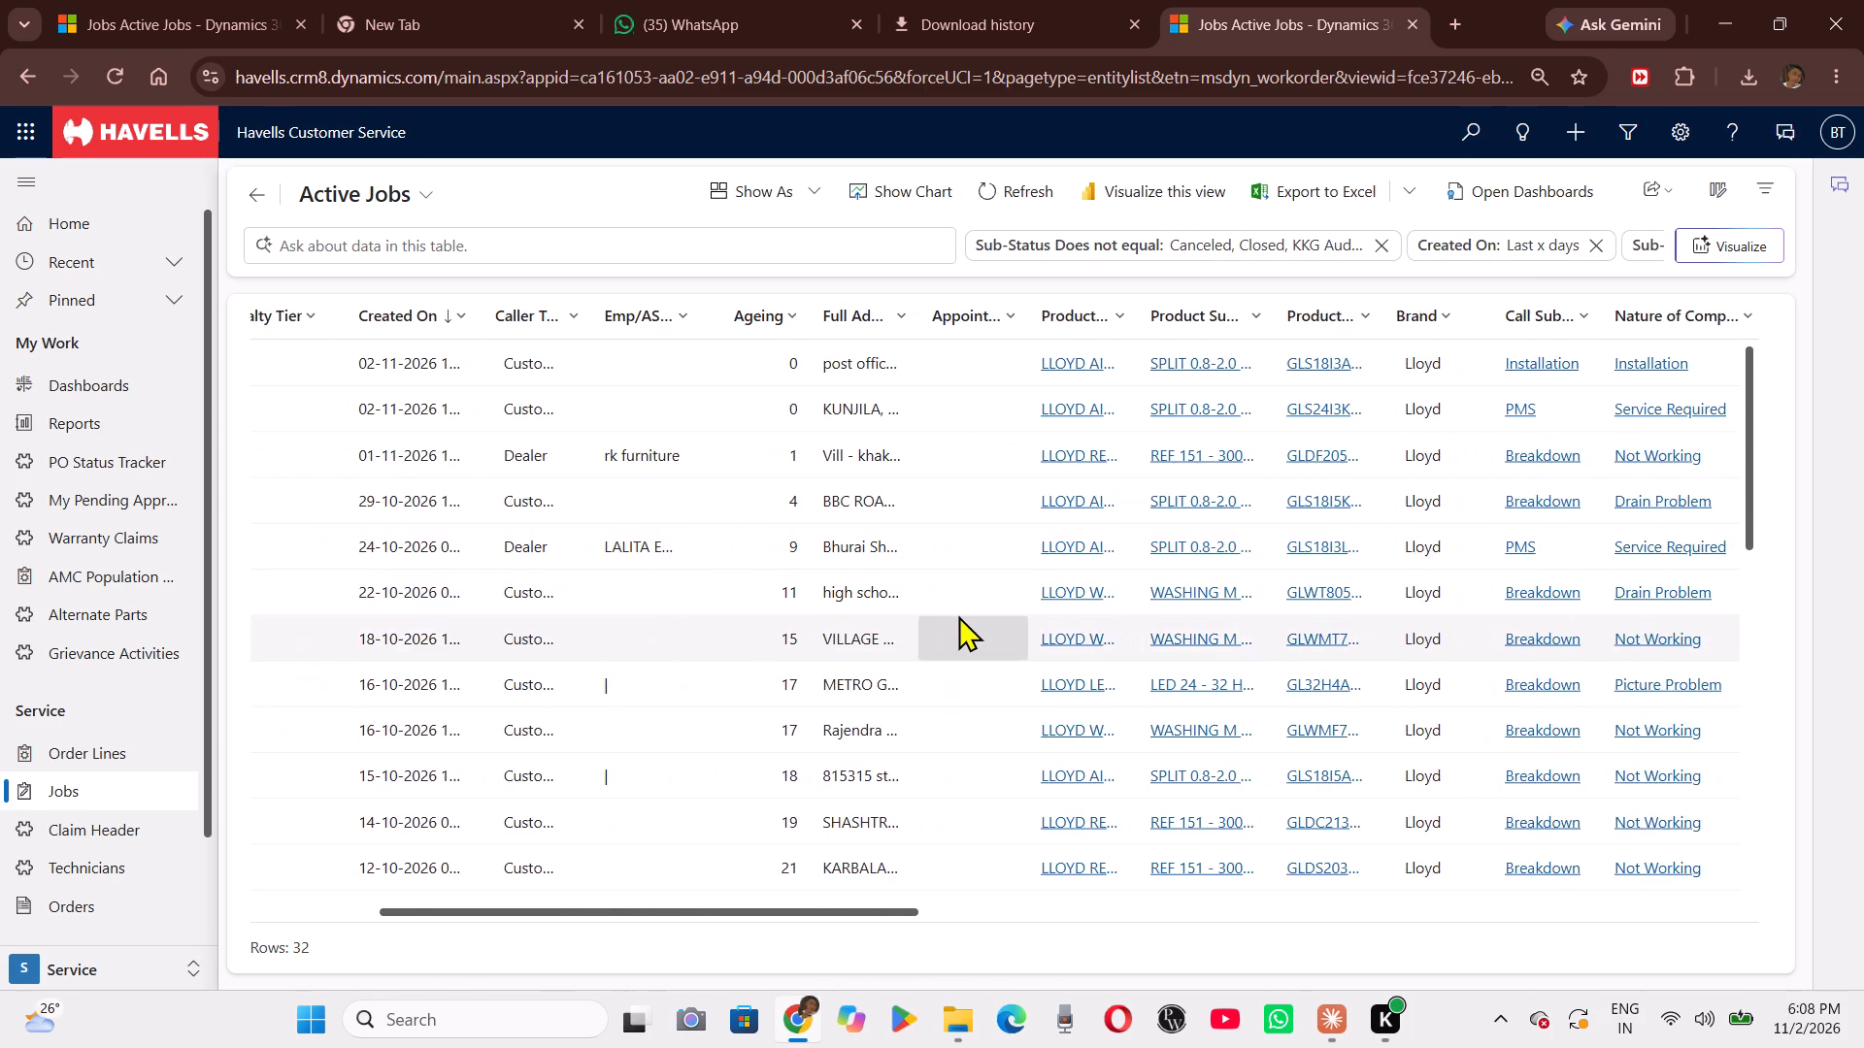
{"action": "scroll", "coordinate": [958, 615], "scroll_direction": "left", "scroll_amount": 1}
{"action": "scroll", "coordinate": [958, 615], "scroll_direction": "down", "scroll_amount": 2}
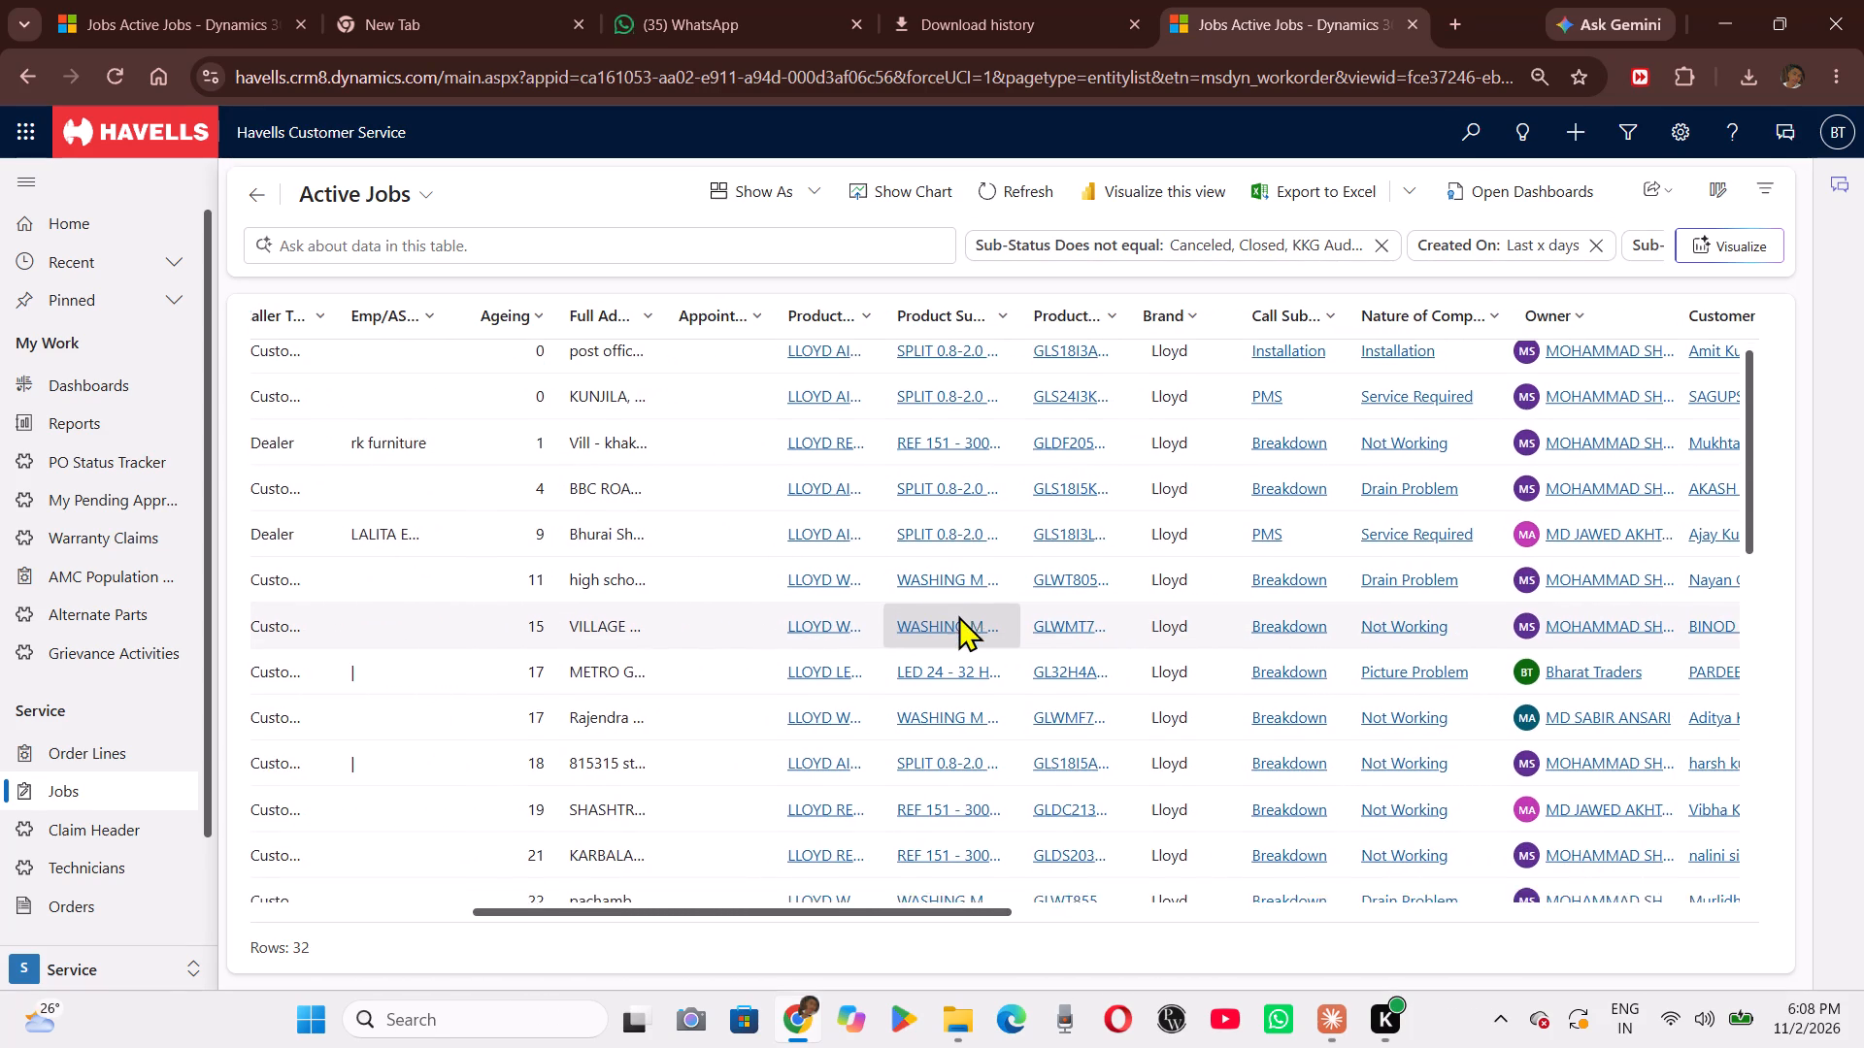
{"action": "scroll", "coordinate": [958, 615], "scroll_direction": "down", "scroll_amount": 12}
{"action": "scroll", "coordinate": [958, 615], "scroll_direction": "up", "scroll_amount": 1}
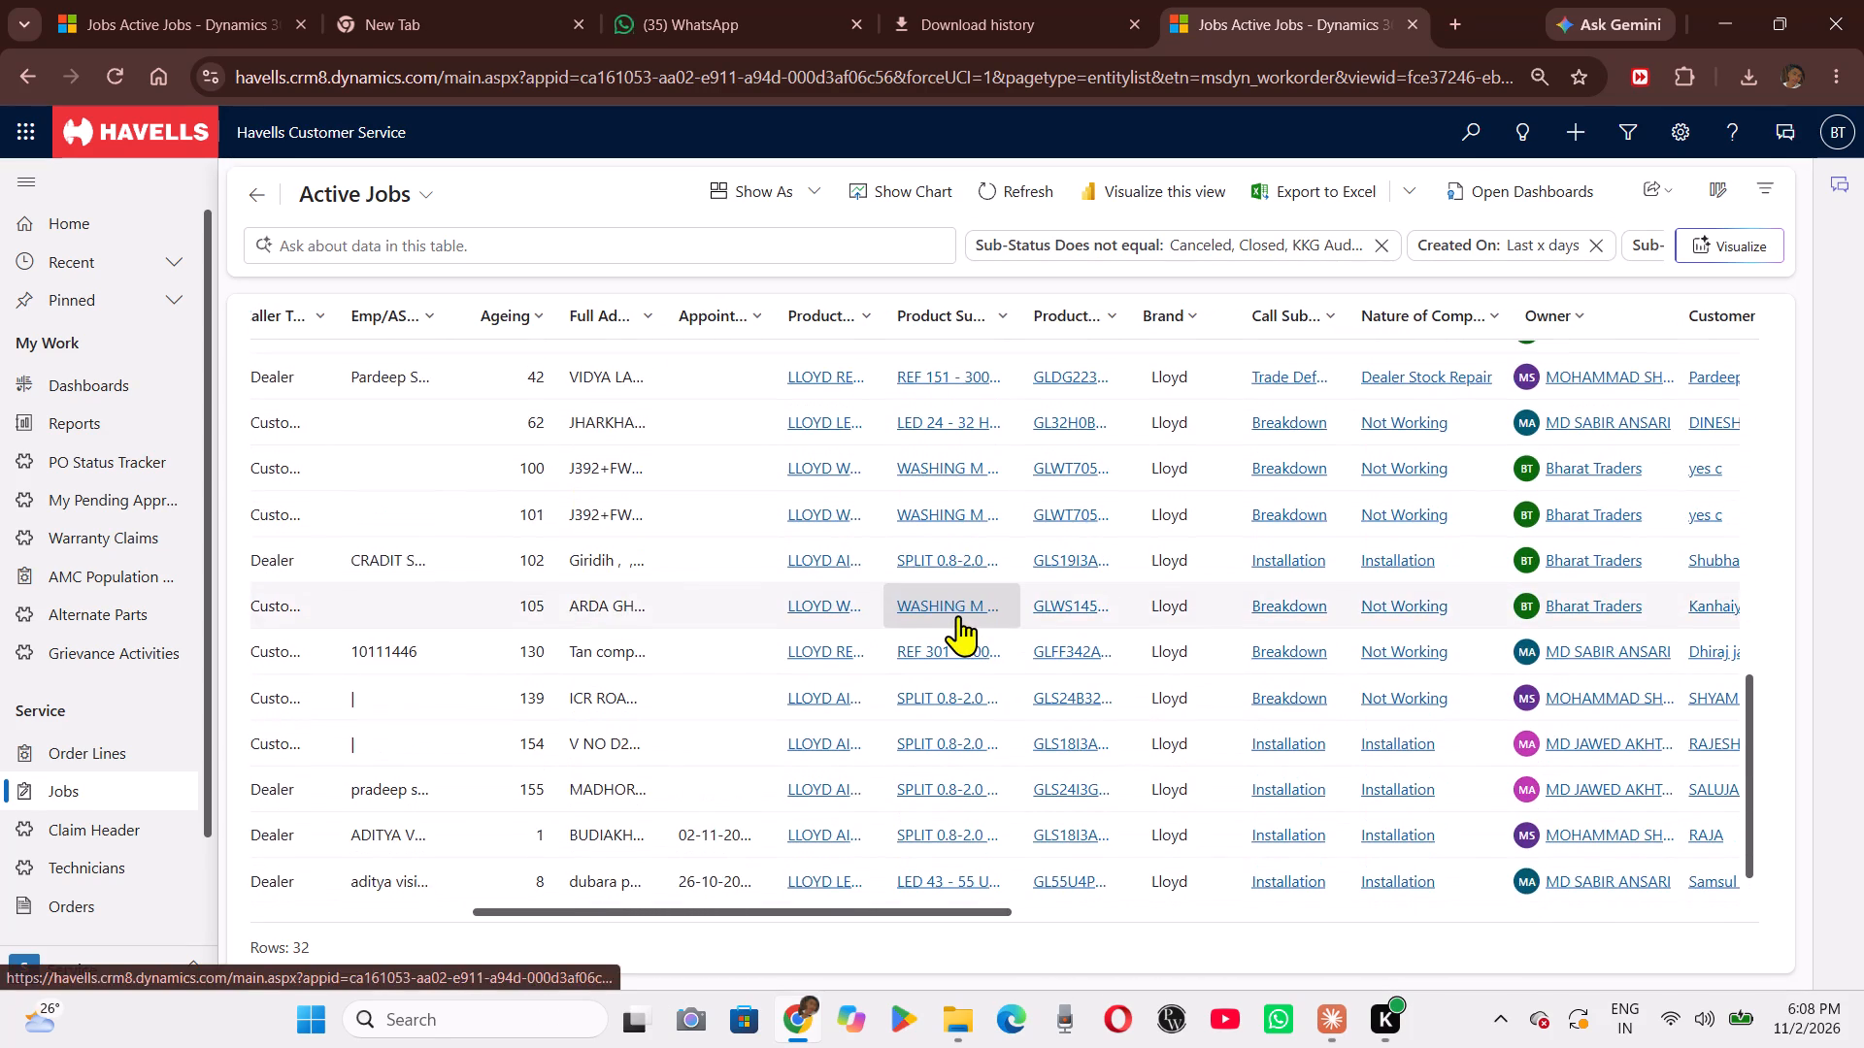
{"action": "scroll", "coordinate": [958, 615], "scroll_direction": "up", "scroll_amount": 2}
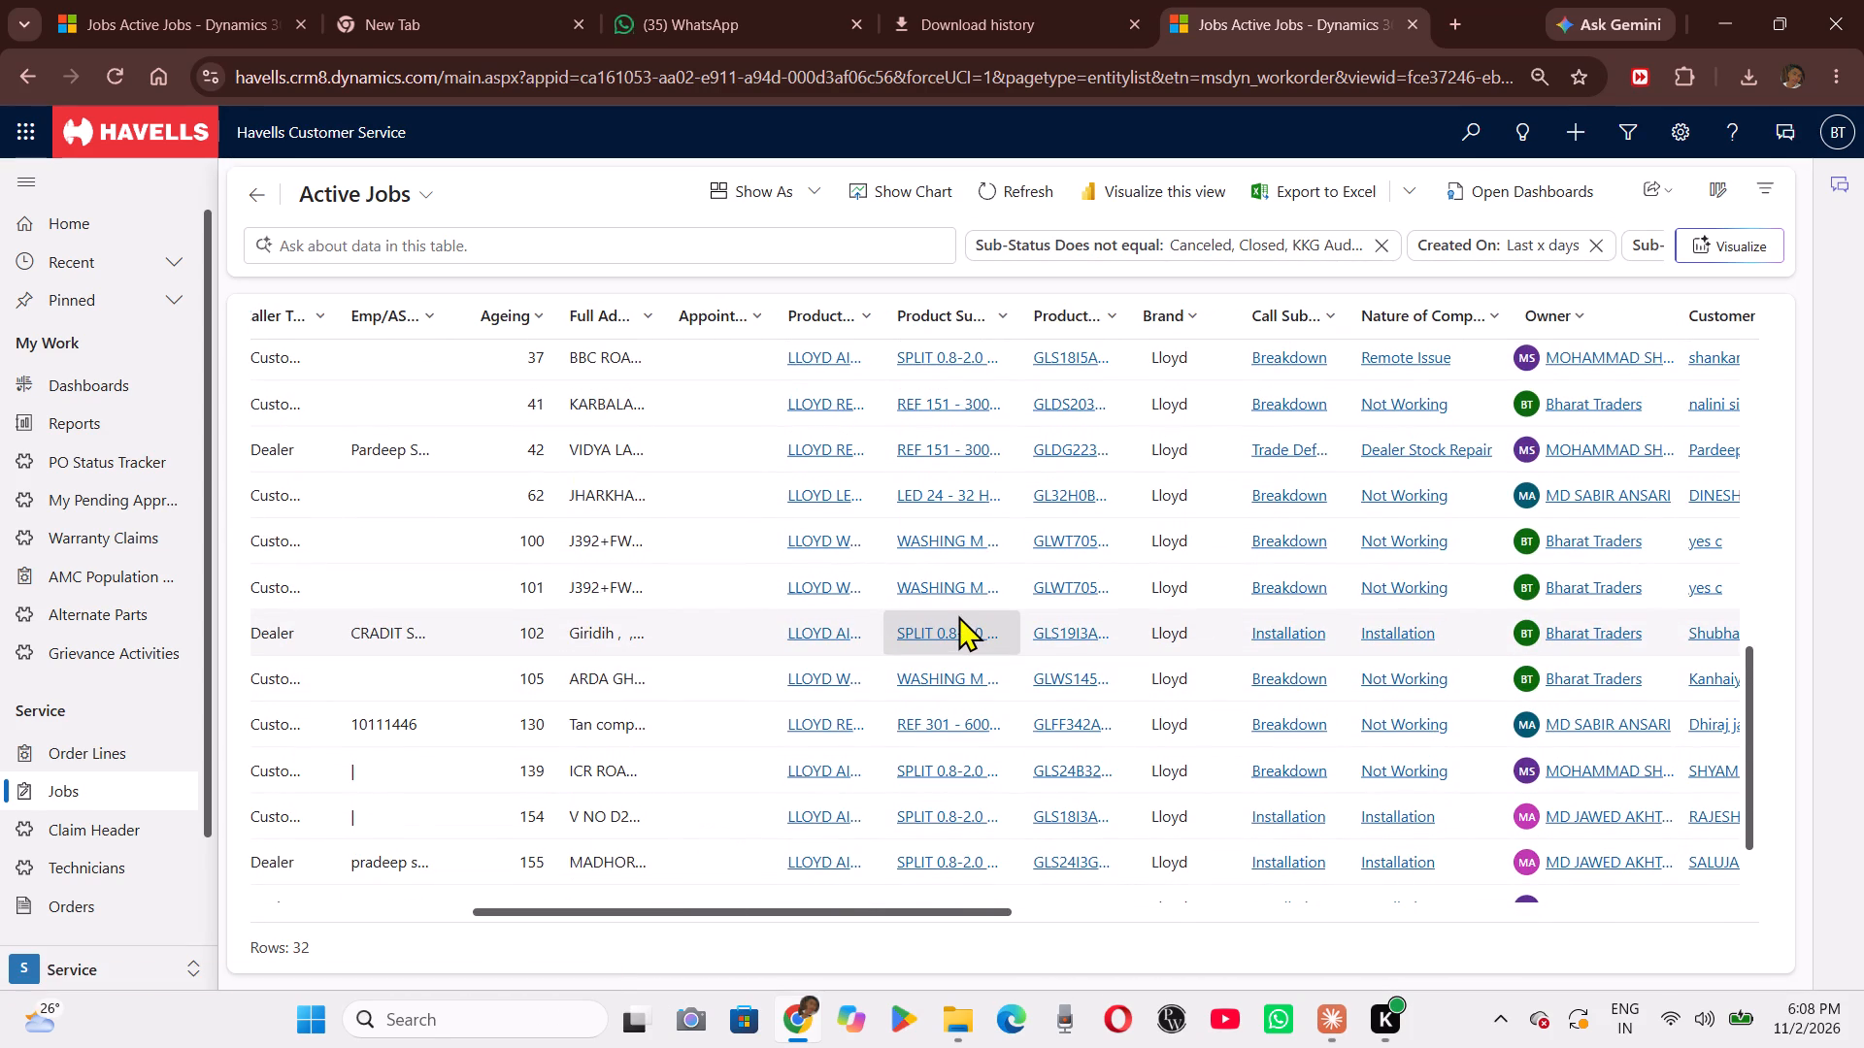
{"action": "scroll", "coordinate": [958, 615], "scroll_direction": "down", "scroll_amount": 4}
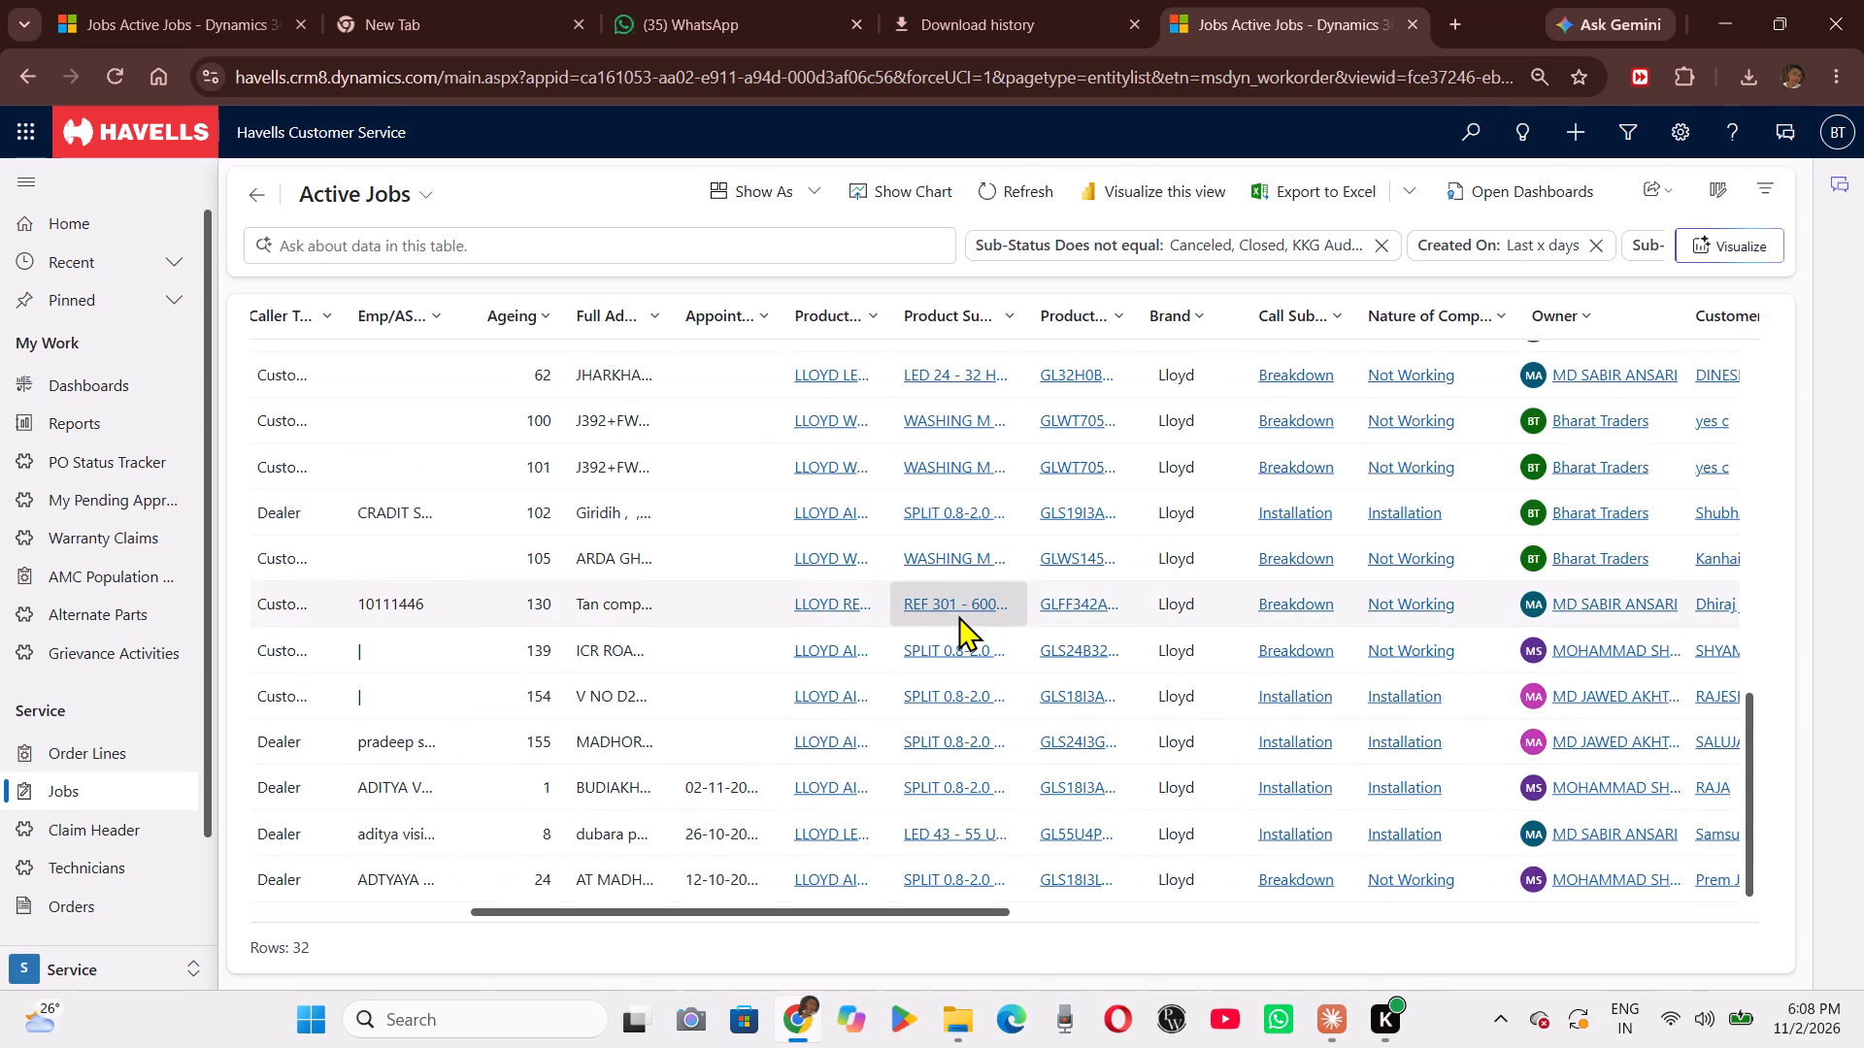
{"action": "scroll", "coordinate": [958, 615], "scroll_direction": "left", "scroll_amount": 3}
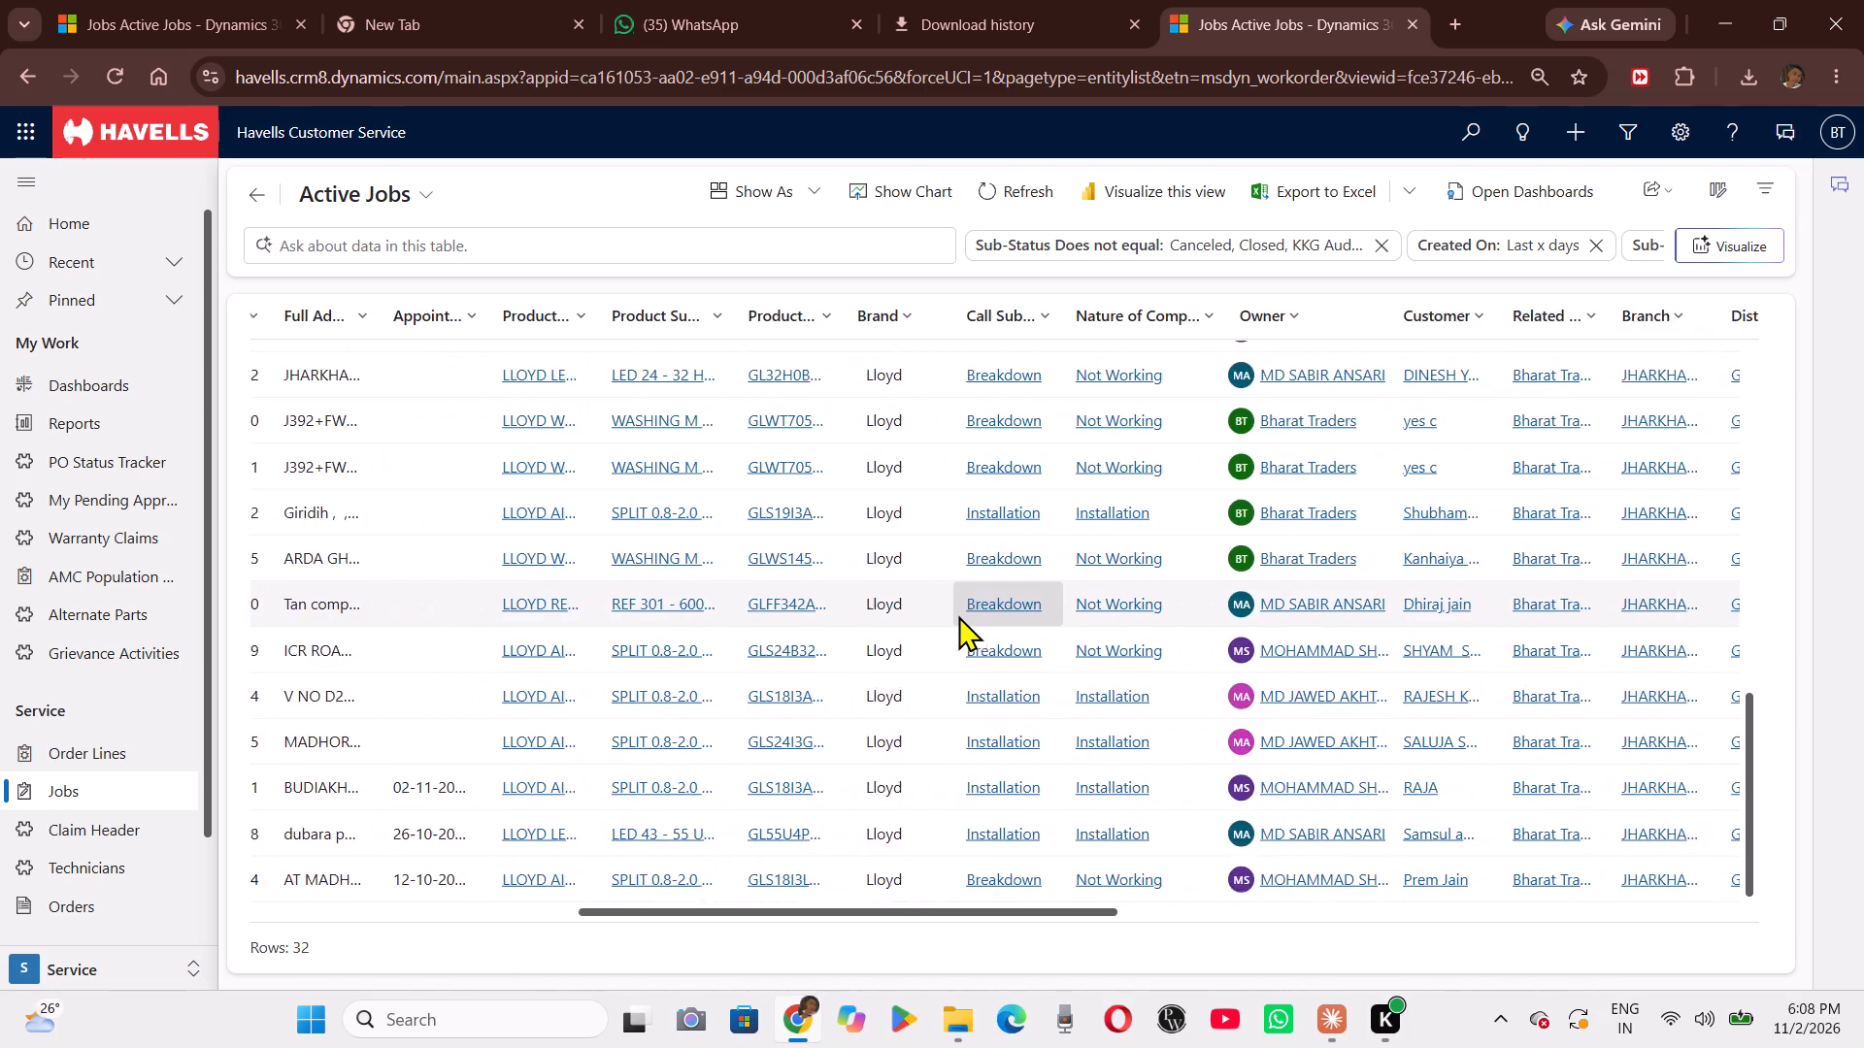
{"action": "scroll", "coordinate": [958, 615], "scroll_direction": "left", "scroll_amount": 2}
{"action": "scroll", "coordinate": [958, 615], "scroll_direction": "right", "scroll_amount": 1}
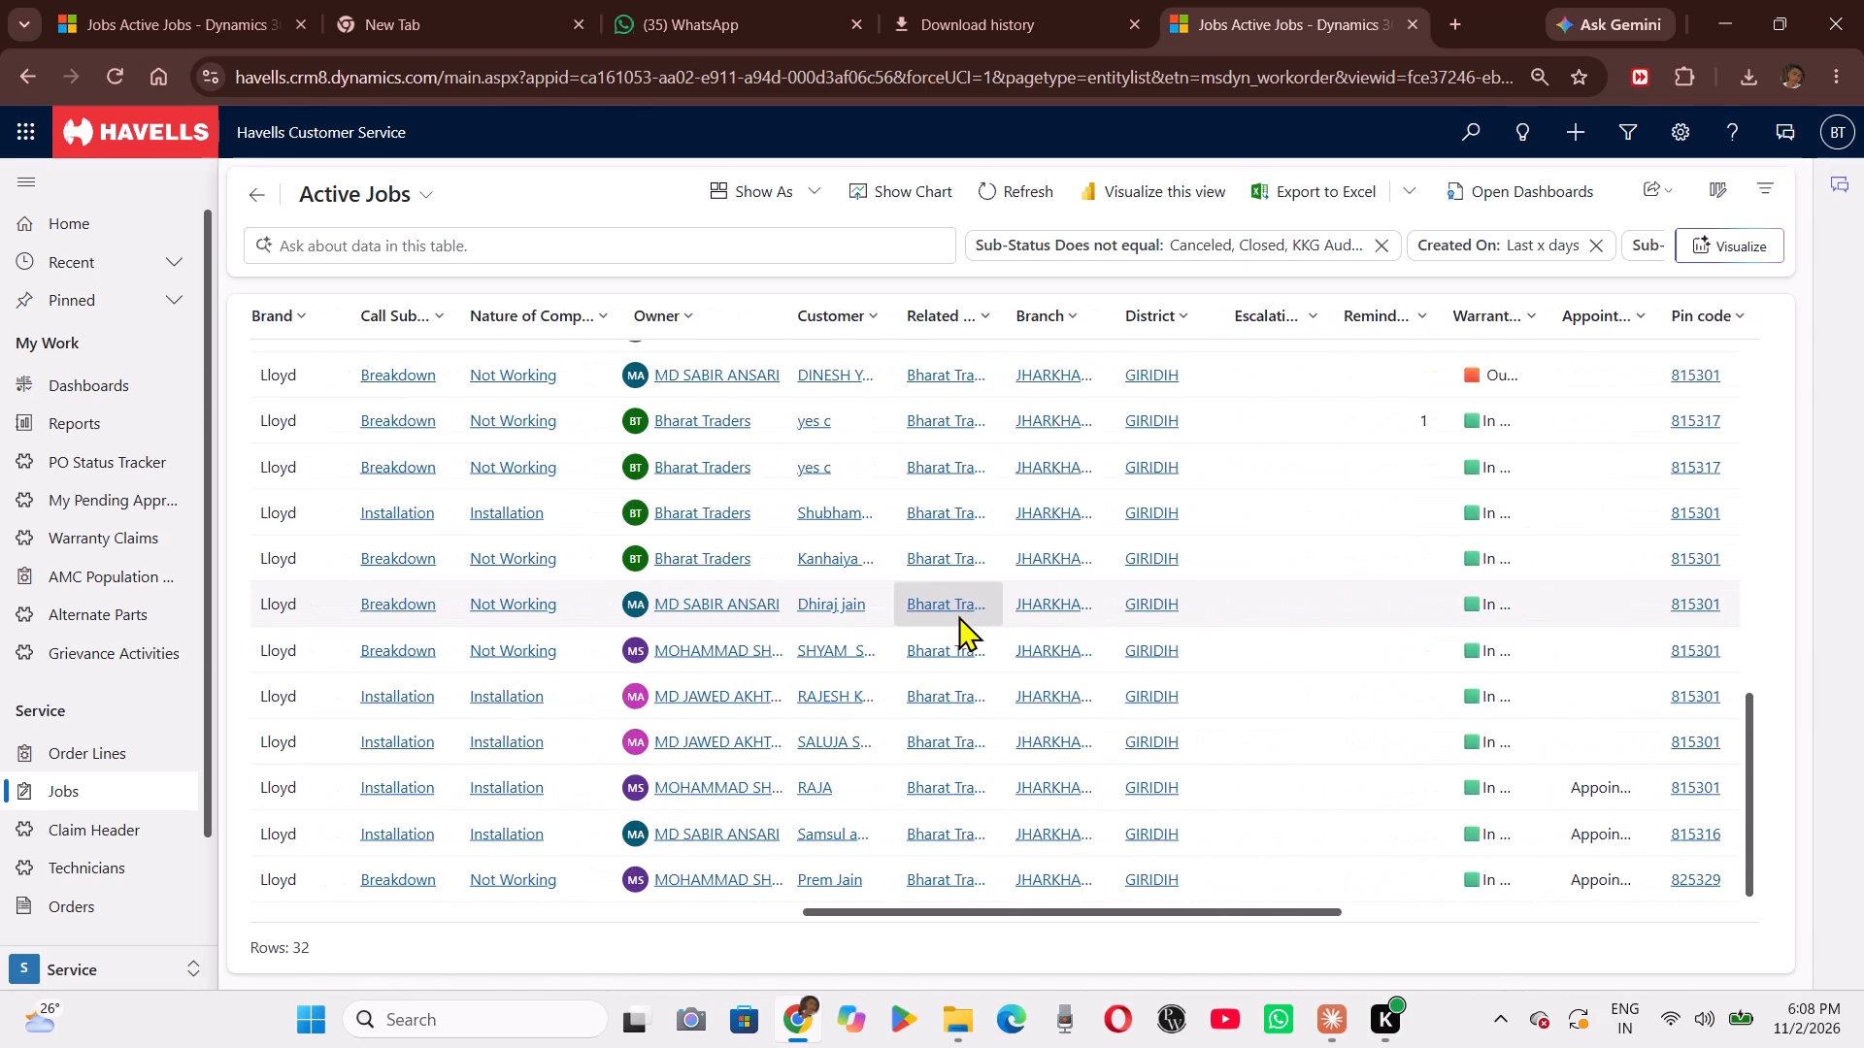
{"action": "scroll", "coordinate": [958, 615], "scroll_direction": "down", "scroll_amount": 1}
{"action": "scroll", "coordinate": [958, 615], "scroll_direction": "up", "scroll_amount": 2}
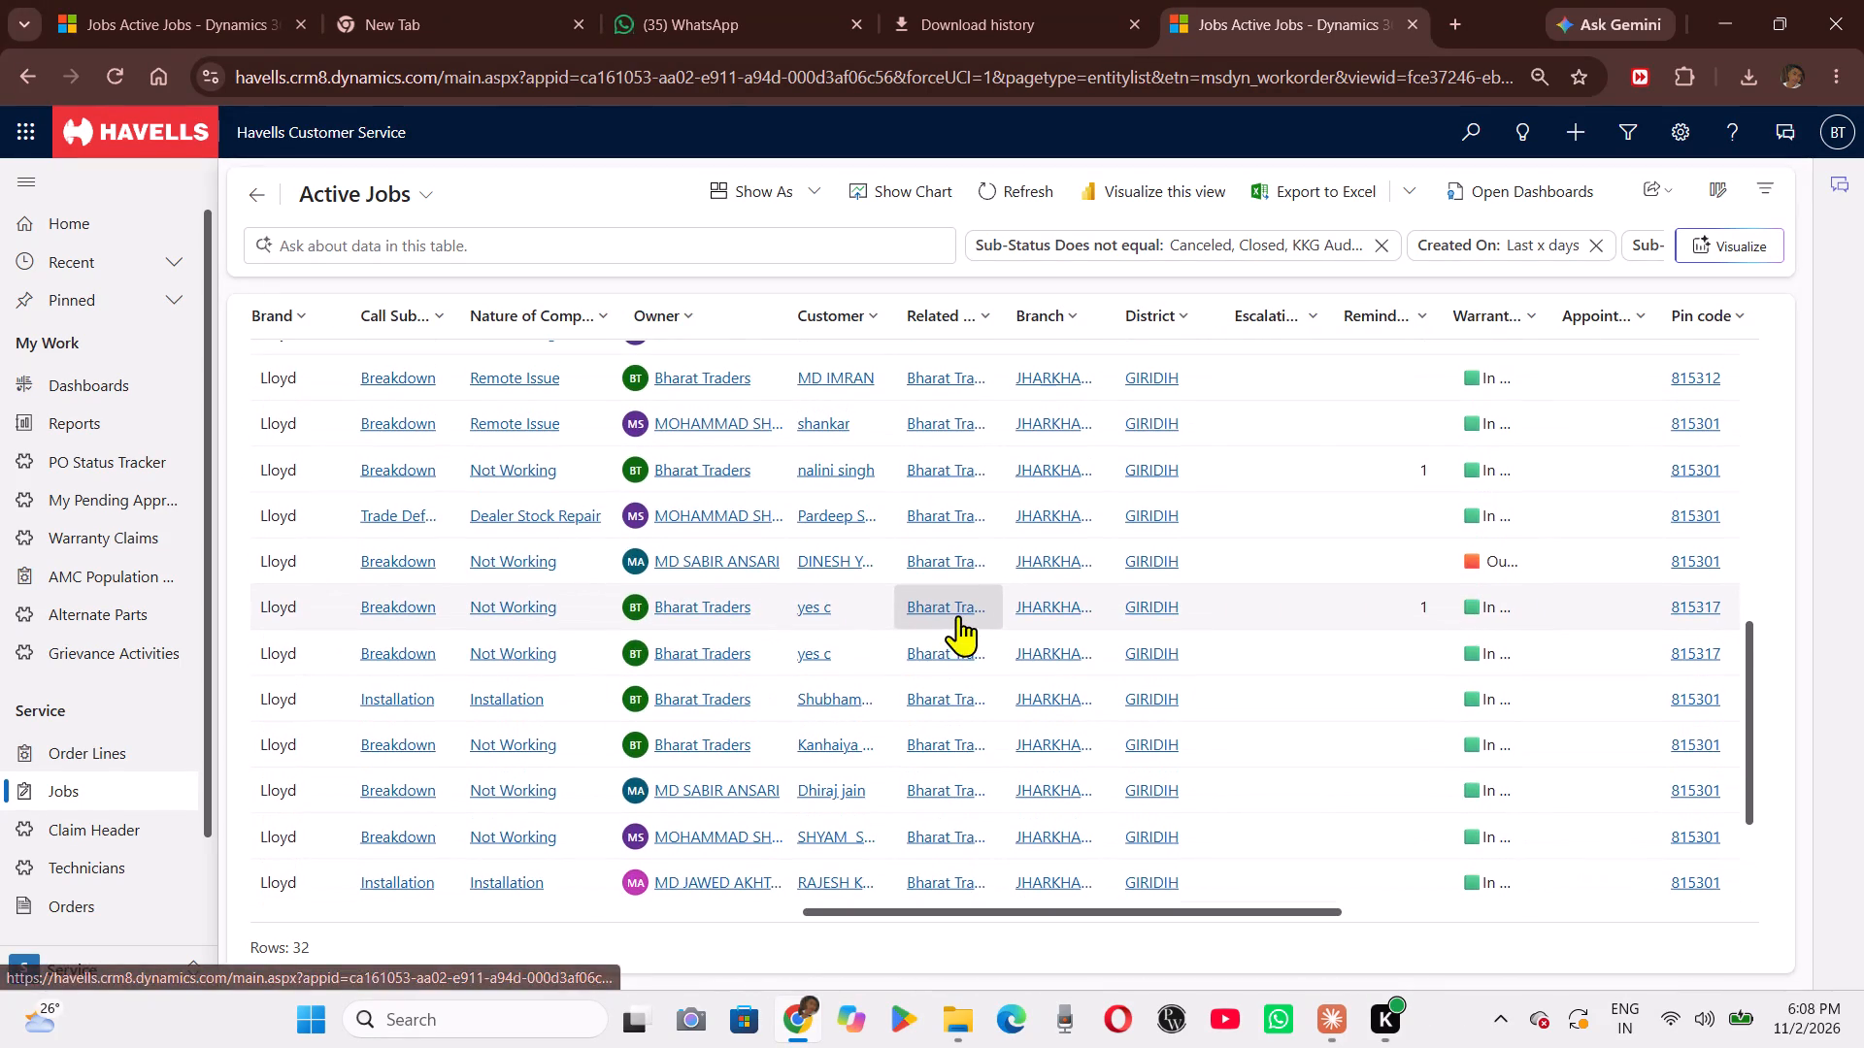
{"action": "scroll", "coordinate": [843, 593], "scroll_direction": "right", "scroll_amount": 2}
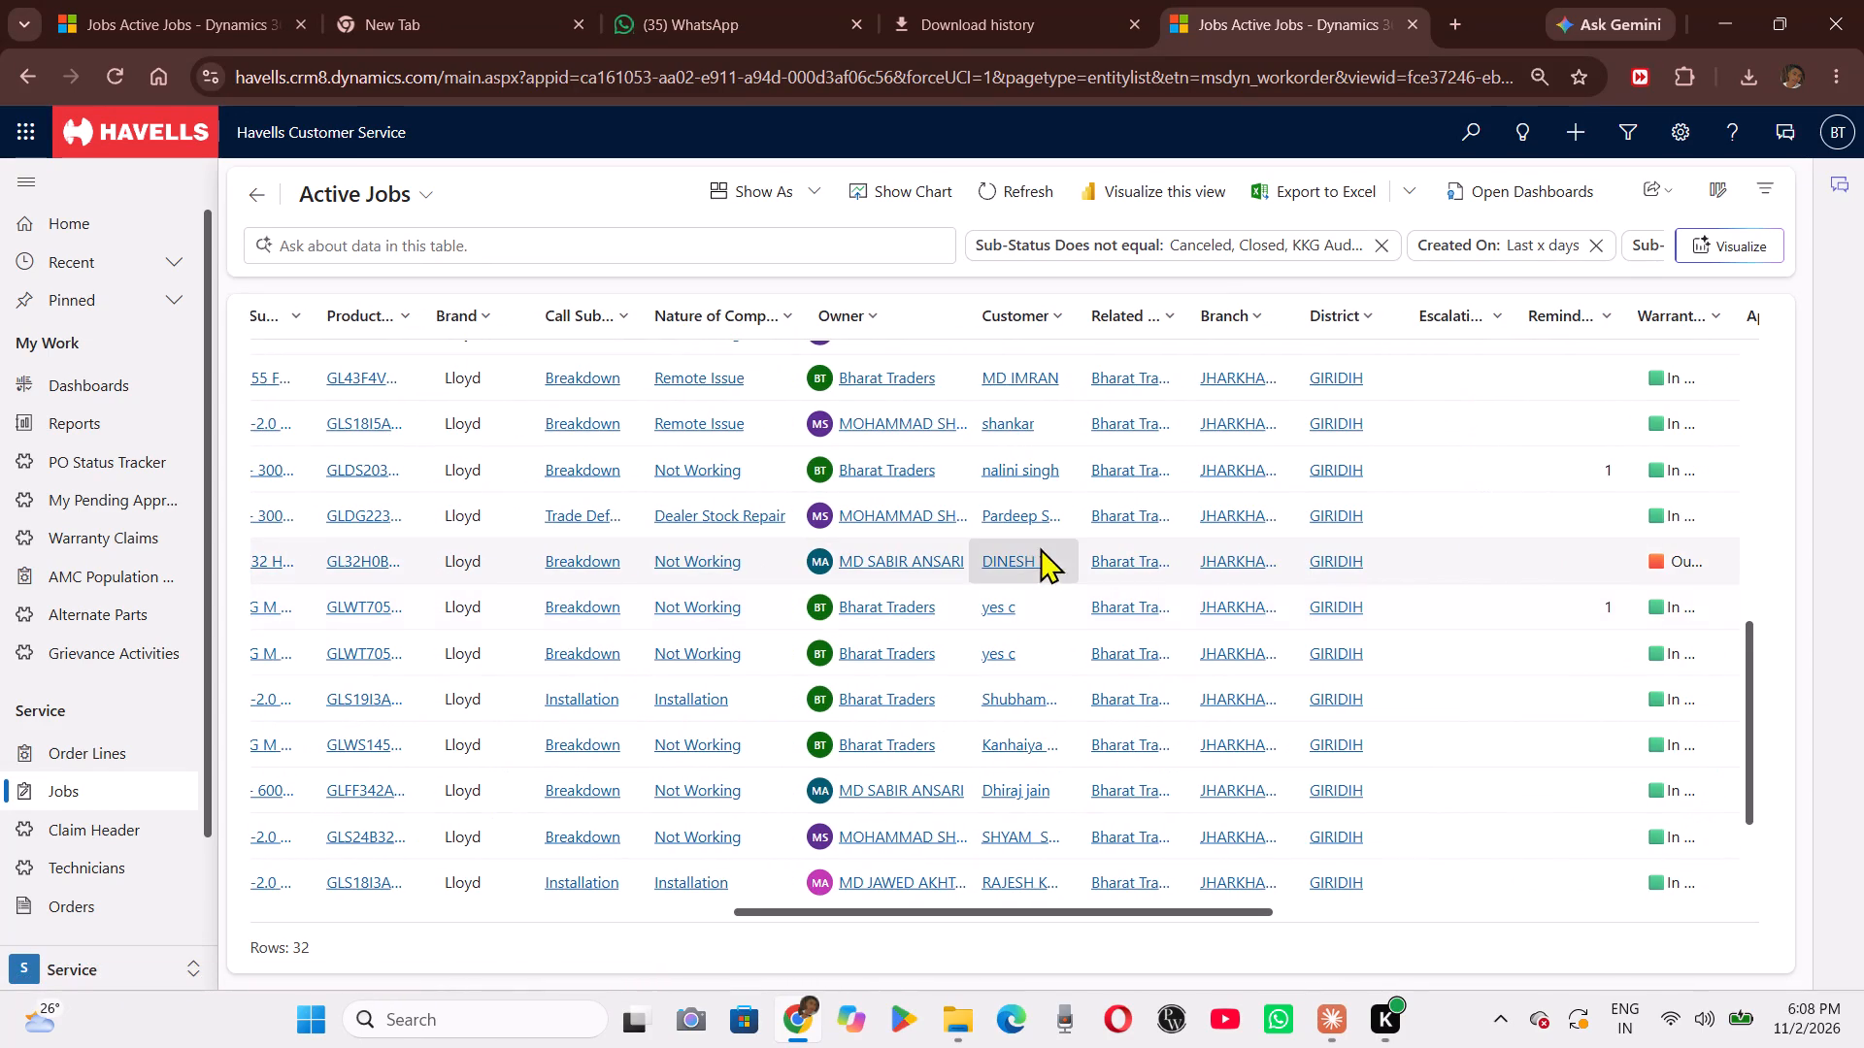
{"action": "scroll", "coordinate": [1044, 545], "scroll_direction": "up", "scroll_amount": 1}
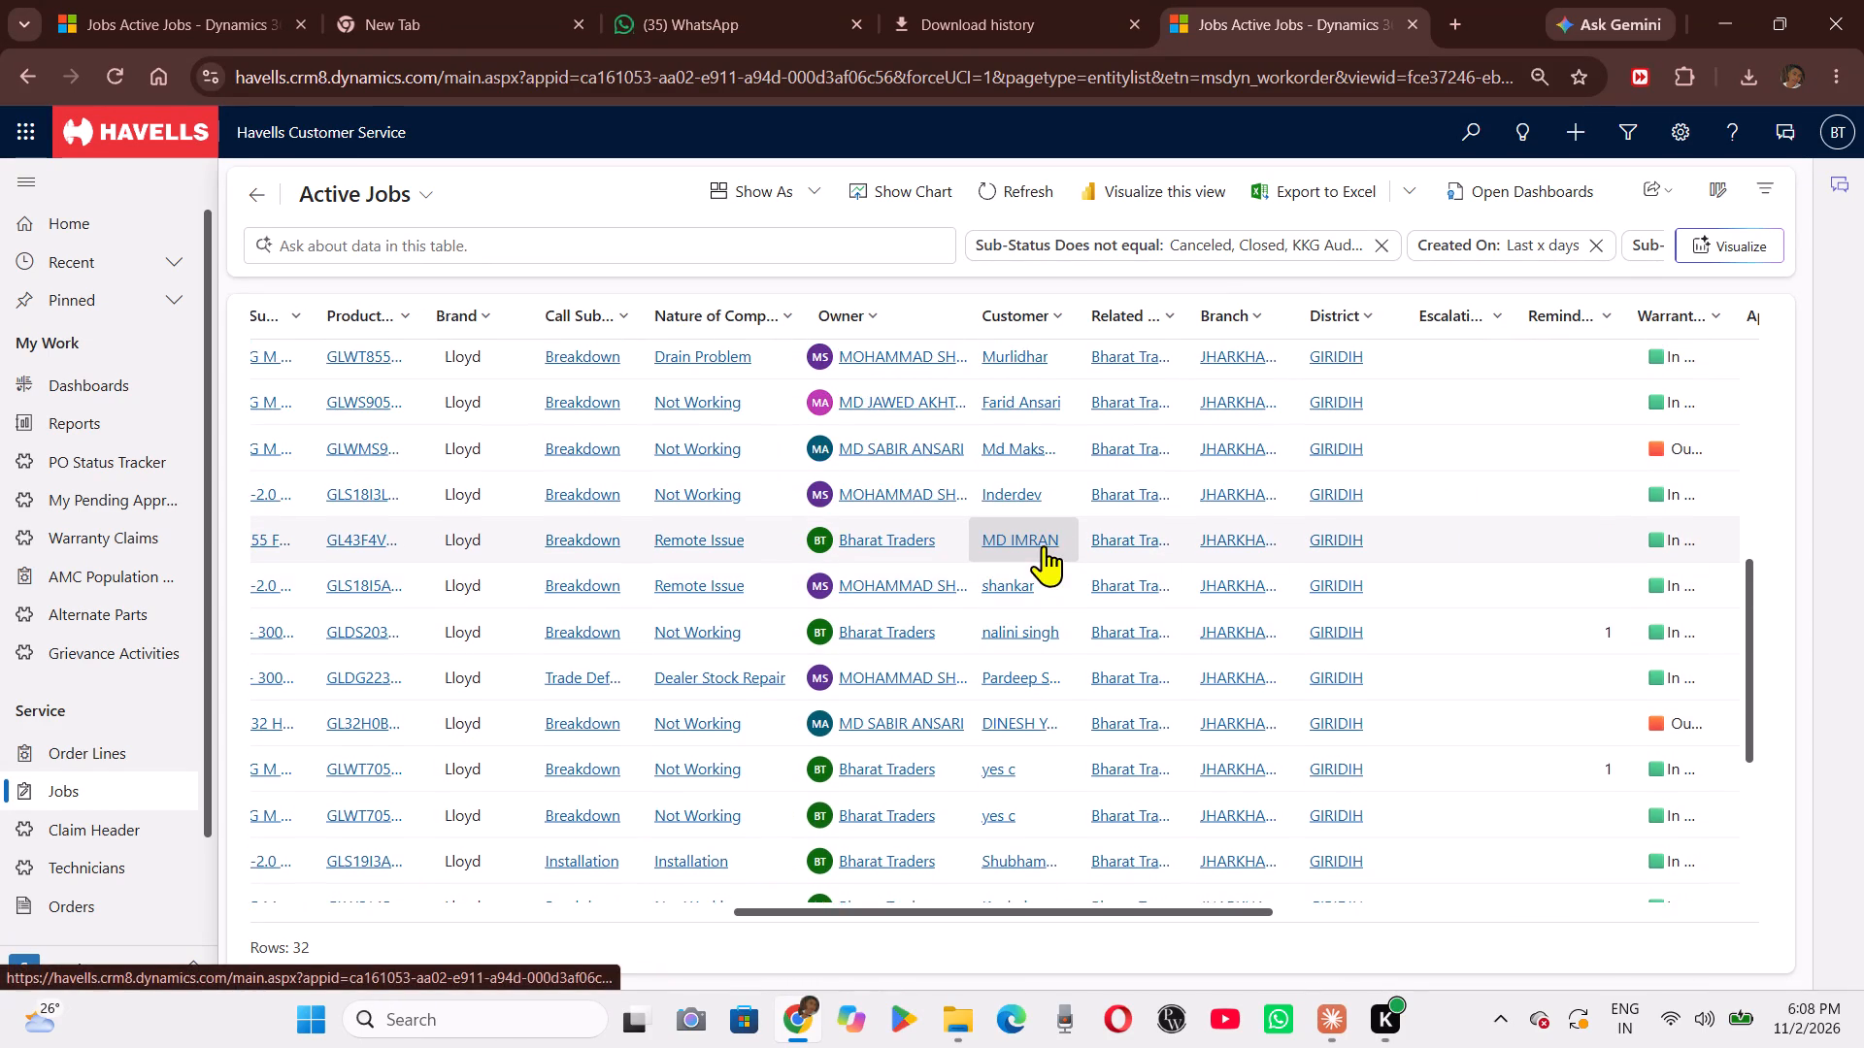
{"action": "scroll", "coordinate": [1044, 545], "scroll_direction": "up", "scroll_amount": 2}
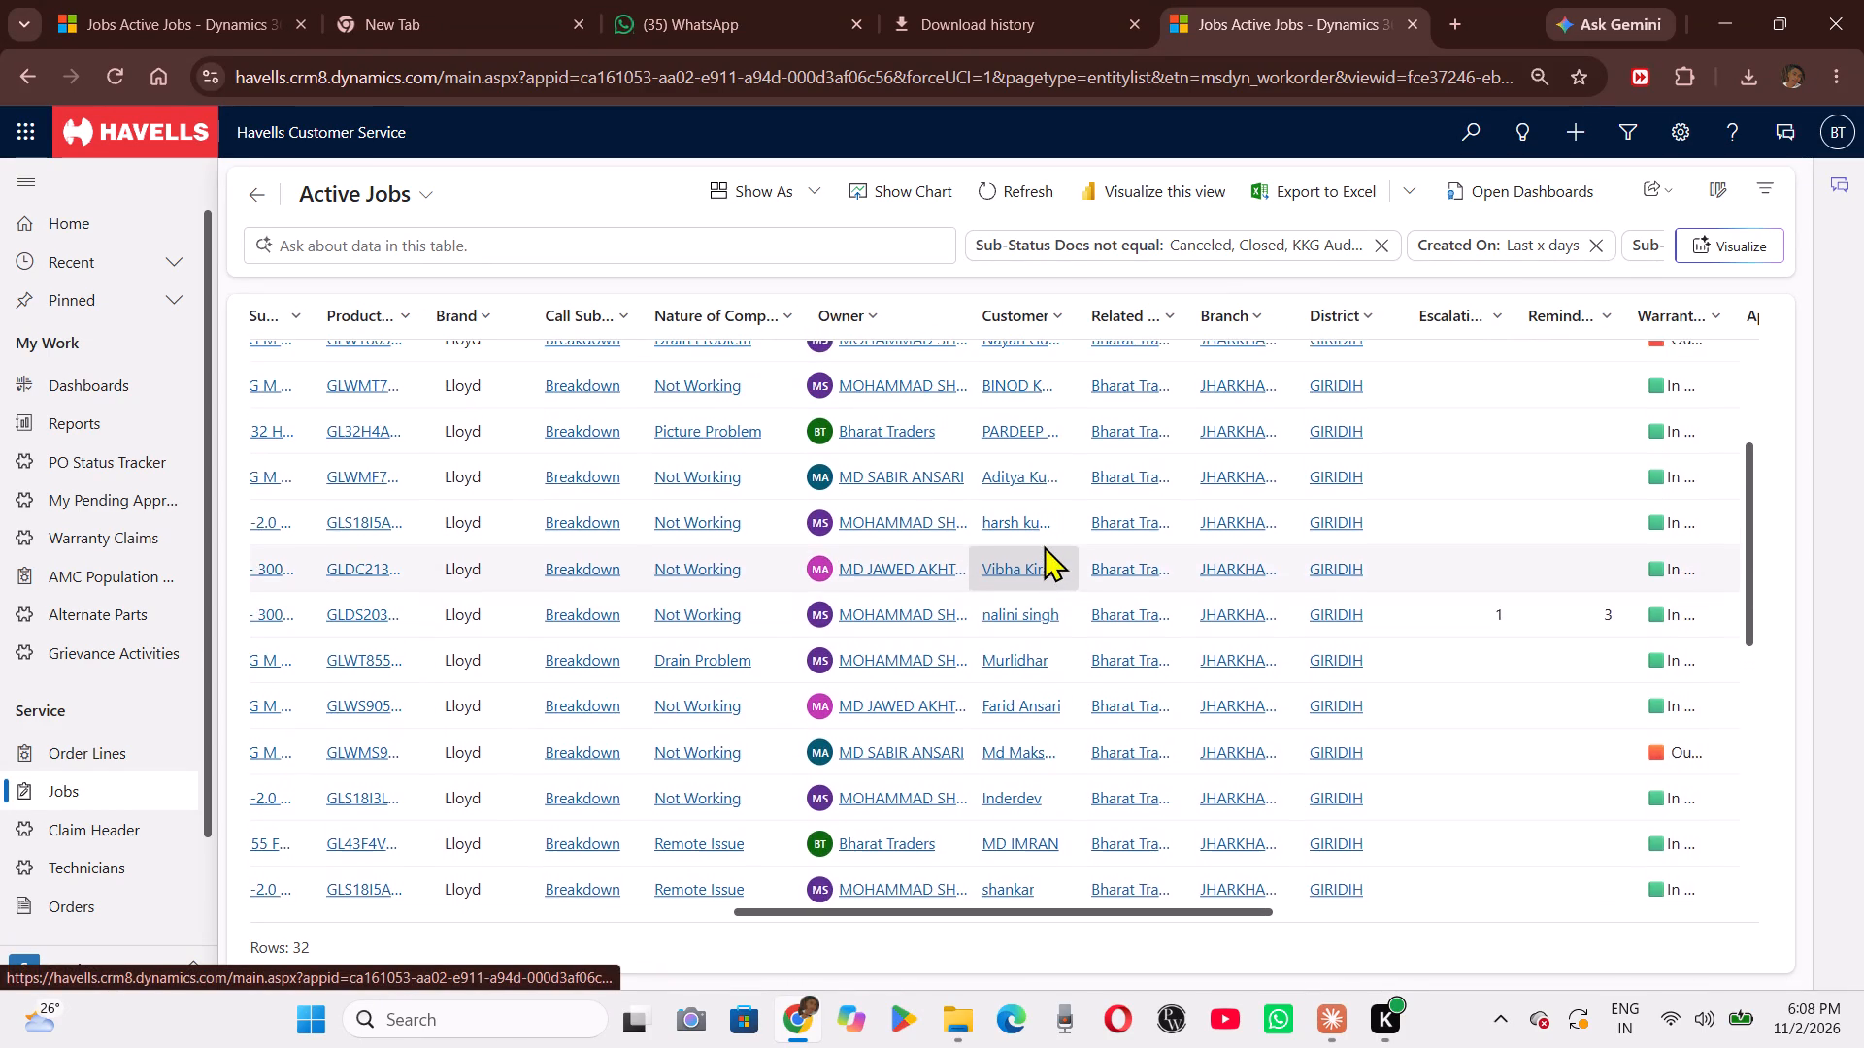
{"action": "scroll", "coordinate": [958, 486], "scroll_direction": "right", "scroll_amount": 2}
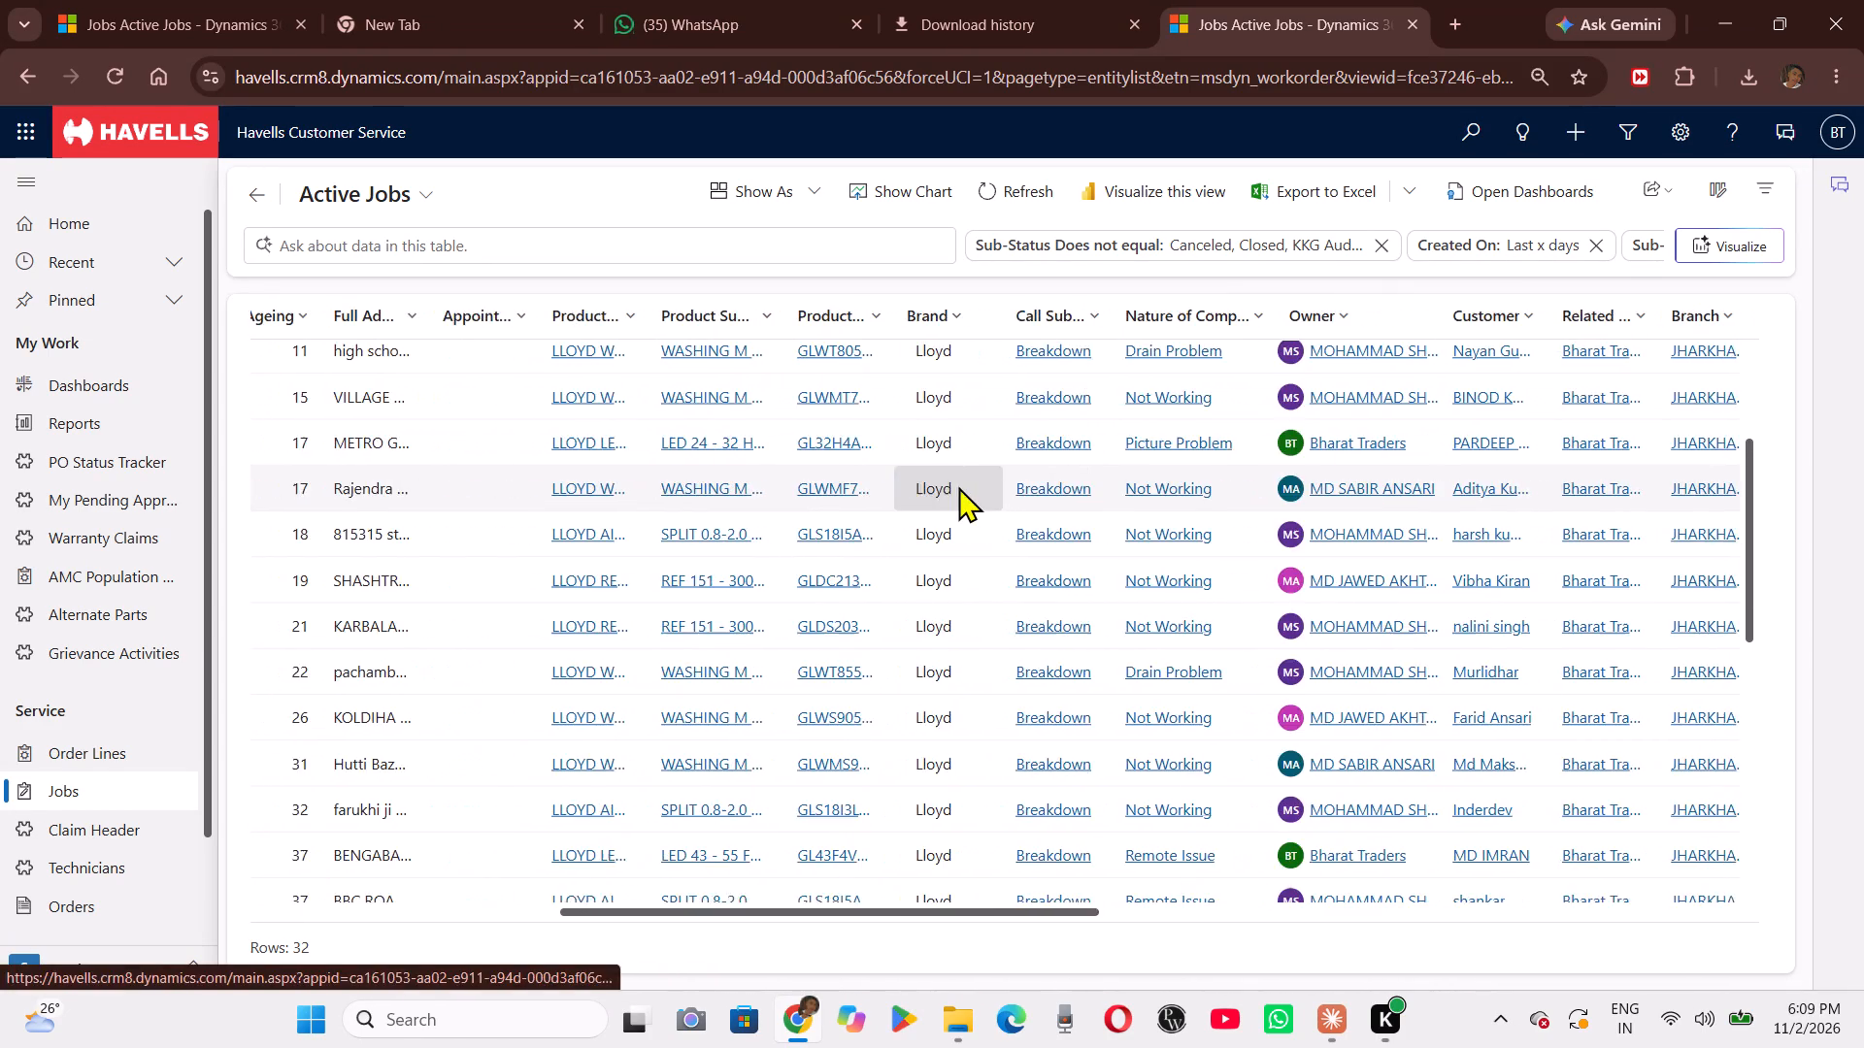
{"action": "scroll", "coordinate": [958, 486], "scroll_direction": "right", "scroll_amount": 1}
{"action": "triple_click", "coordinate": [693, 453]}
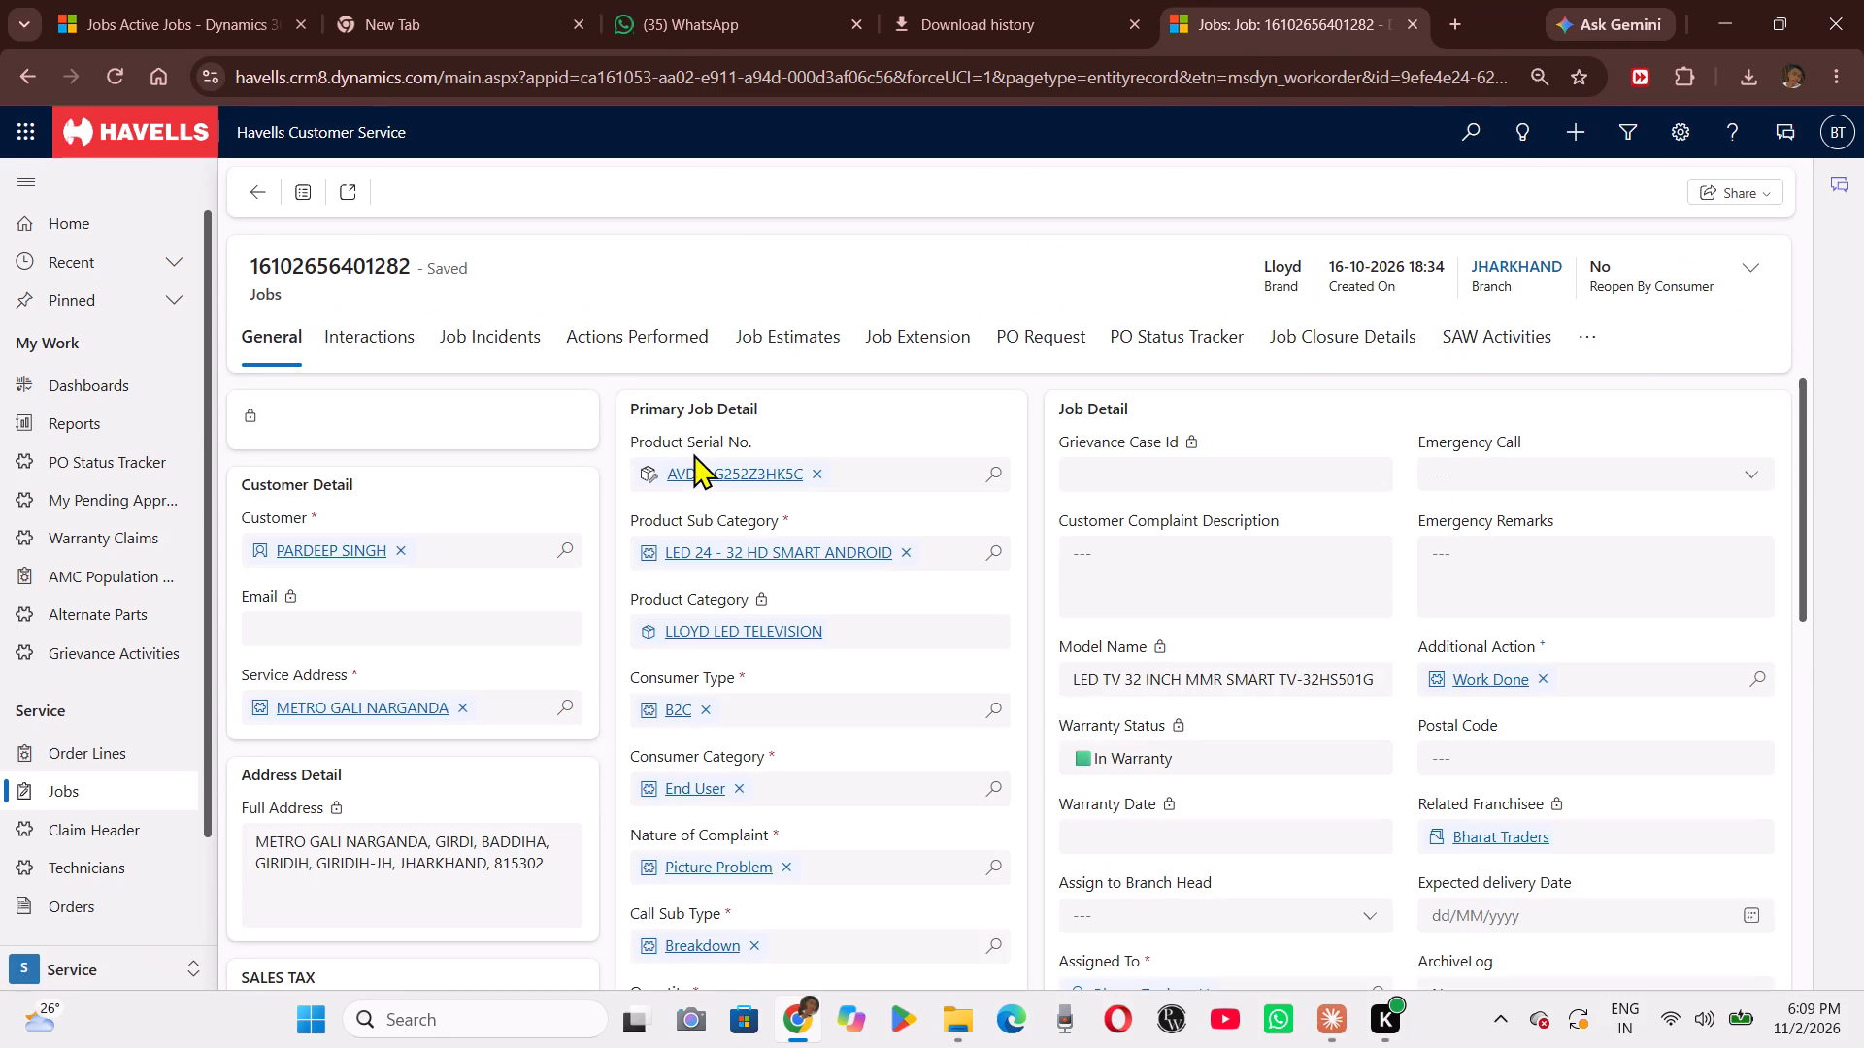
{"action": "left_click", "coordinate": [521, 346]}
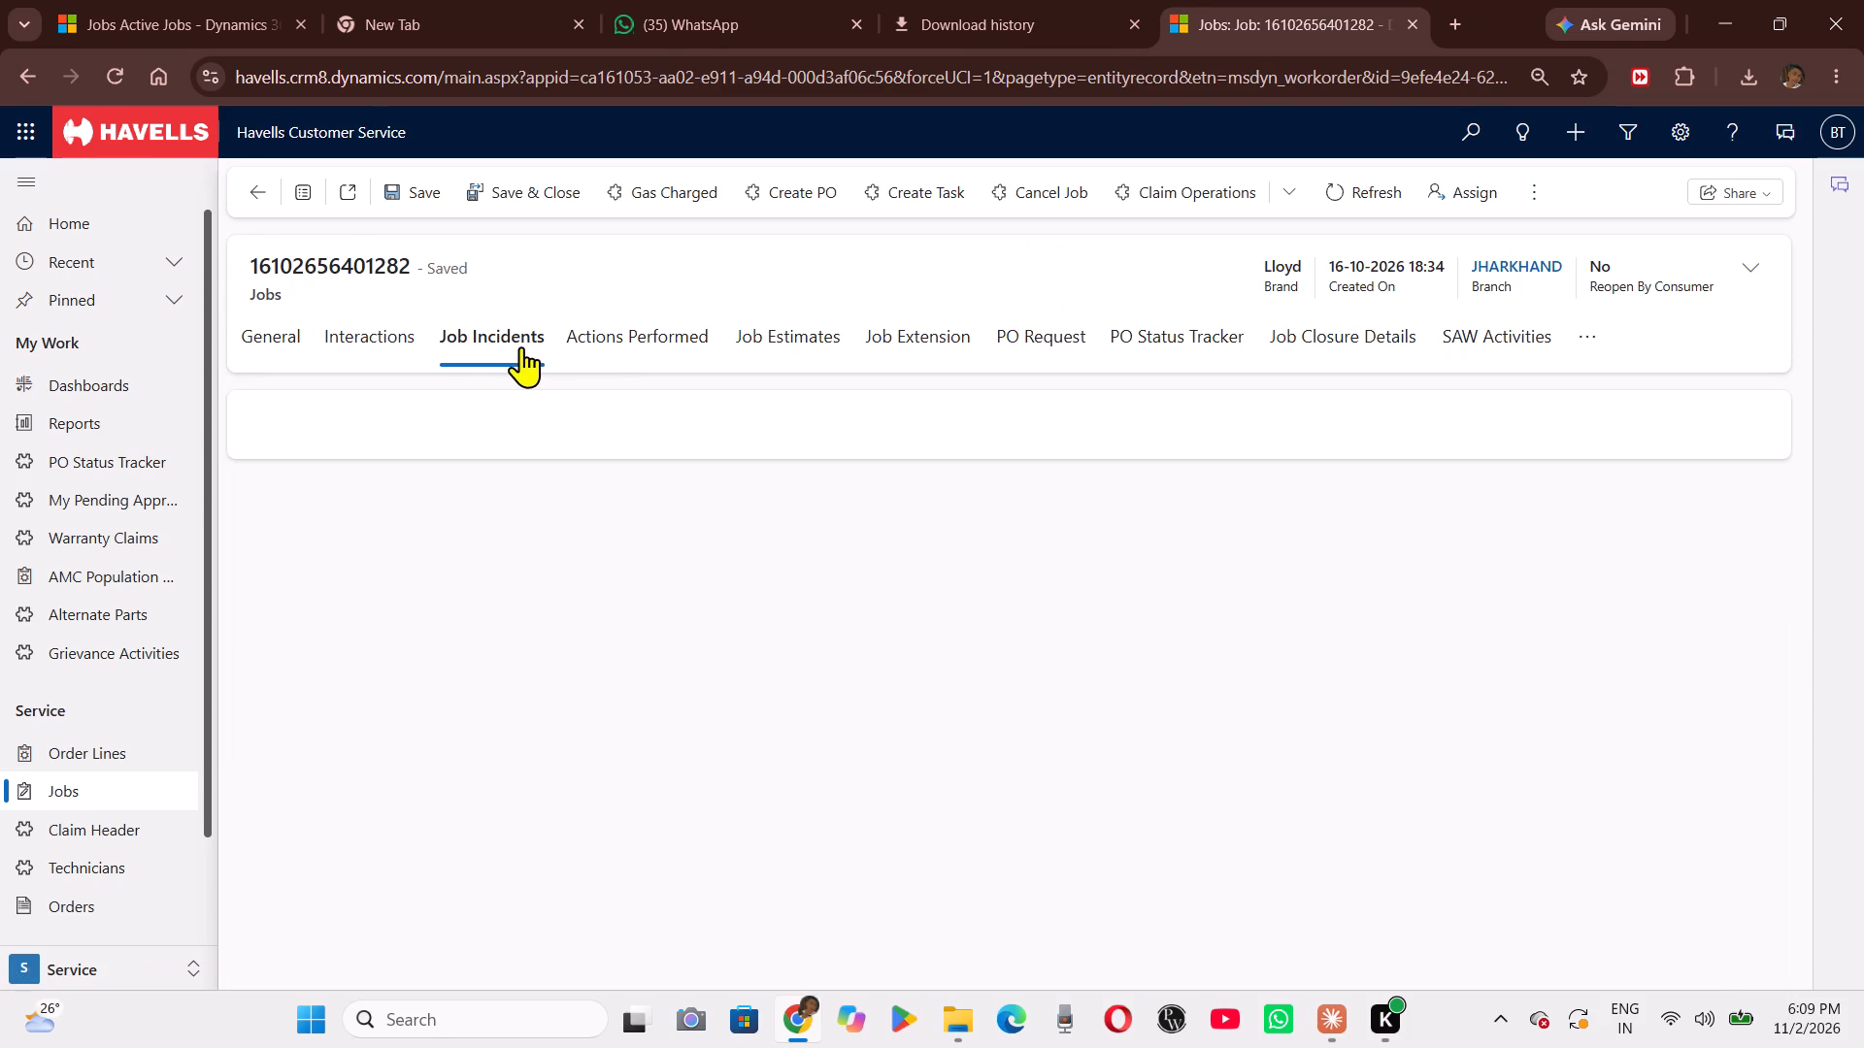
{"action": "triple_click", "coordinate": [573, 509]}
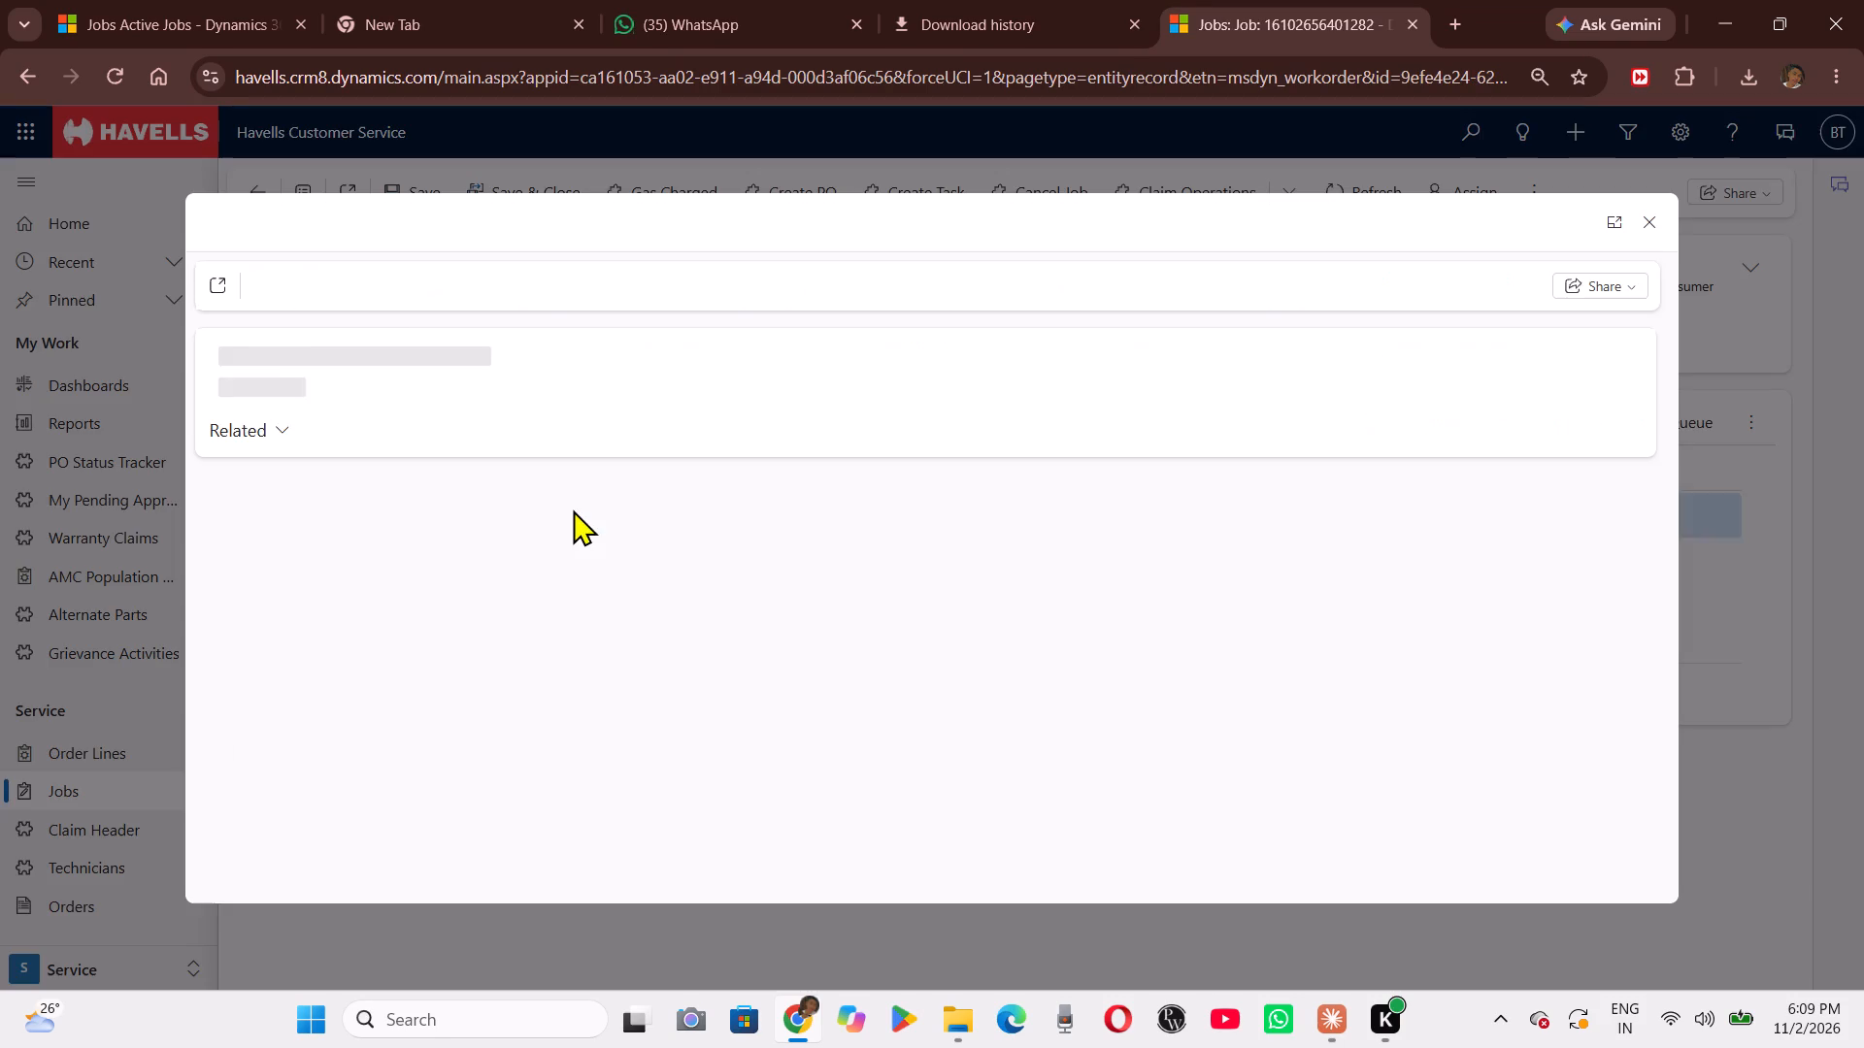
{"action": "left_click", "coordinate": [375, 429]}
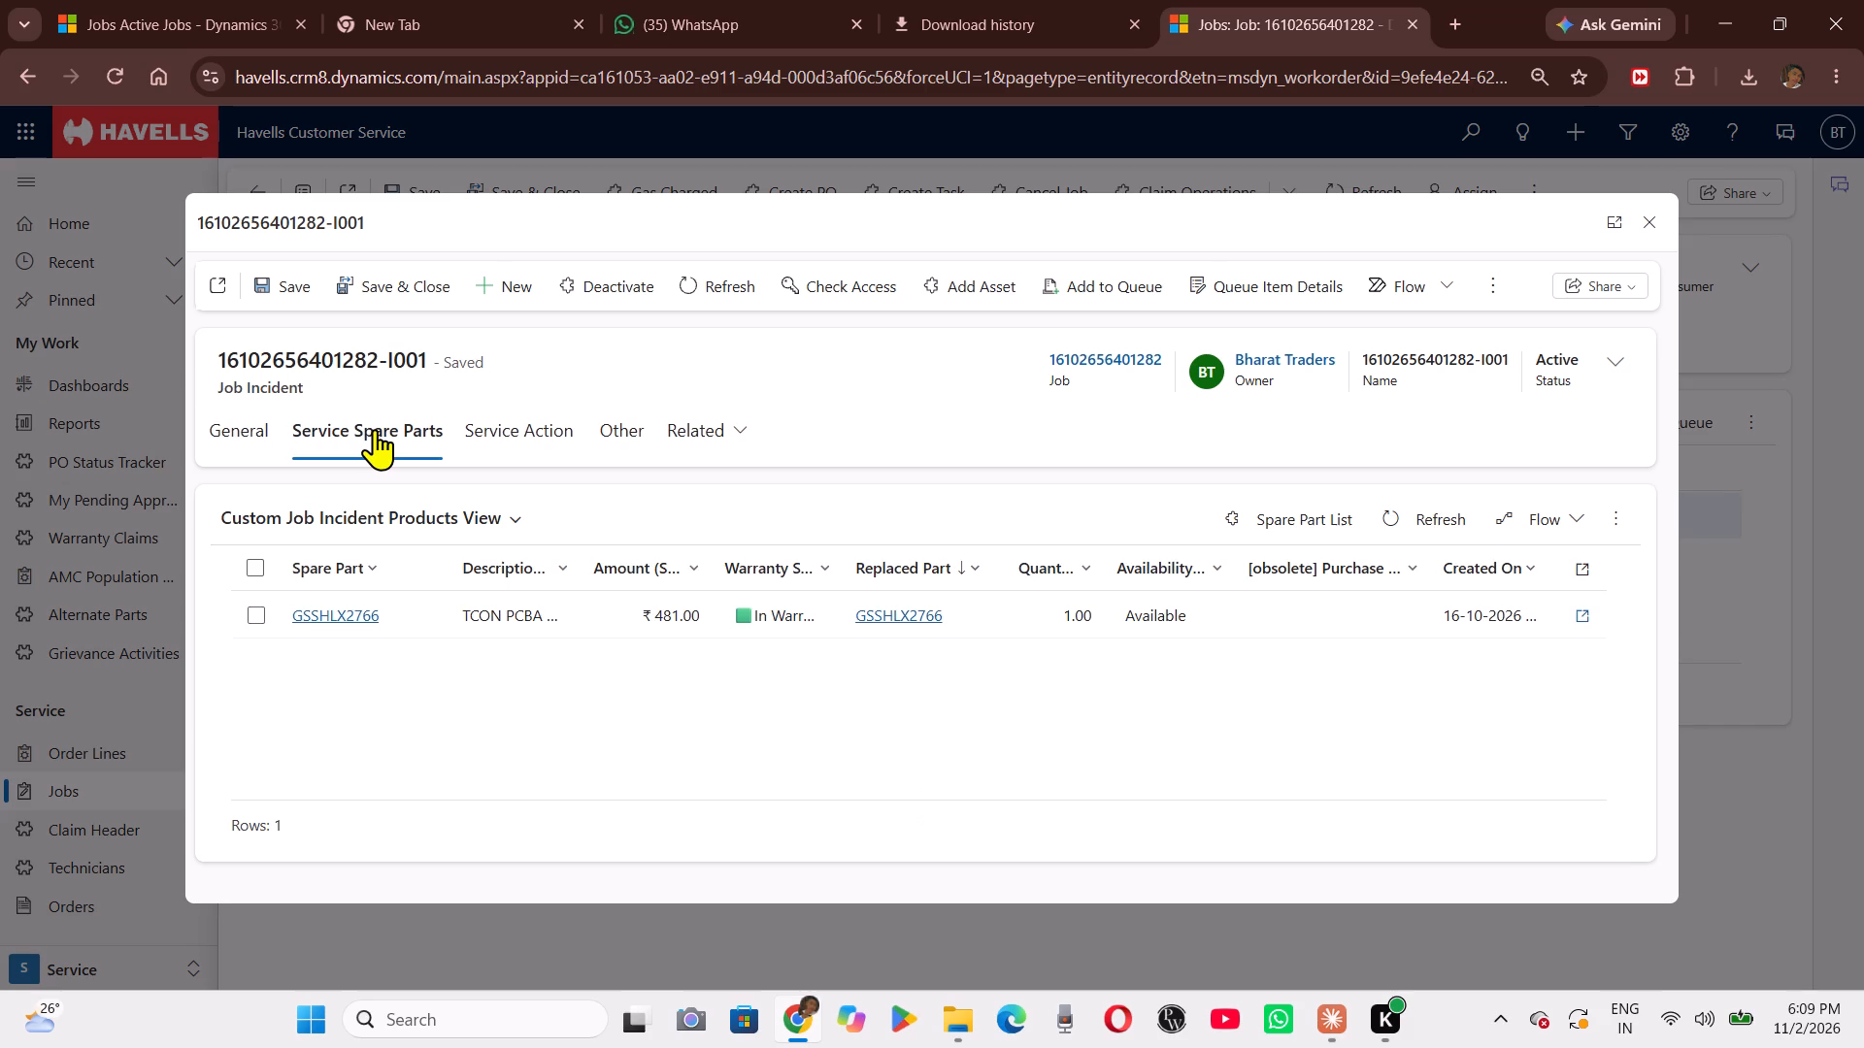
{"action": "left_click", "coordinate": [516, 442]}
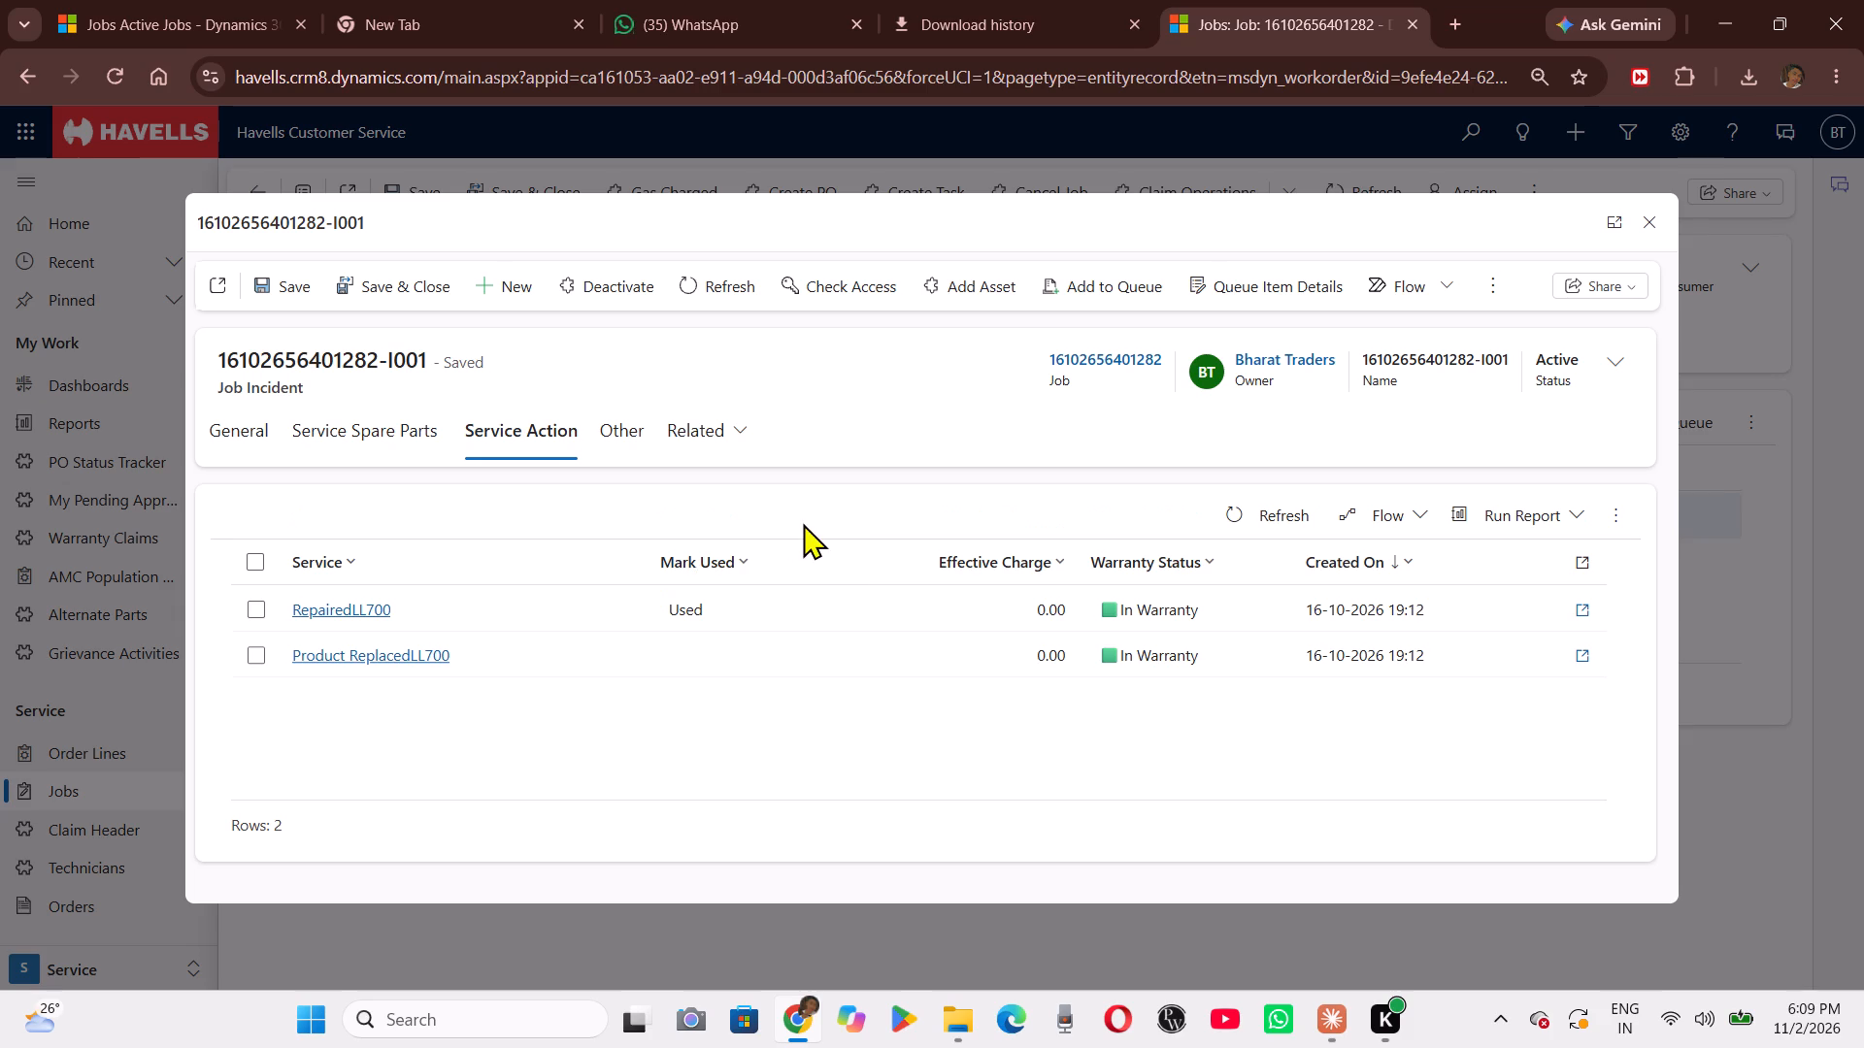
{"action": "left_click", "coordinate": [1649, 238]}
{"action": "left_click", "coordinate": [268, 337]}
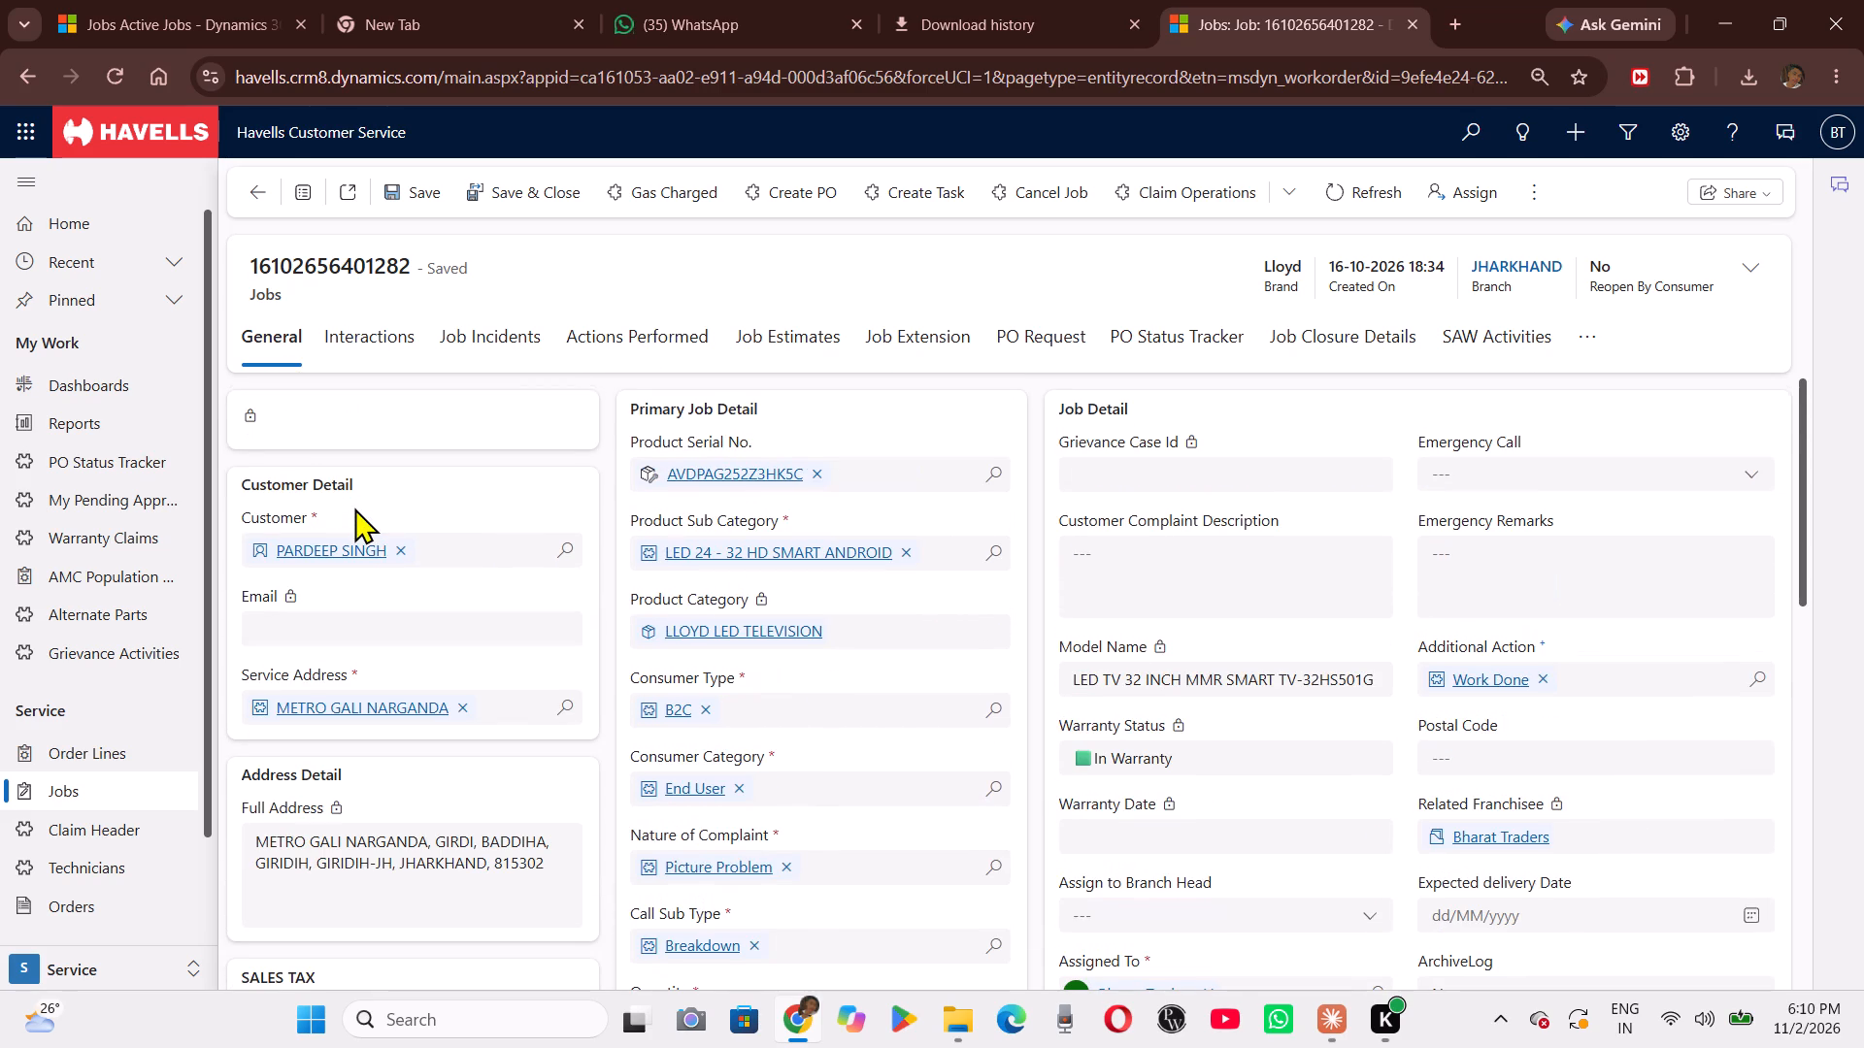
{"action": "scroll", "coordinate": [354, 508], "scroll_direction": "down", "scroll_amount": 1}
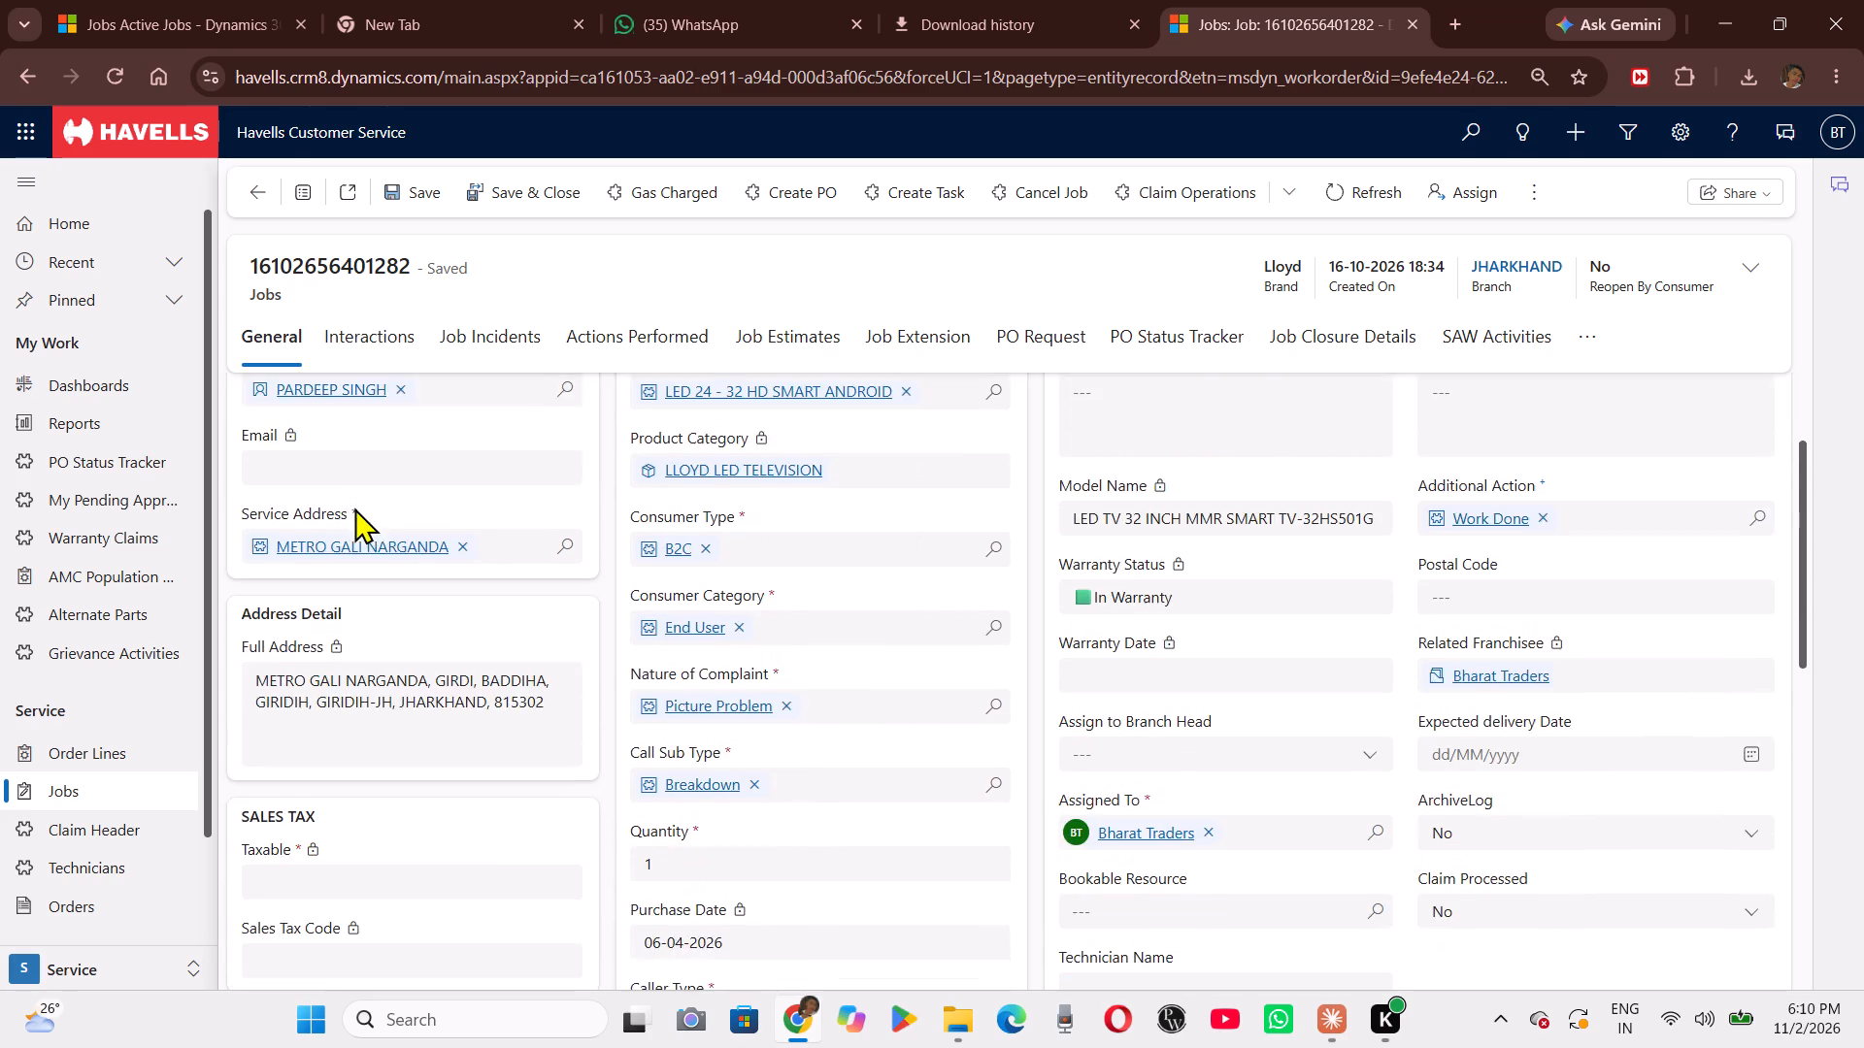
{"action": "scroll", "coordinate": [354, 508], "scroll_direction": "down", "scroll_amount": 1}
{"action": "scroll", "coordinate": [354, 508], "scroll_direction": "up", "scroll_amount": 2}
{"action": "left_click", "coordinate": [247, 196]}
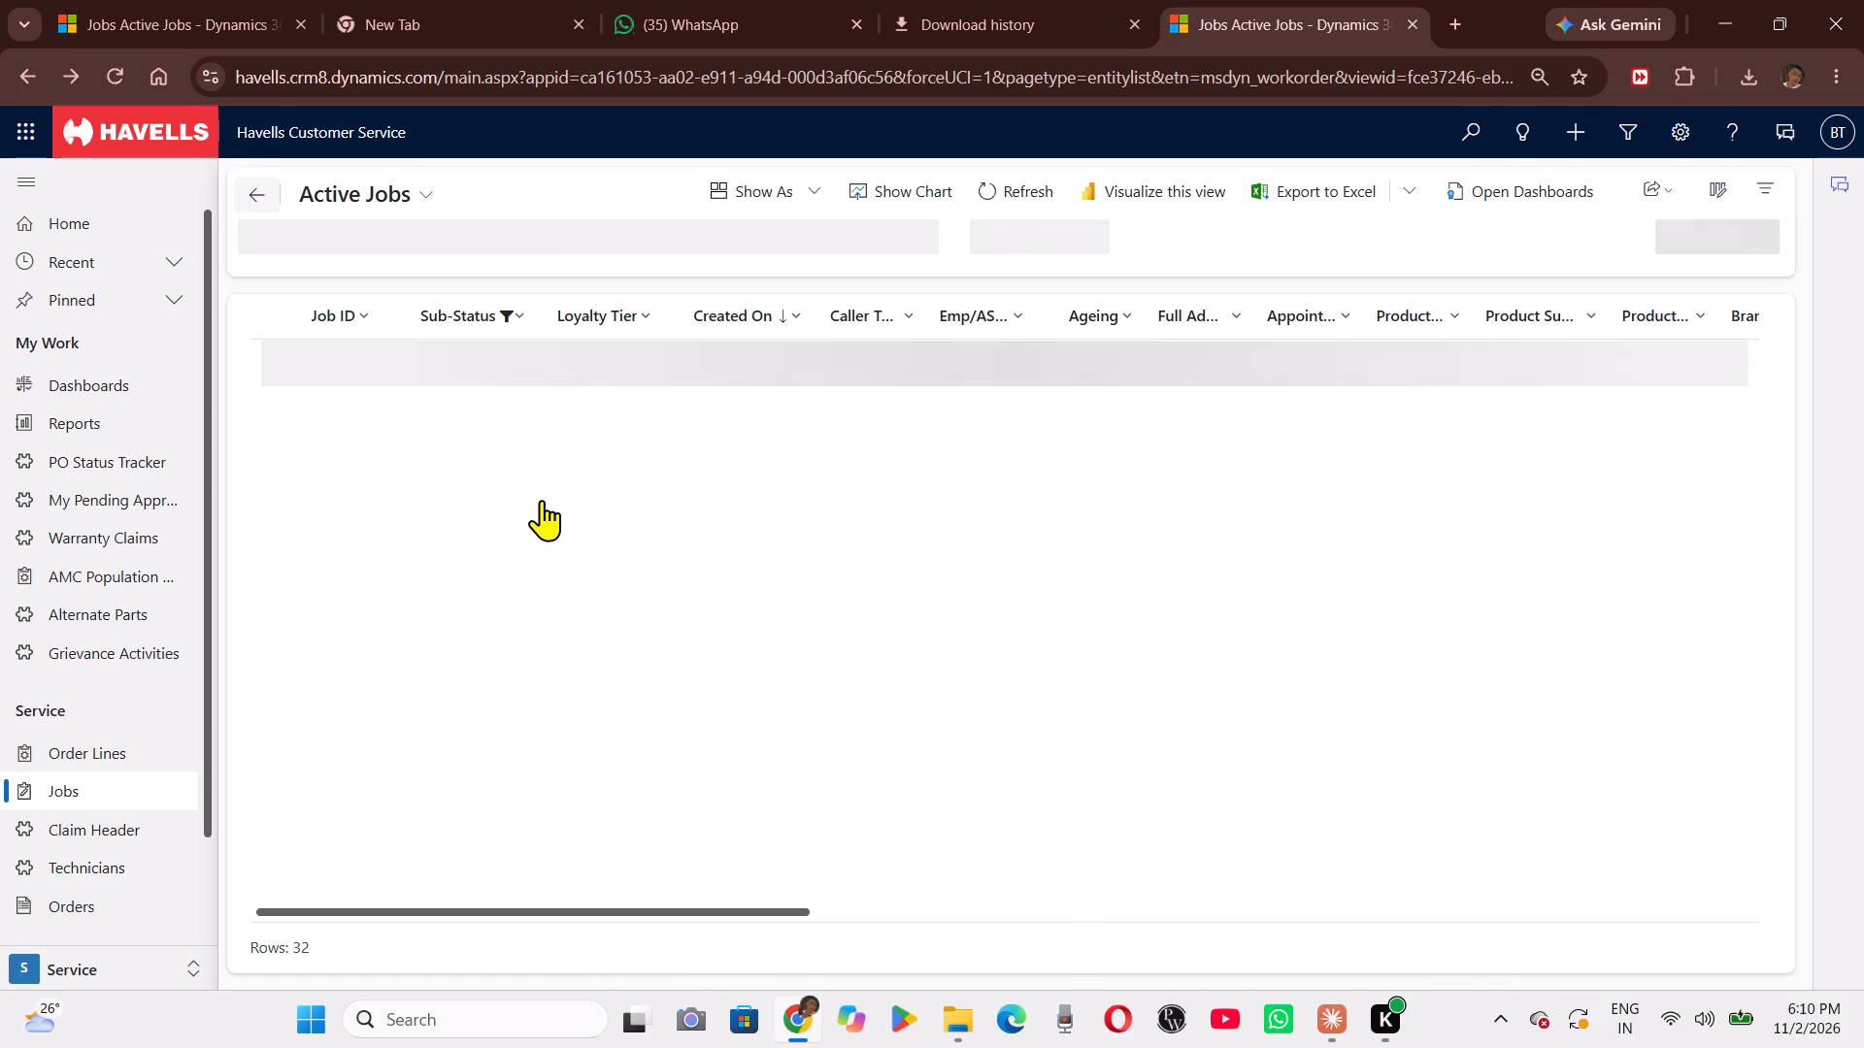
Look through the Work Done jobs, comparing their ageing, product, call subtype, nature of complaint, owner and customer columns.
{"action": "scroll", "coordinate": [775, 704], "scroll_direction": "left", "scroll_amount": 1}
{"action": "scroll", "coordinate": [775, 704], "scroll_direction": "right", "scroll_amount": 1}
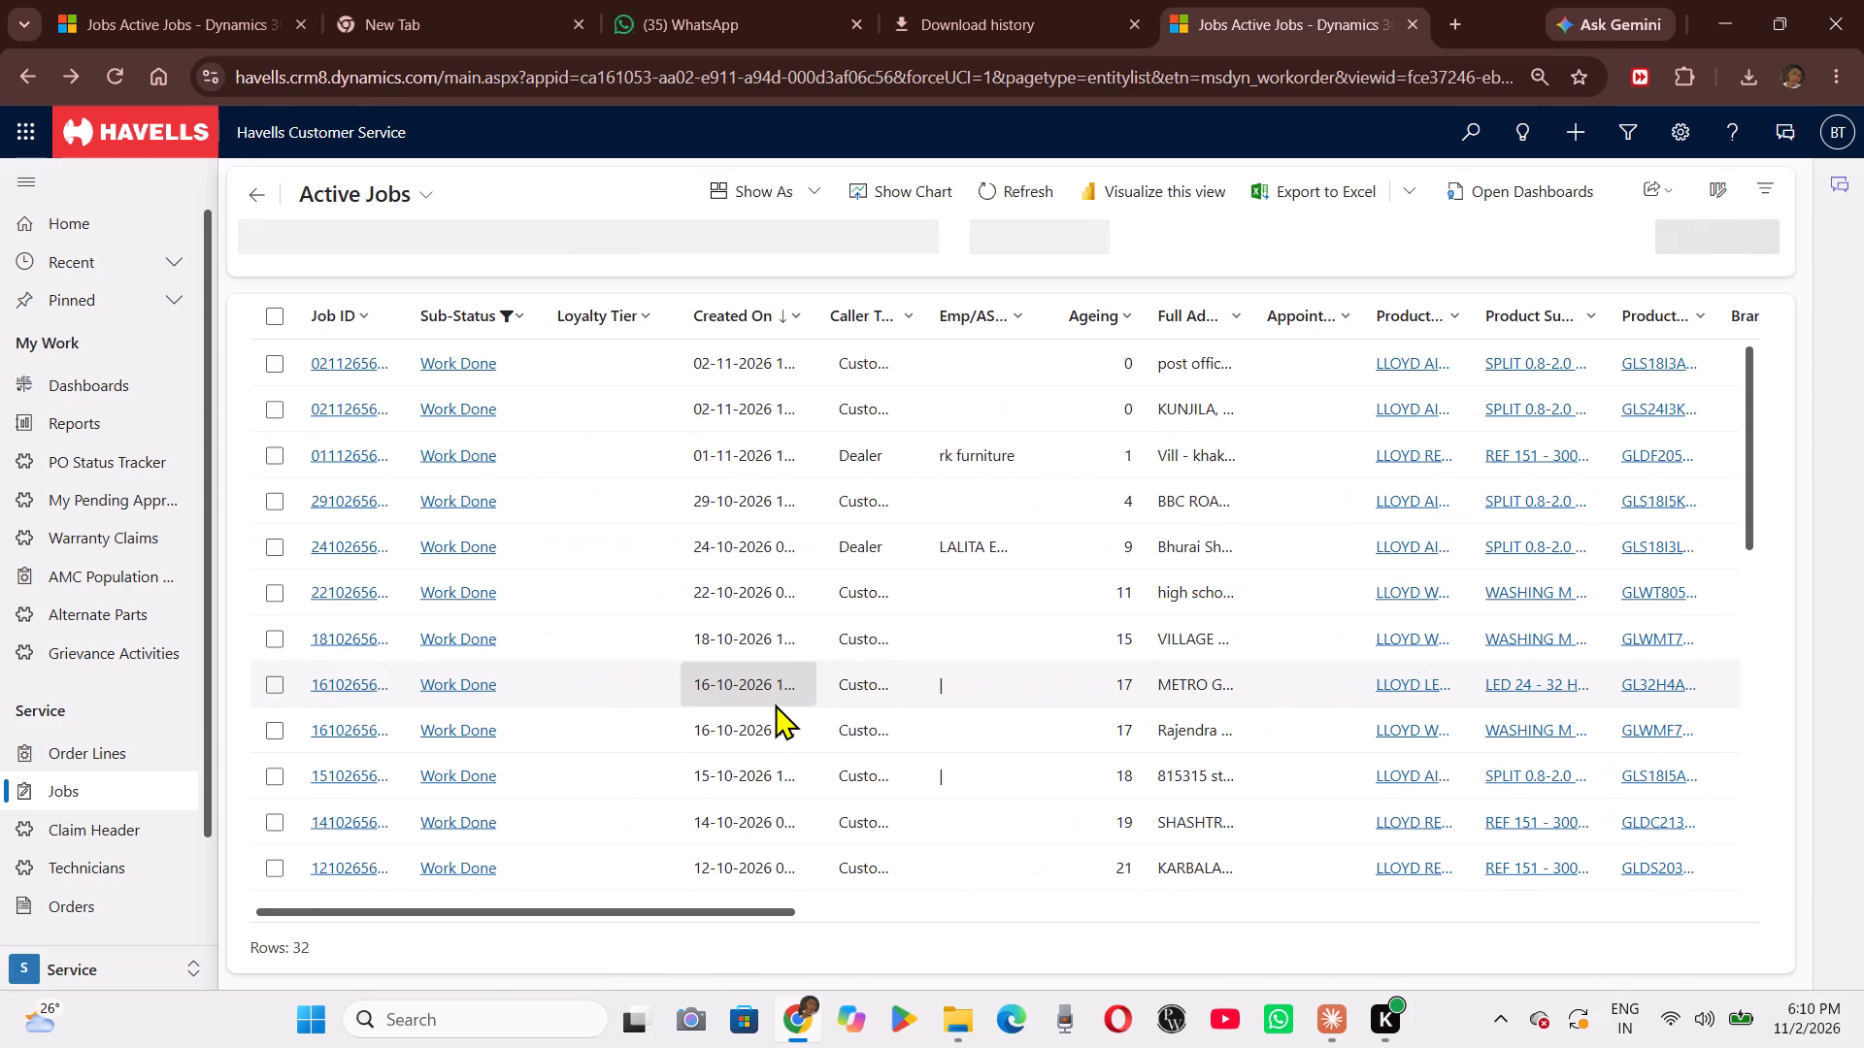
{"action": "scroll", "coordinate": [775, 704], "scroll_direction": "left", "scroll_amount": 2}
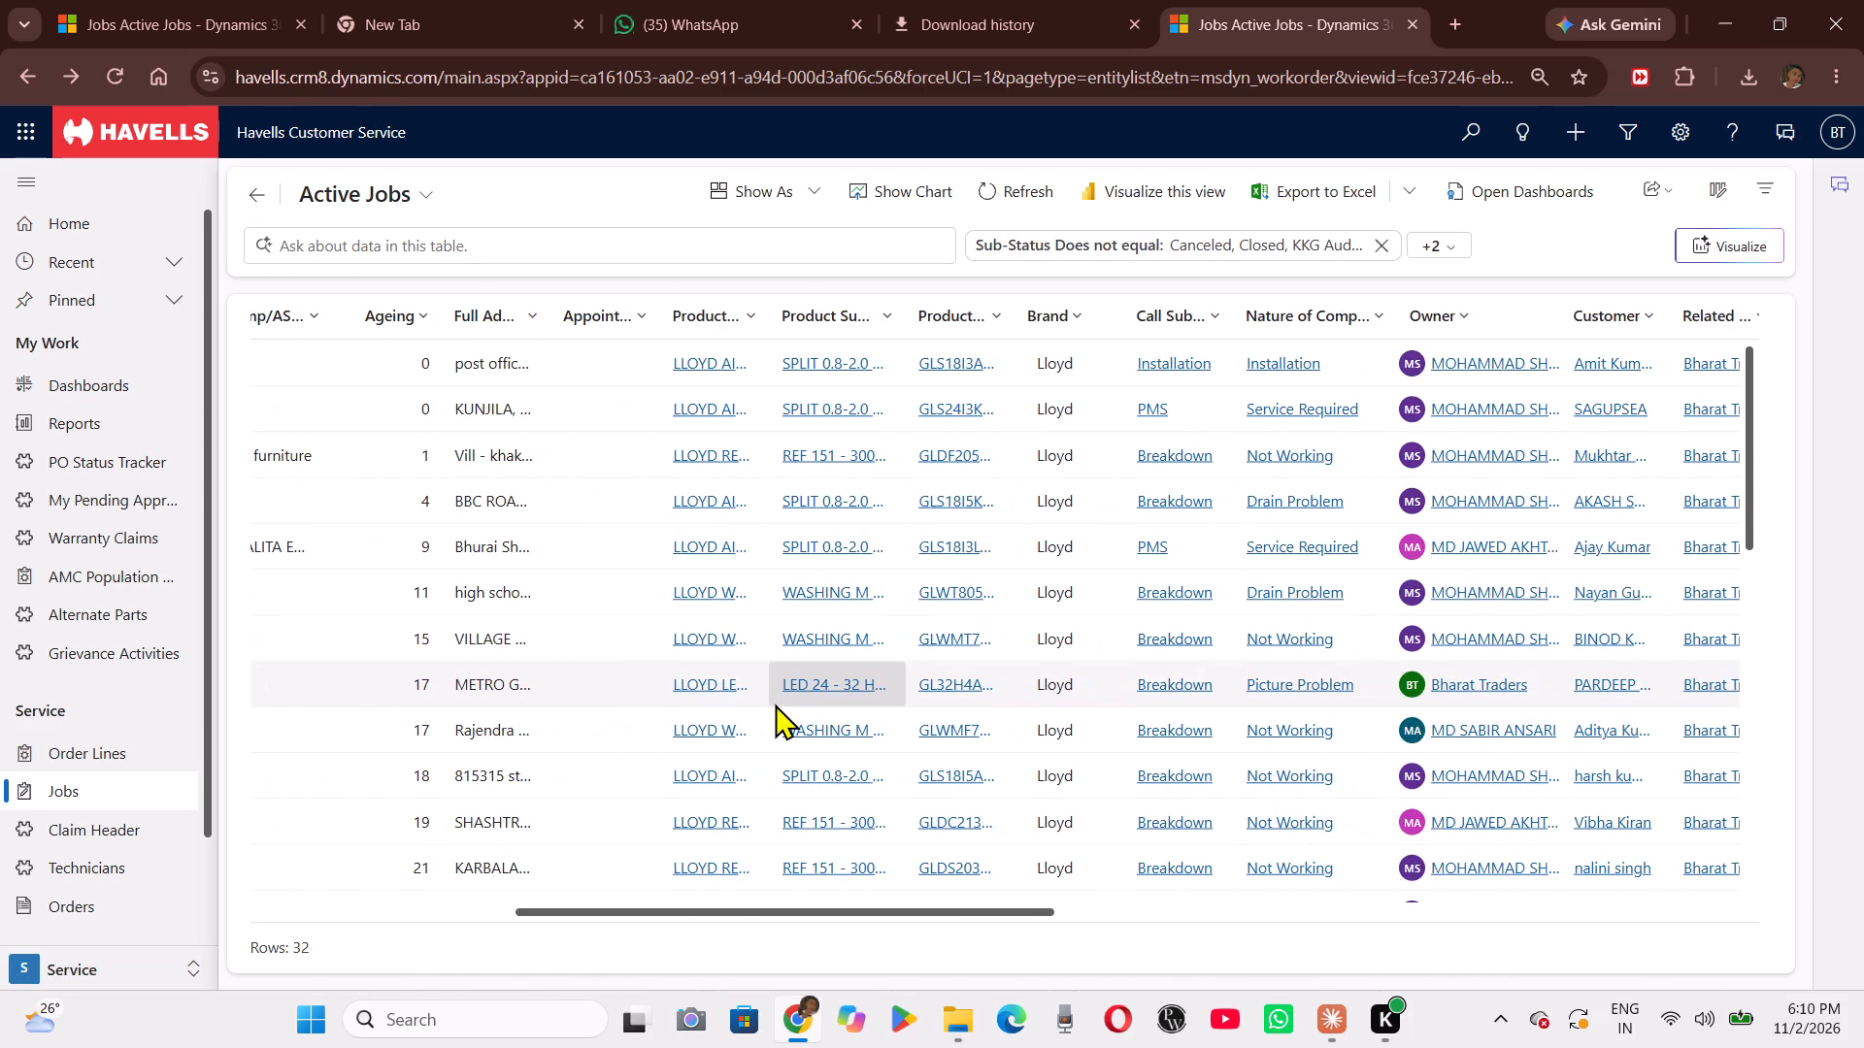
{"action": "scroll", "coordinate": [775, 704], "scroll_direction": "down", "scroll_amount": 2}
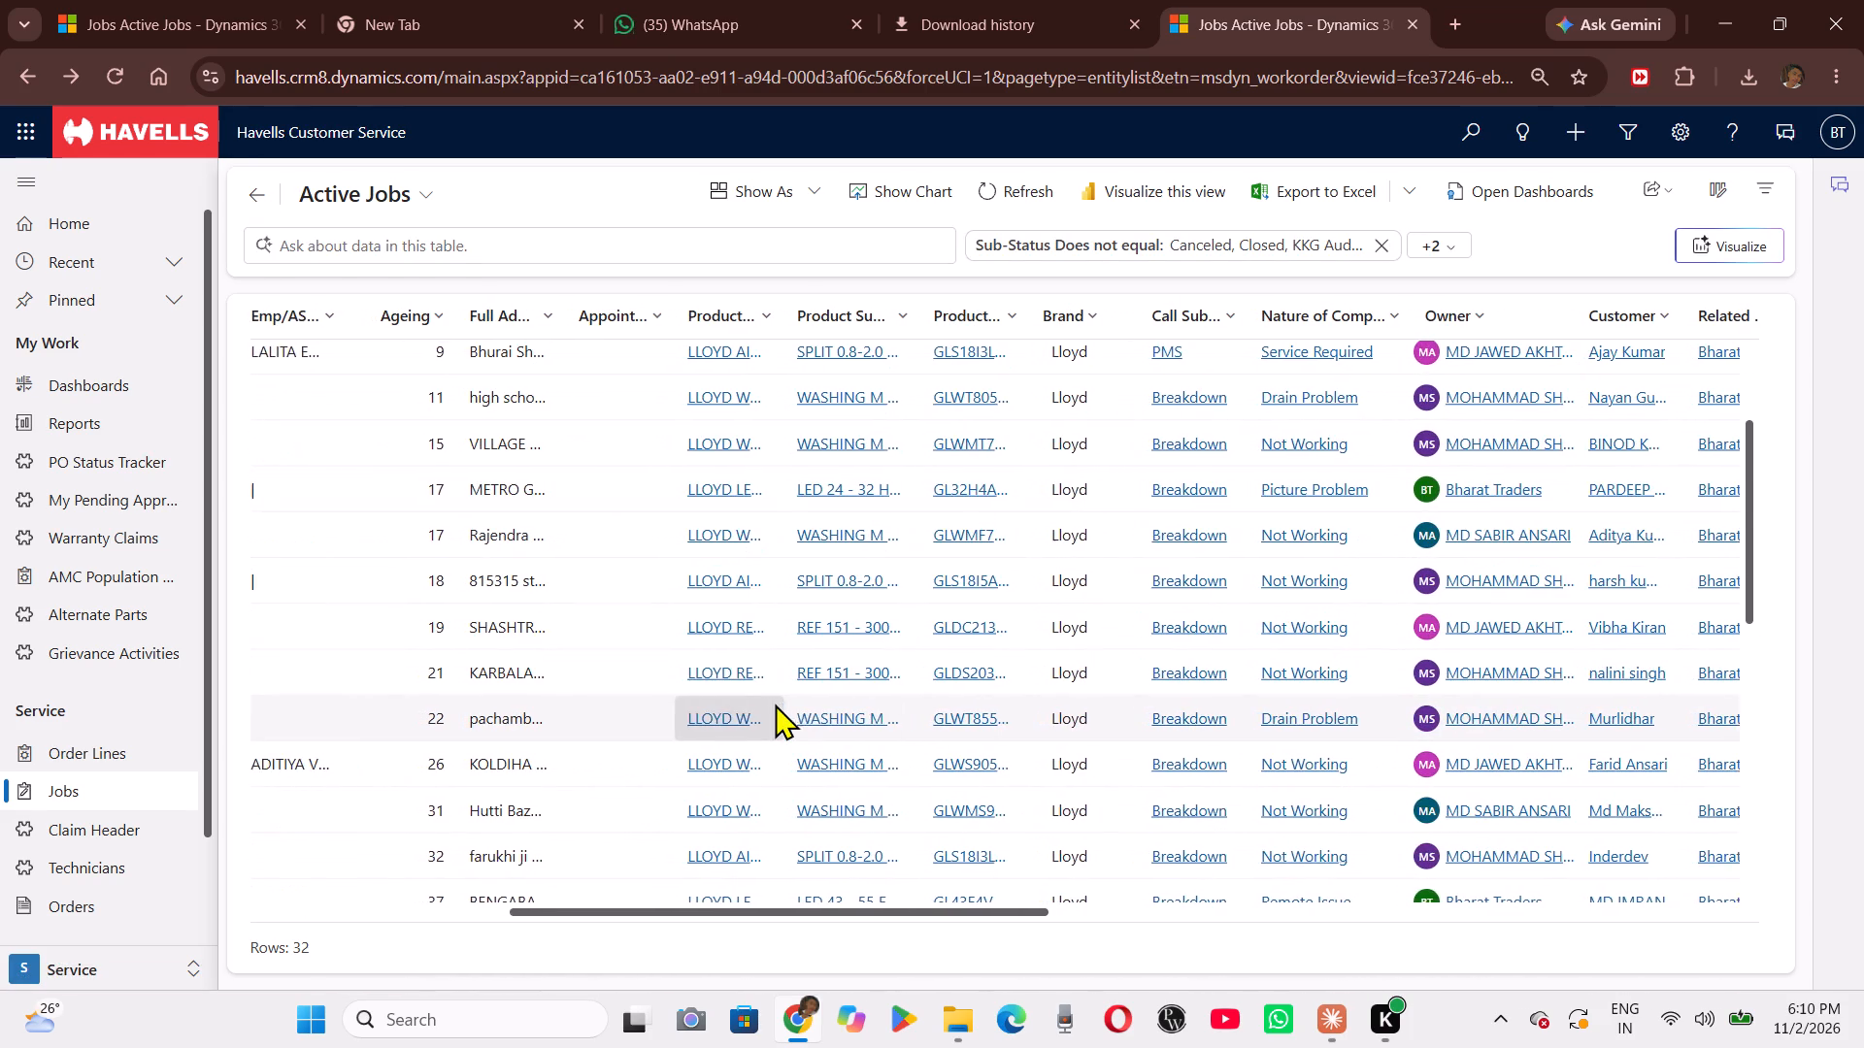
{"action": "scroll", "coordinate": [775, 704], "scroll_direction": "down", "scroll_amount": 2}
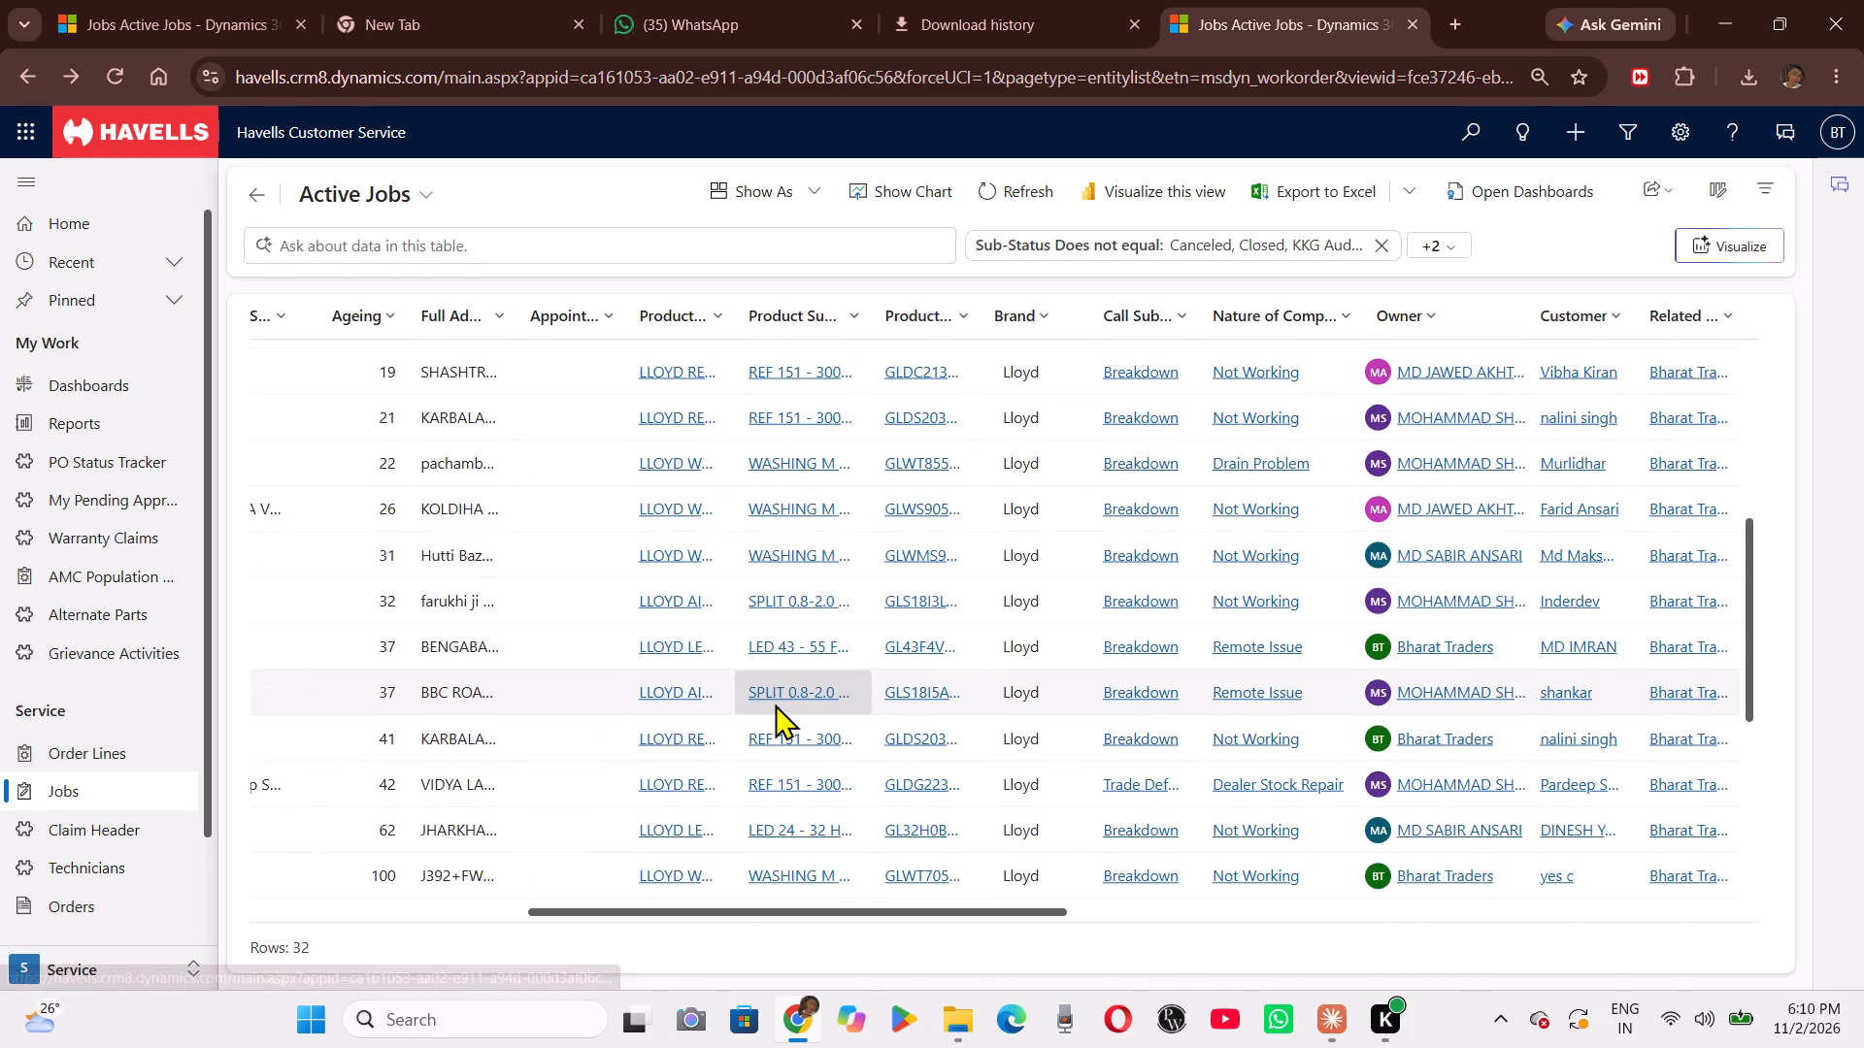
{"action": "scroll", "coordinate": [775, 704], "scroll_direction": "down", "scroll_amount": 4}
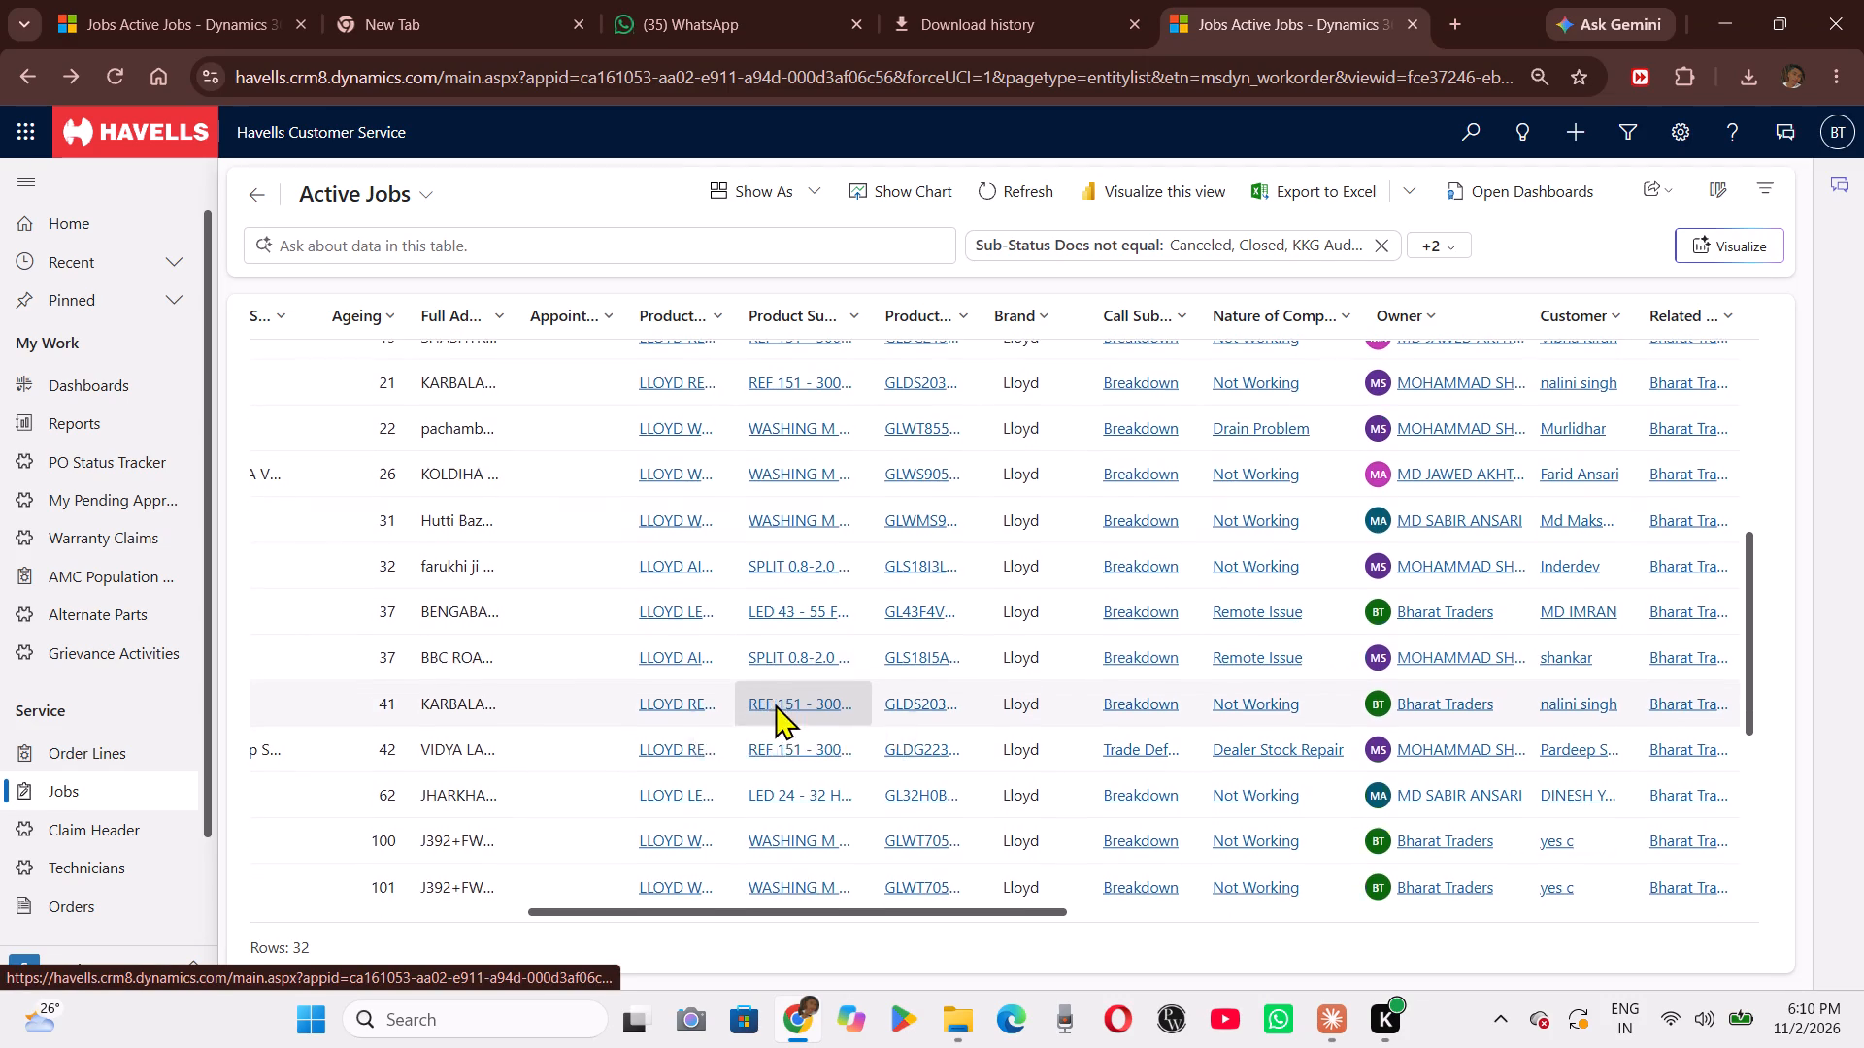
{"action": "scroll", "coordinate": [775, 704], "scroll_direction": "down", "scroll_amount": 11}
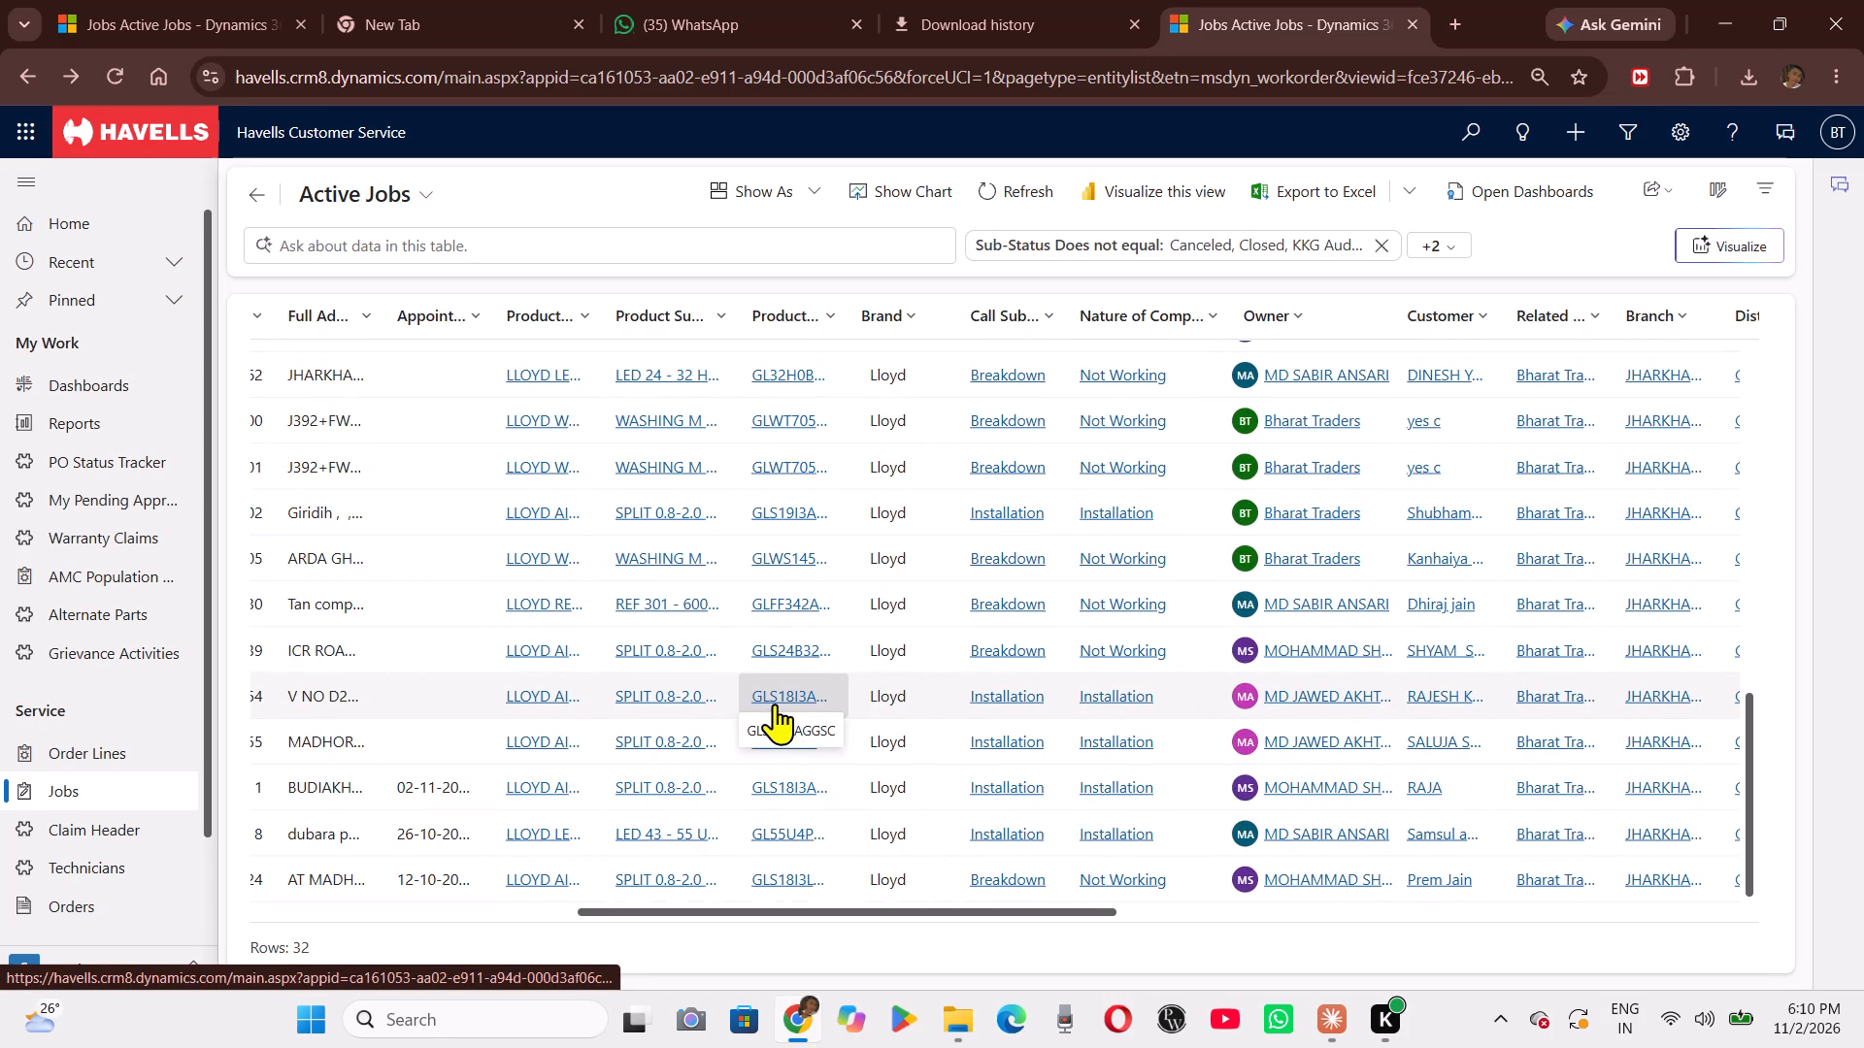
{"action": "scroll", "coordinate": [775, 704], "scroll_direction": "up", "scroll_amount": 11}
{"action": "scroll", "coordinate": [775, 704], "scroll_direction": "right", "scroll_amount": 1}
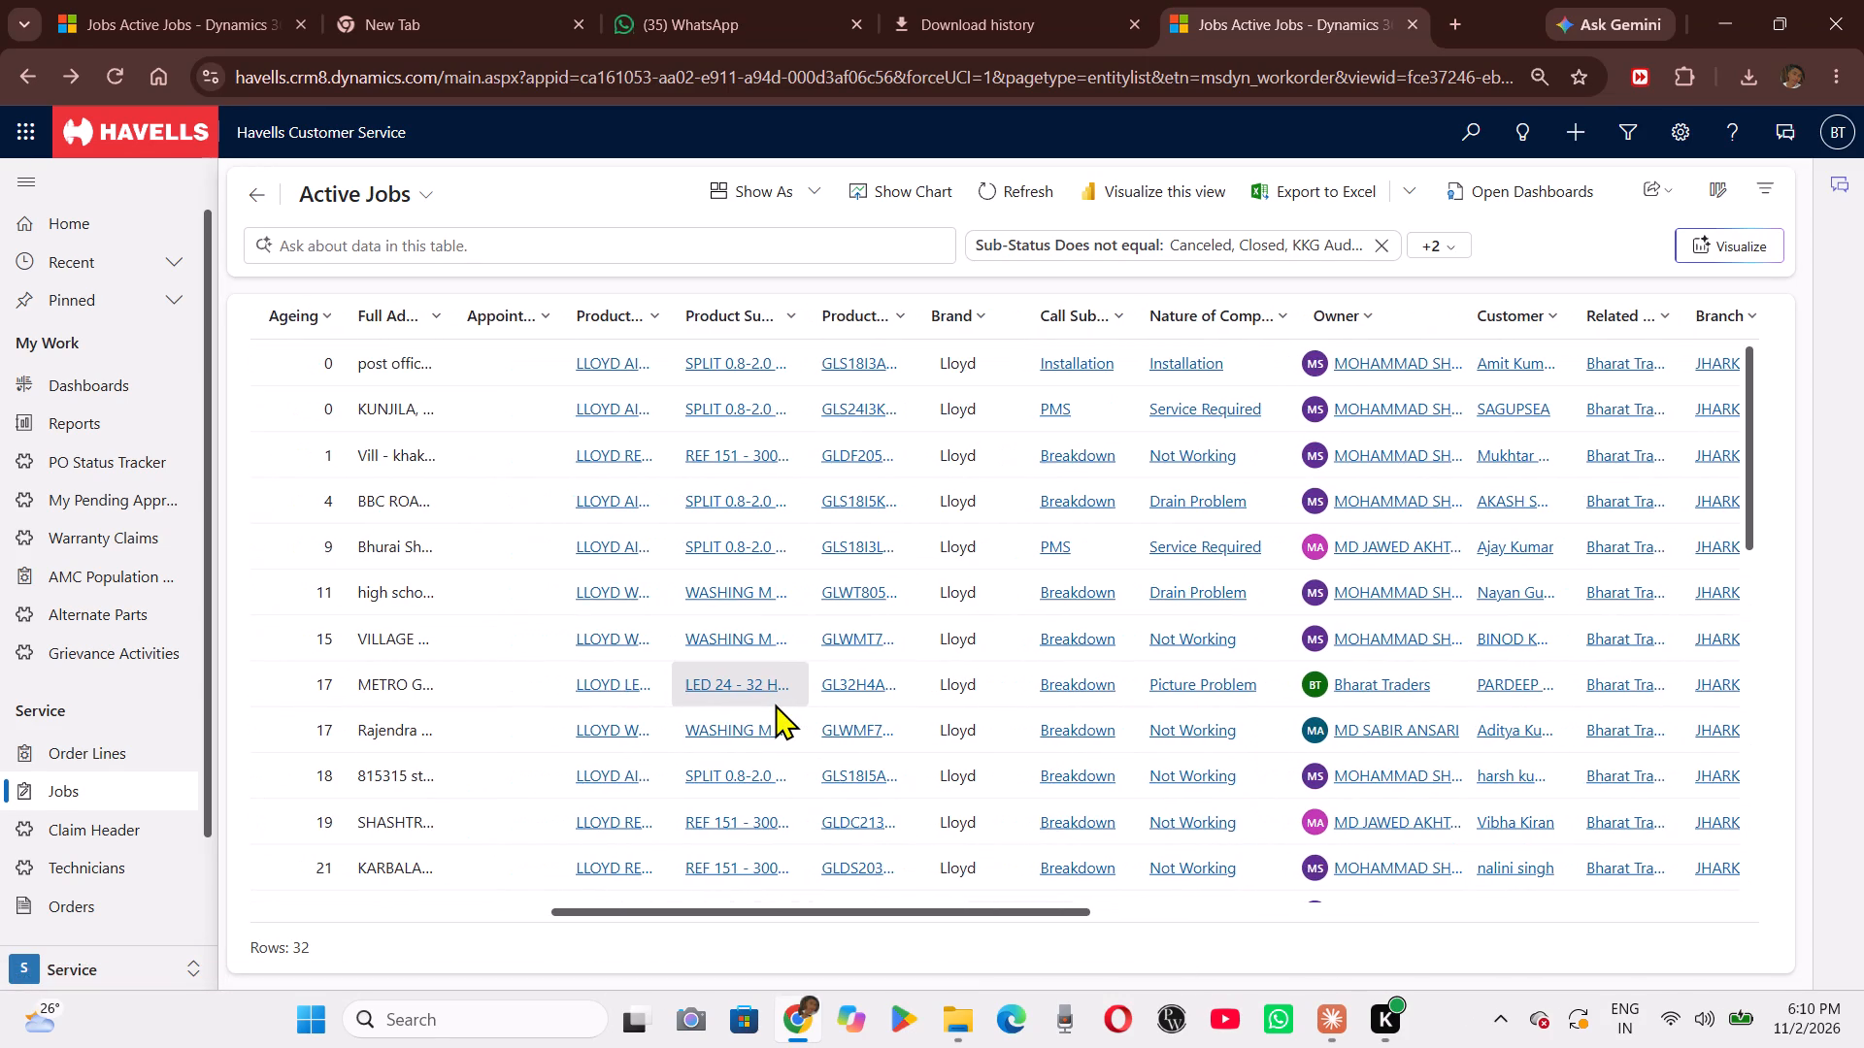
{"action": "scroll", "coordinate": [775, 704], "scroll_direction": "down", "scroll_amount": 7}
{"action": "scroll", "coordinate": [775, 704], "scroll_direction": "up", "scroll_amount": 1}
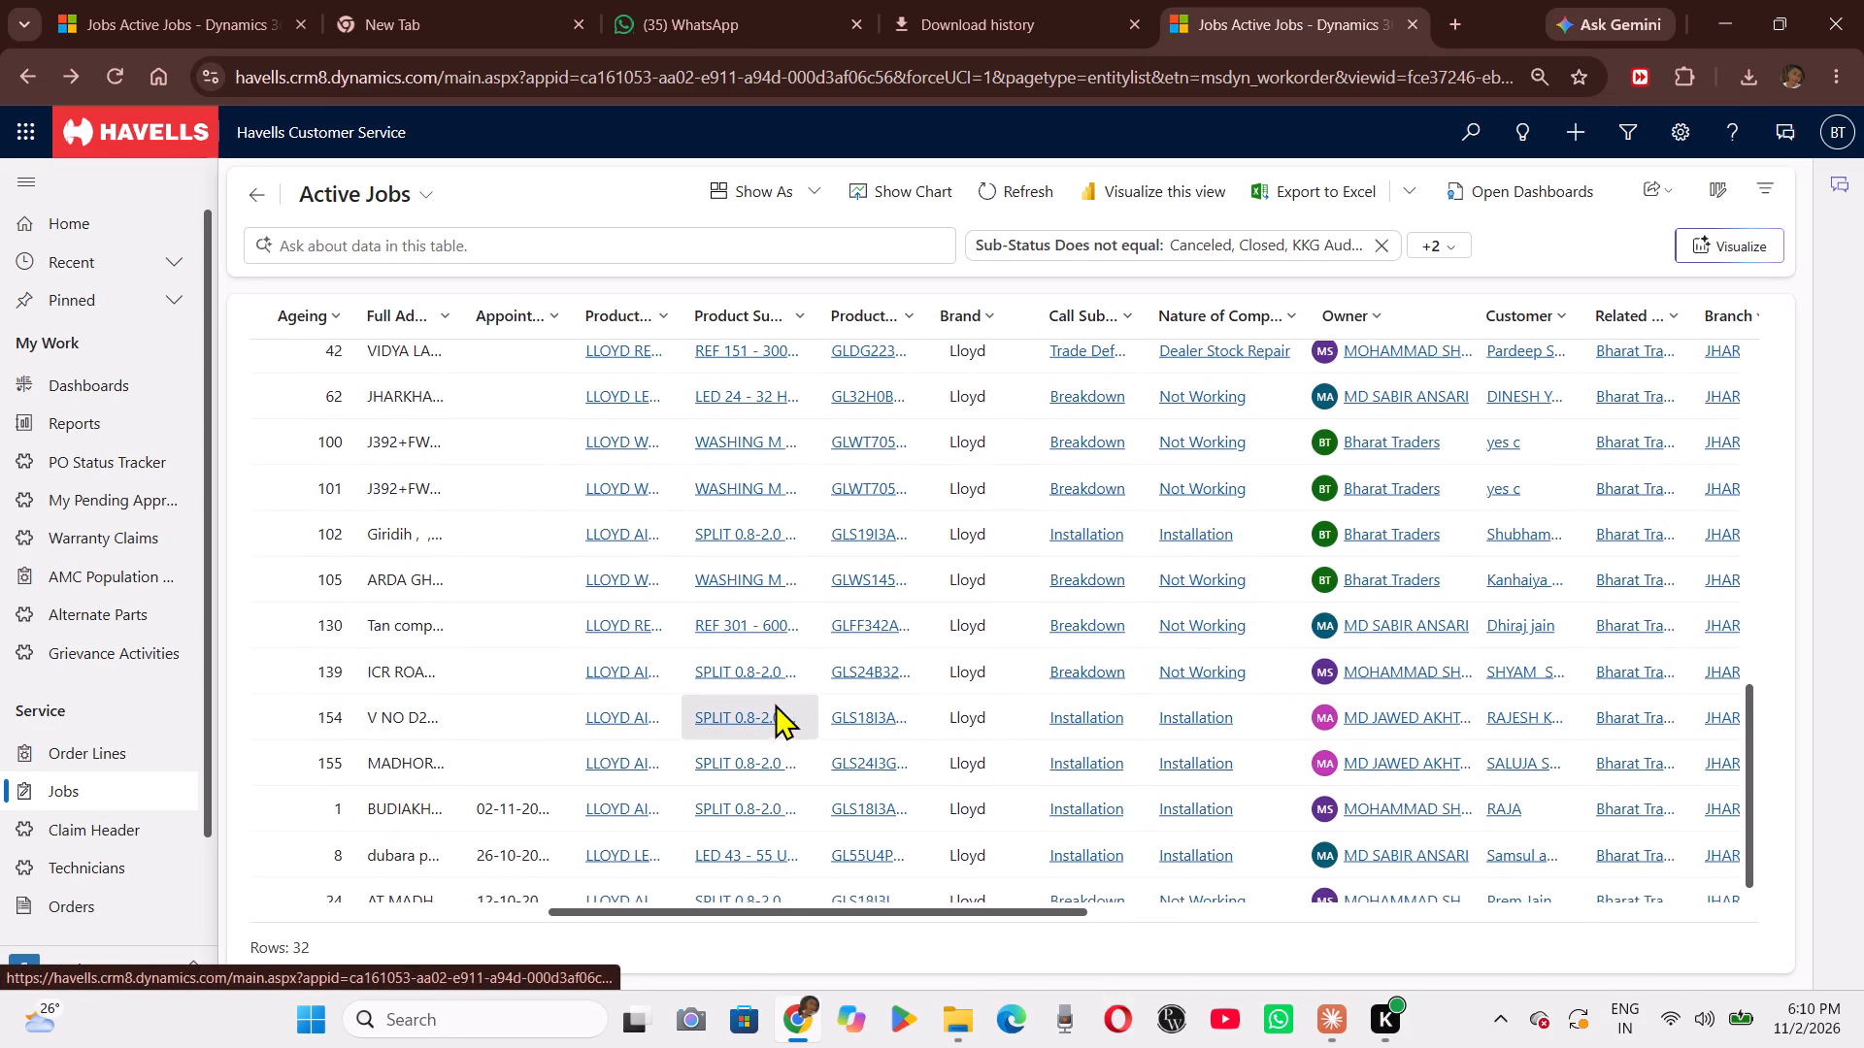
{"action": "scroll", "coordinate": [775, 704], "scroll_direction": "up", "scroll_amount": 5}
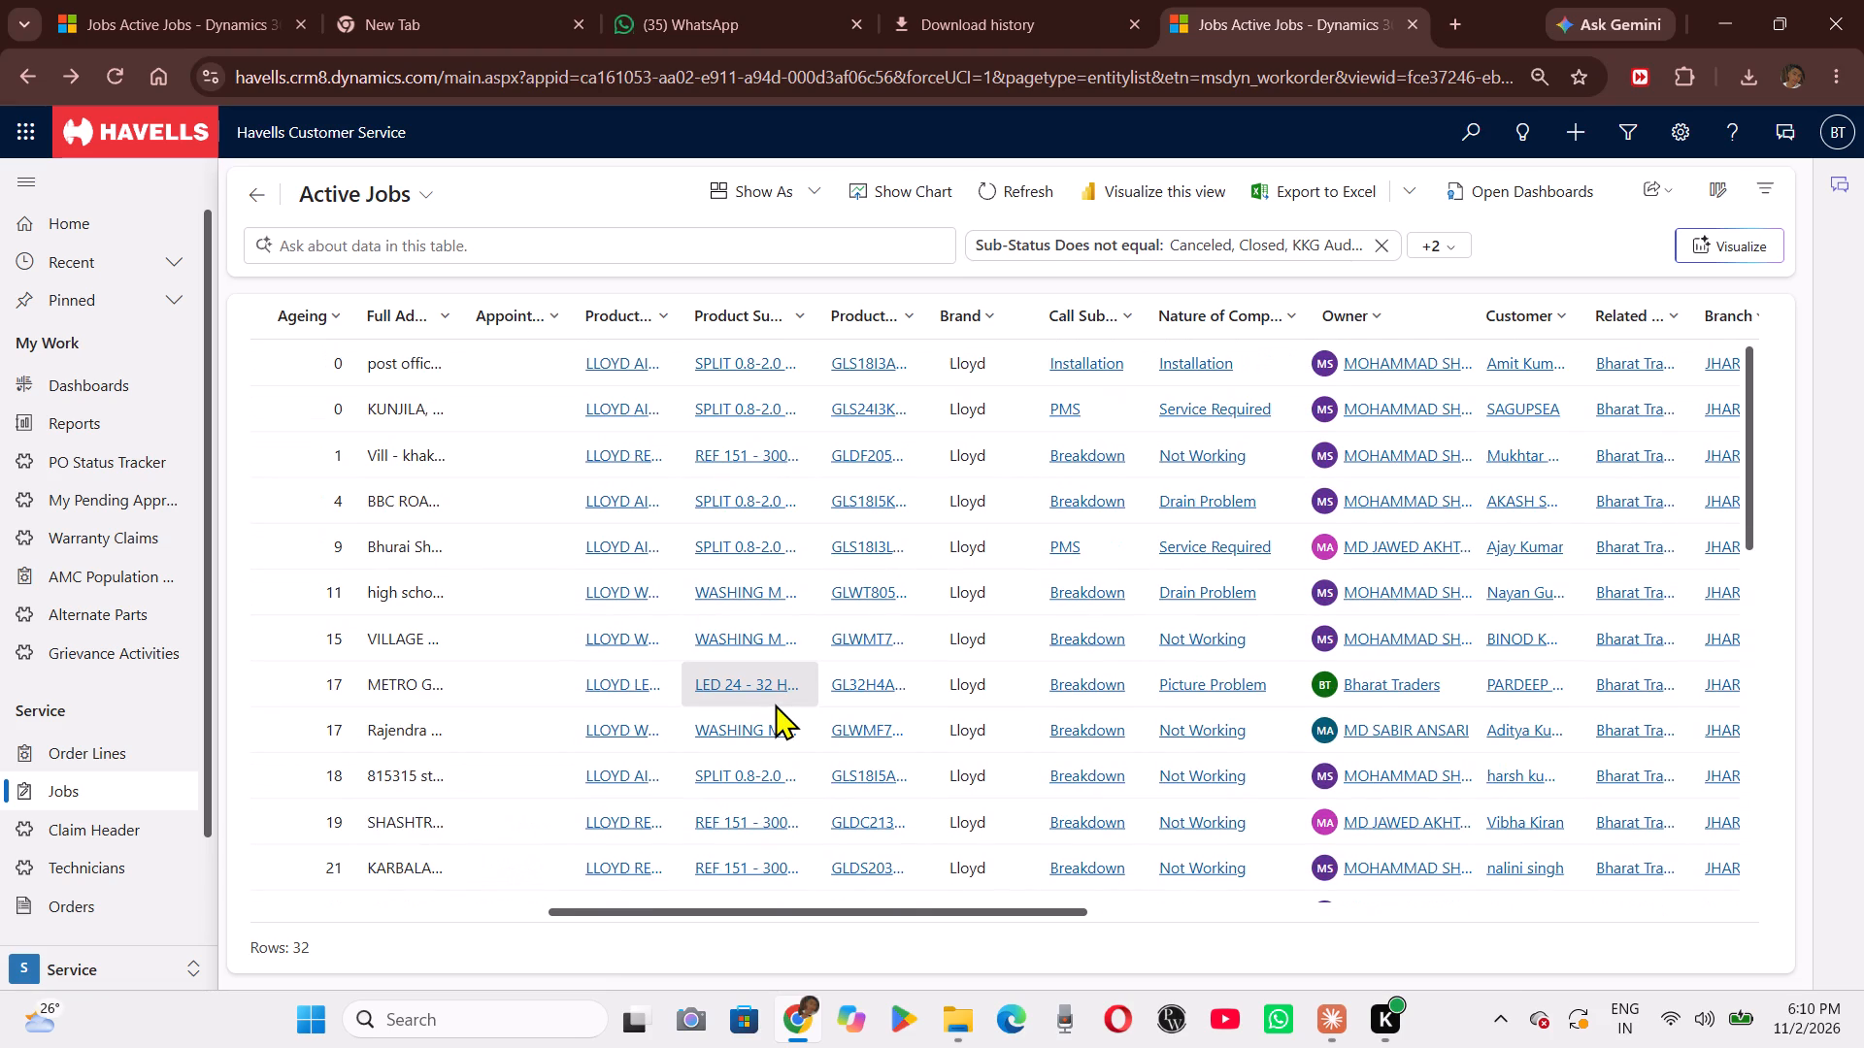
{"action": "scroll", "coordinate": [775, 704], "scroll_direction": "right", "scroll_amount": 2}
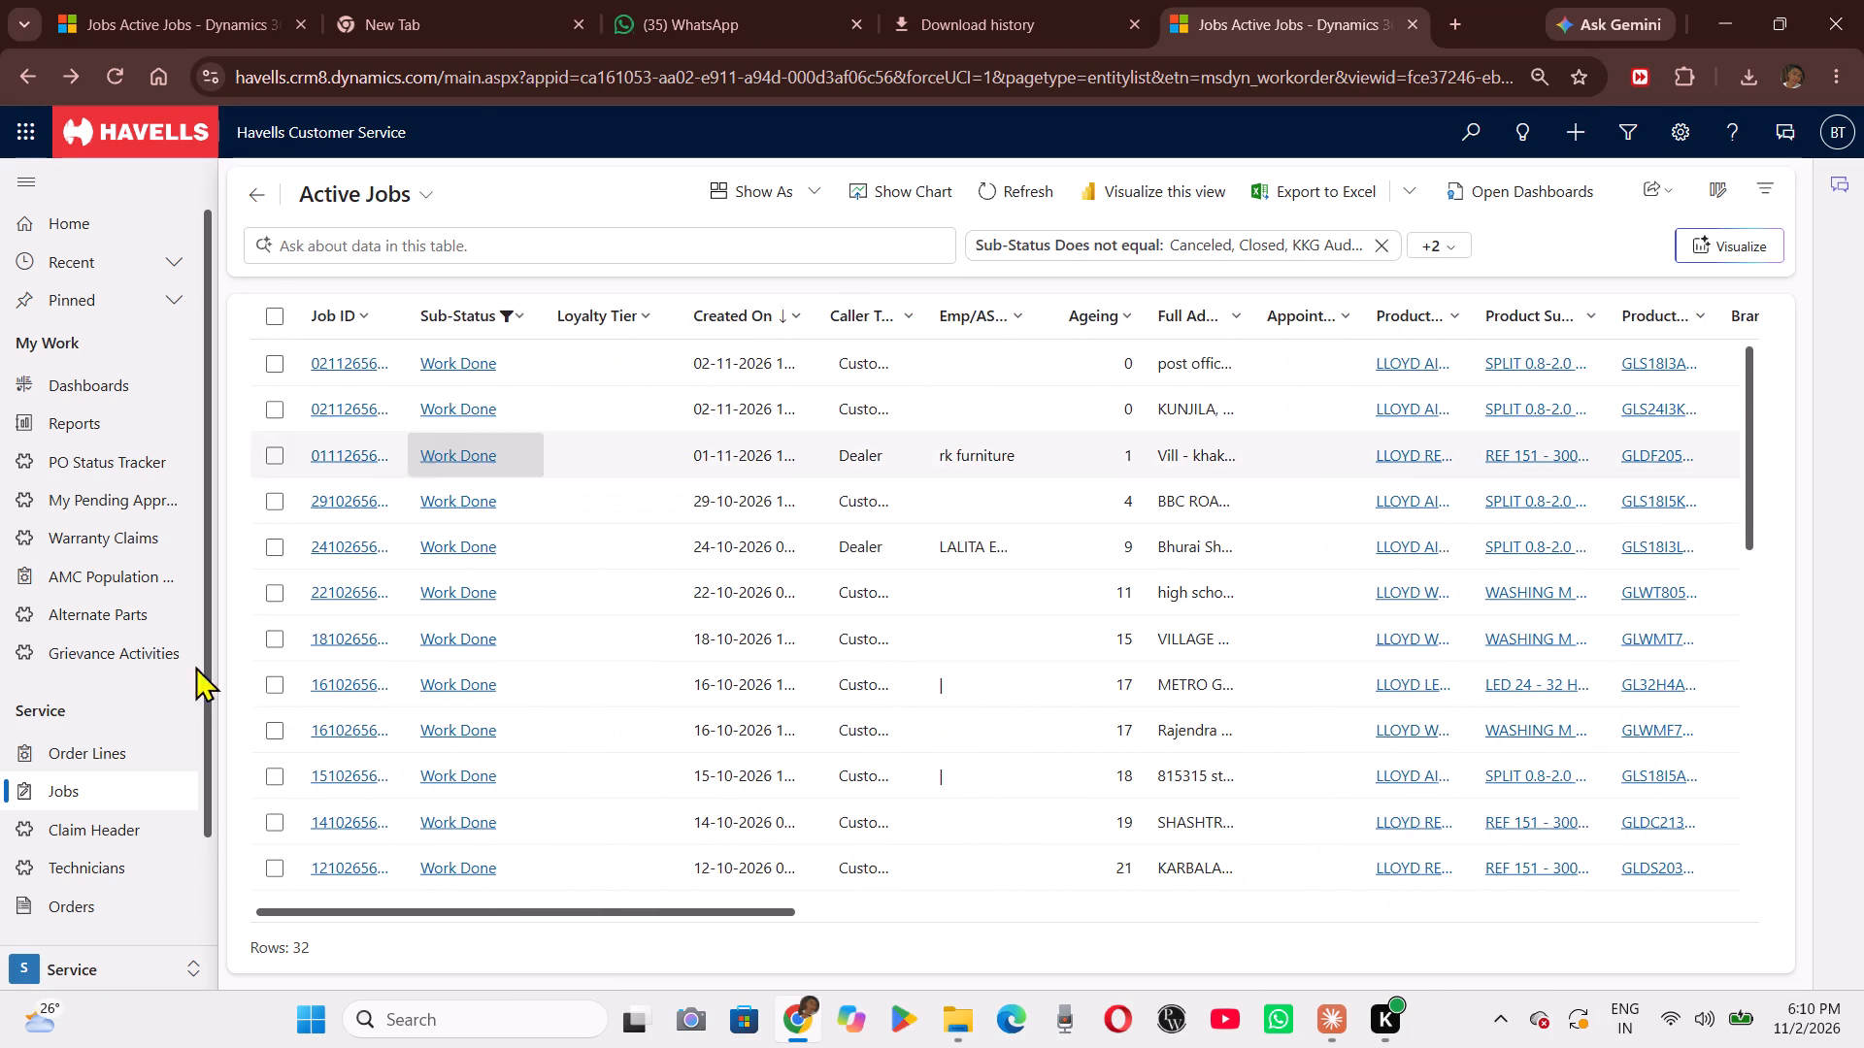
Reload the Active Jobs list without the Work Done sub-status filter.
{"action": "left_click", "coordinate": [104, 782]}
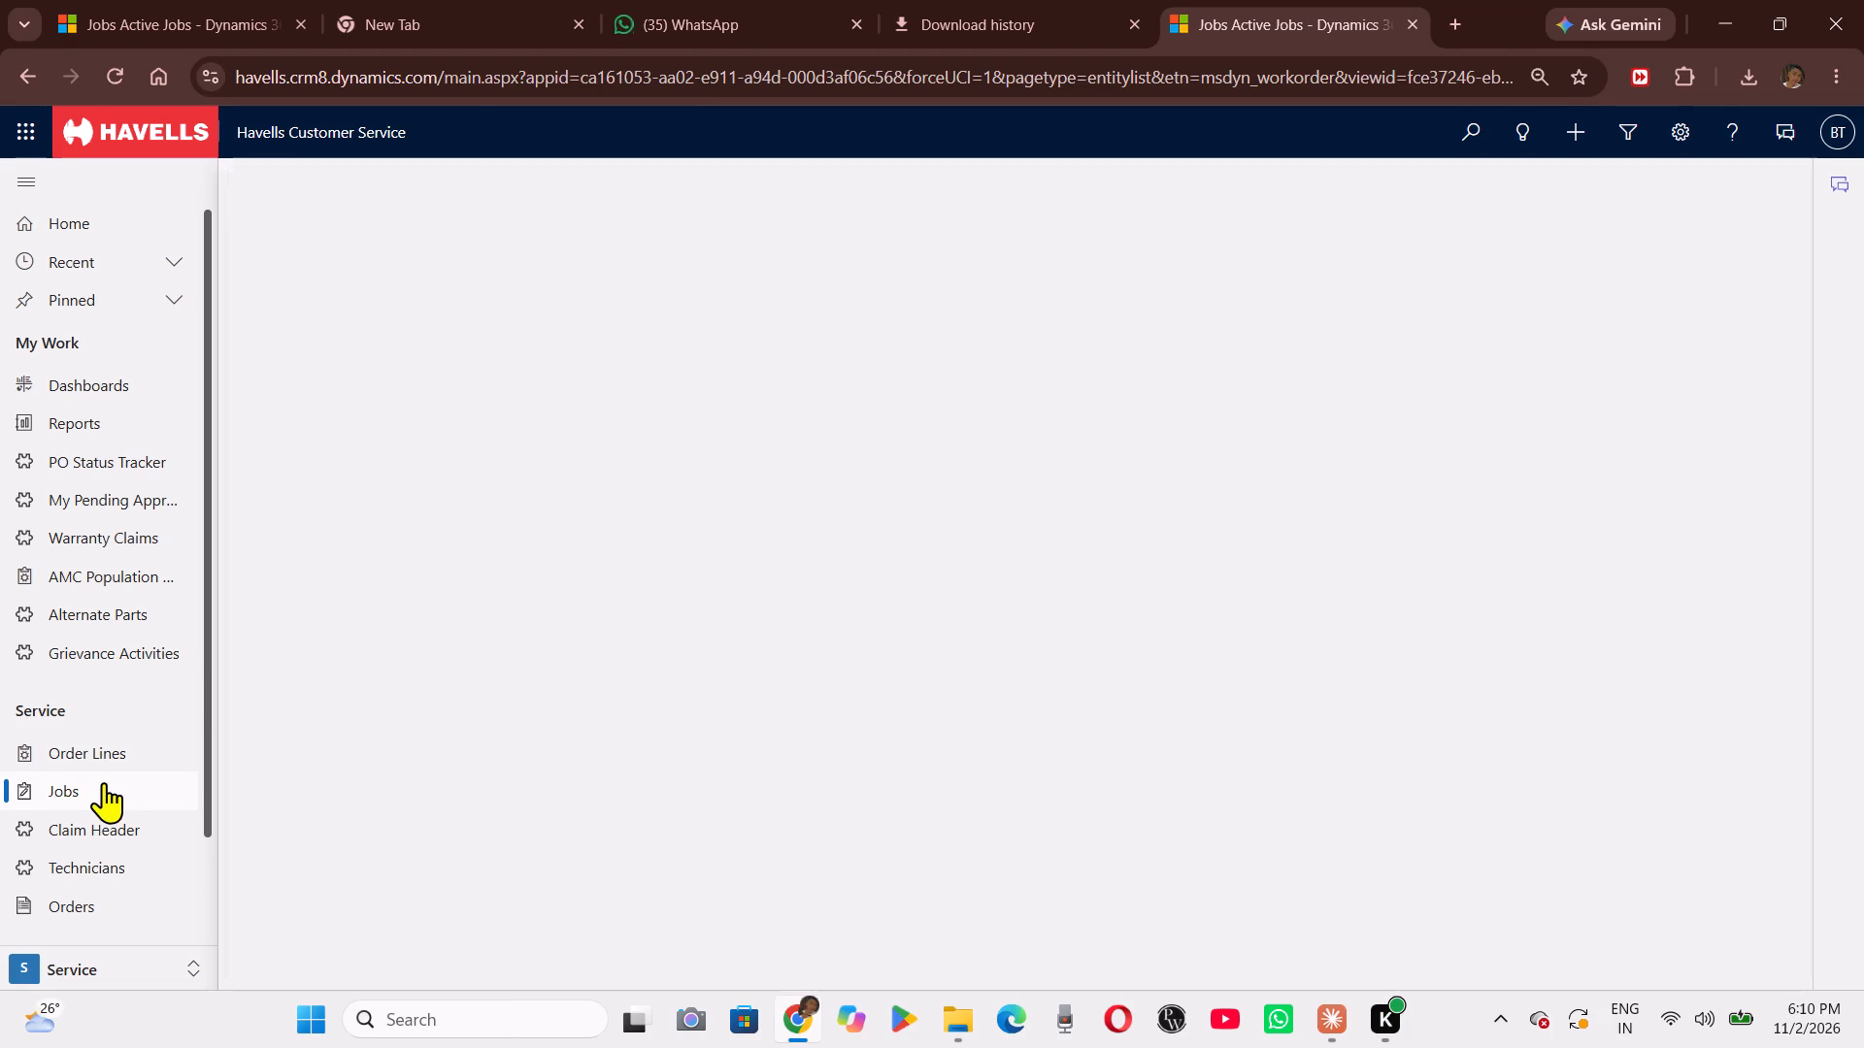
{"action": "left_click", "coordinate": [84, 783]}
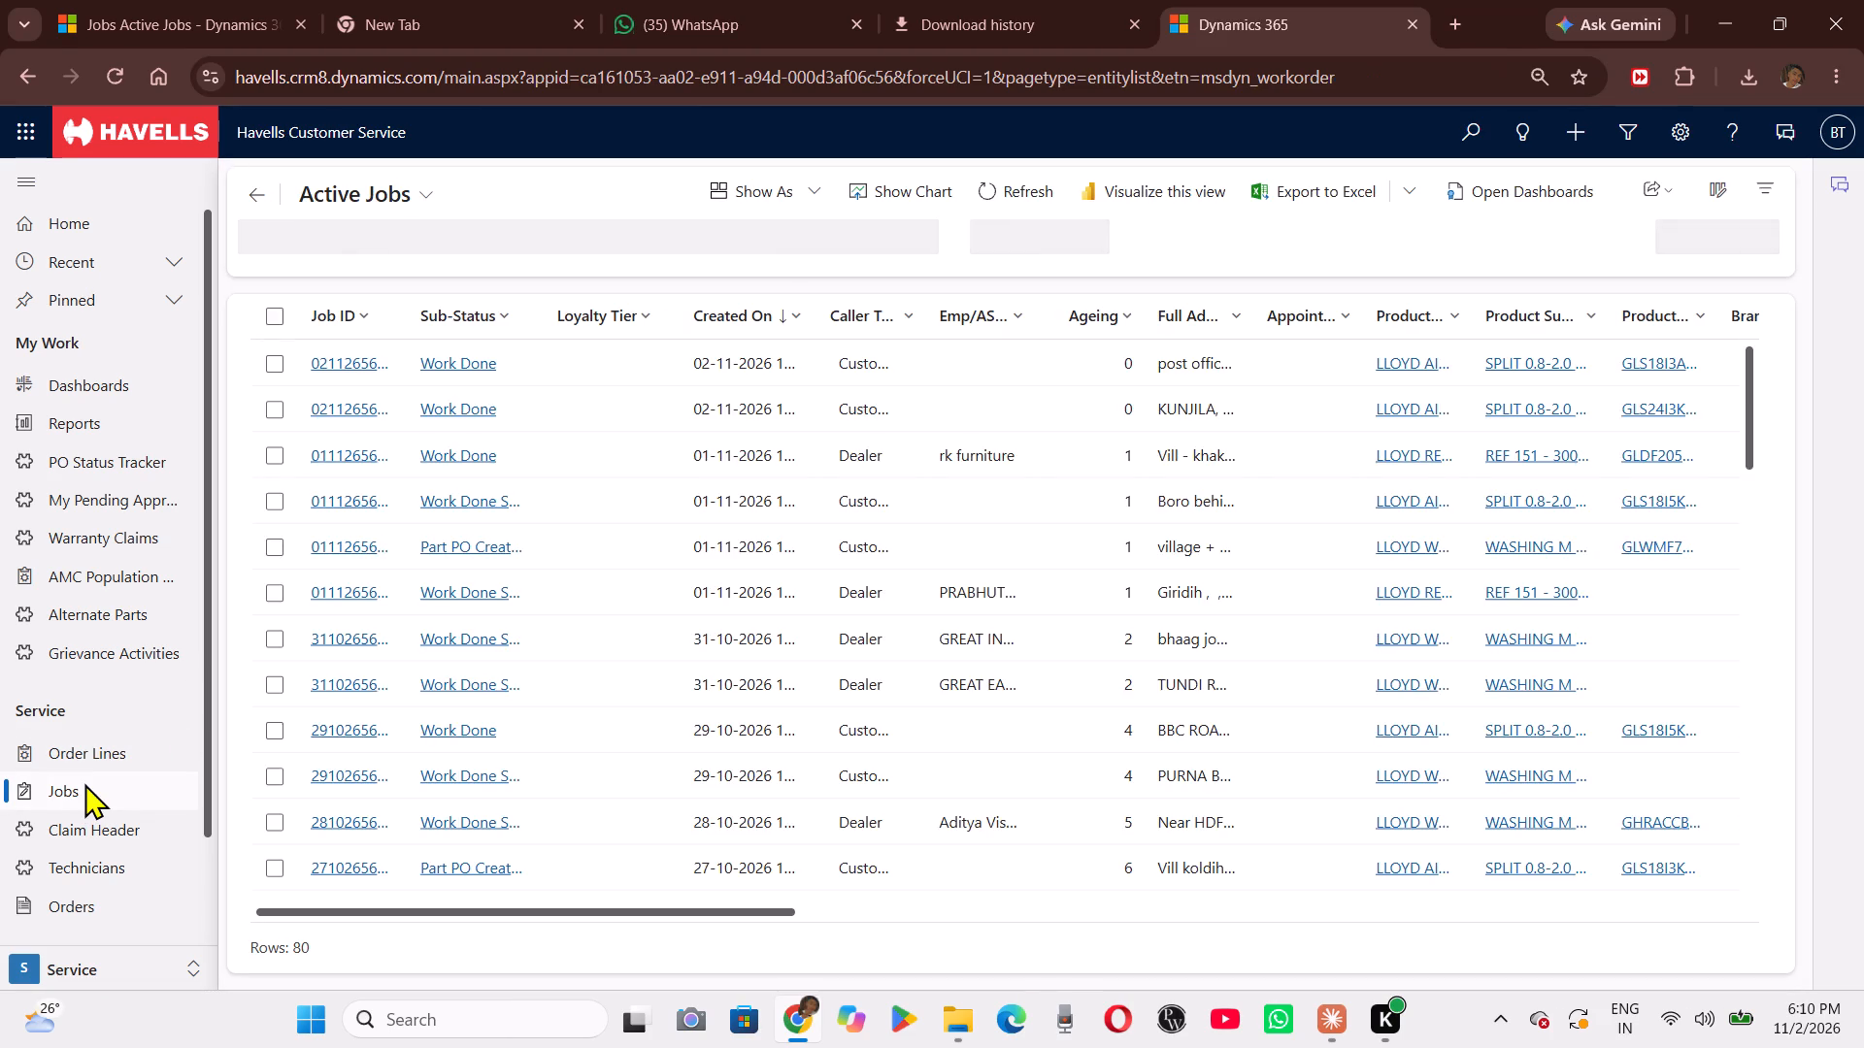
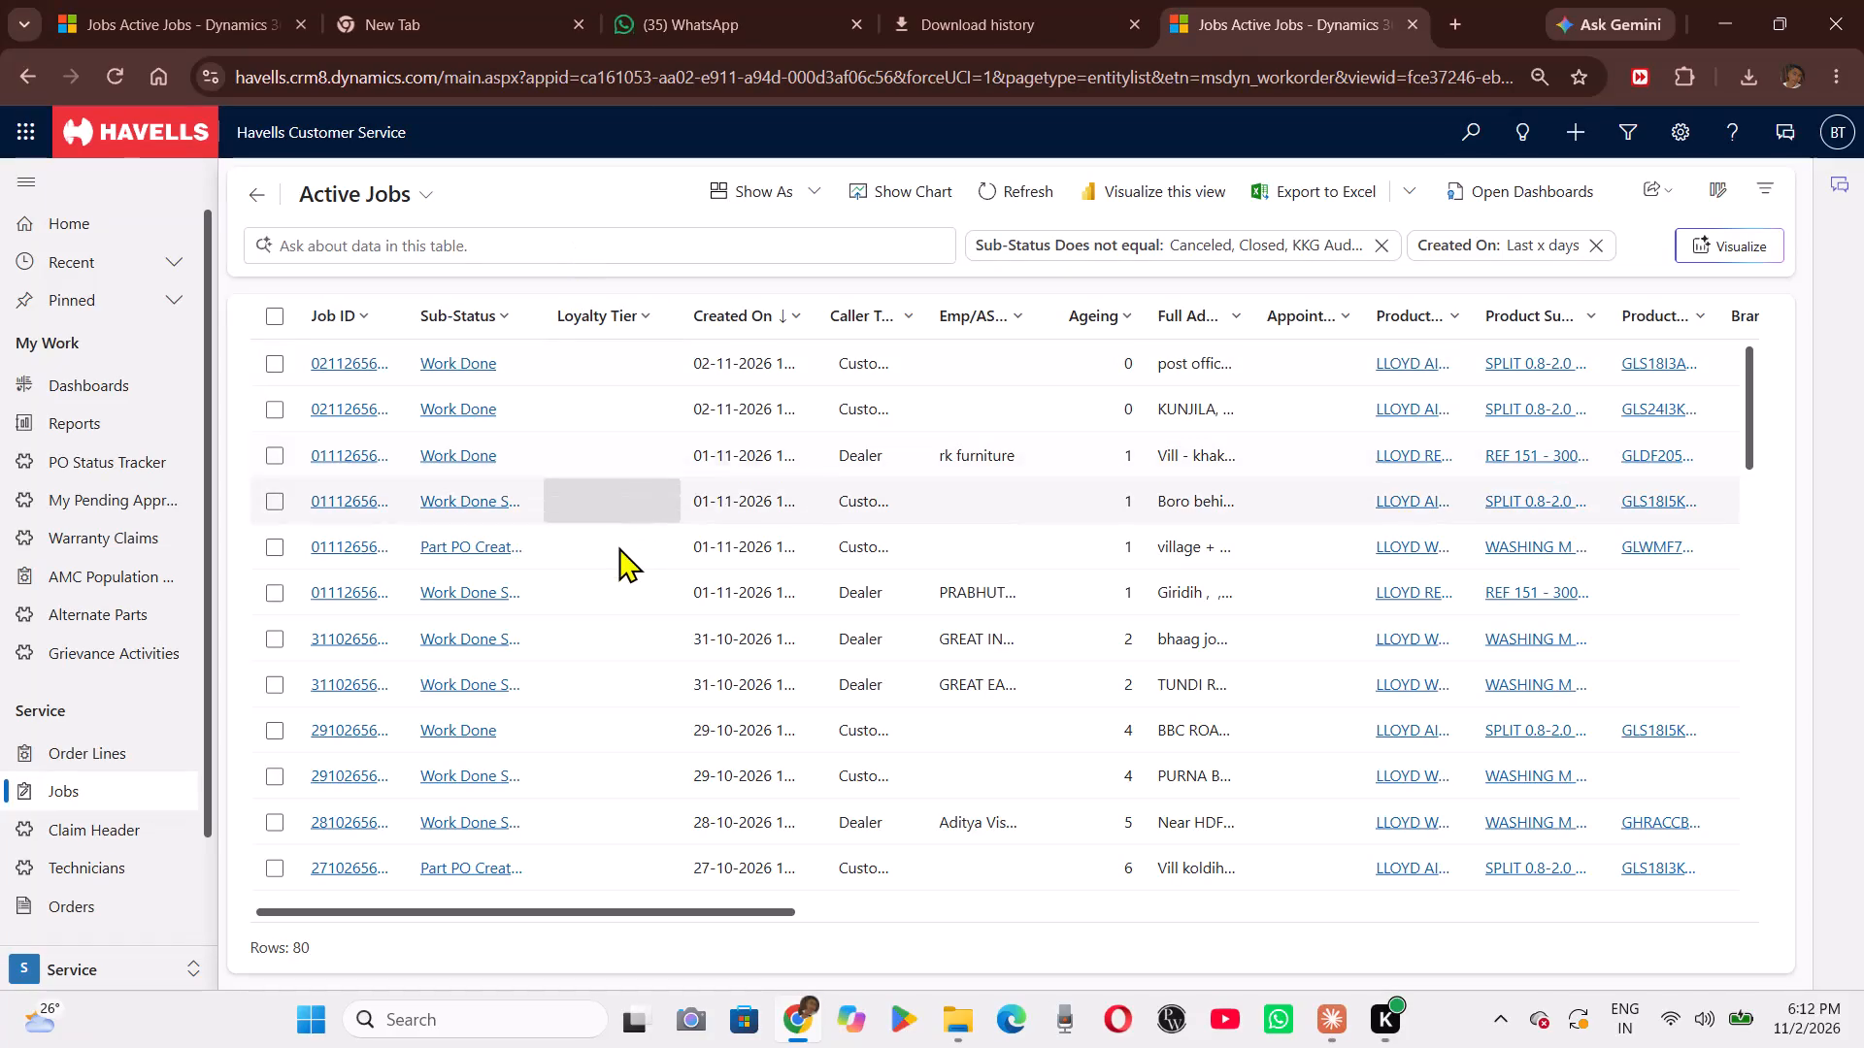
{"action": "scroll", "coordinate": [618, 556], "scroll_direction": "left", "scroll_amount": 1}
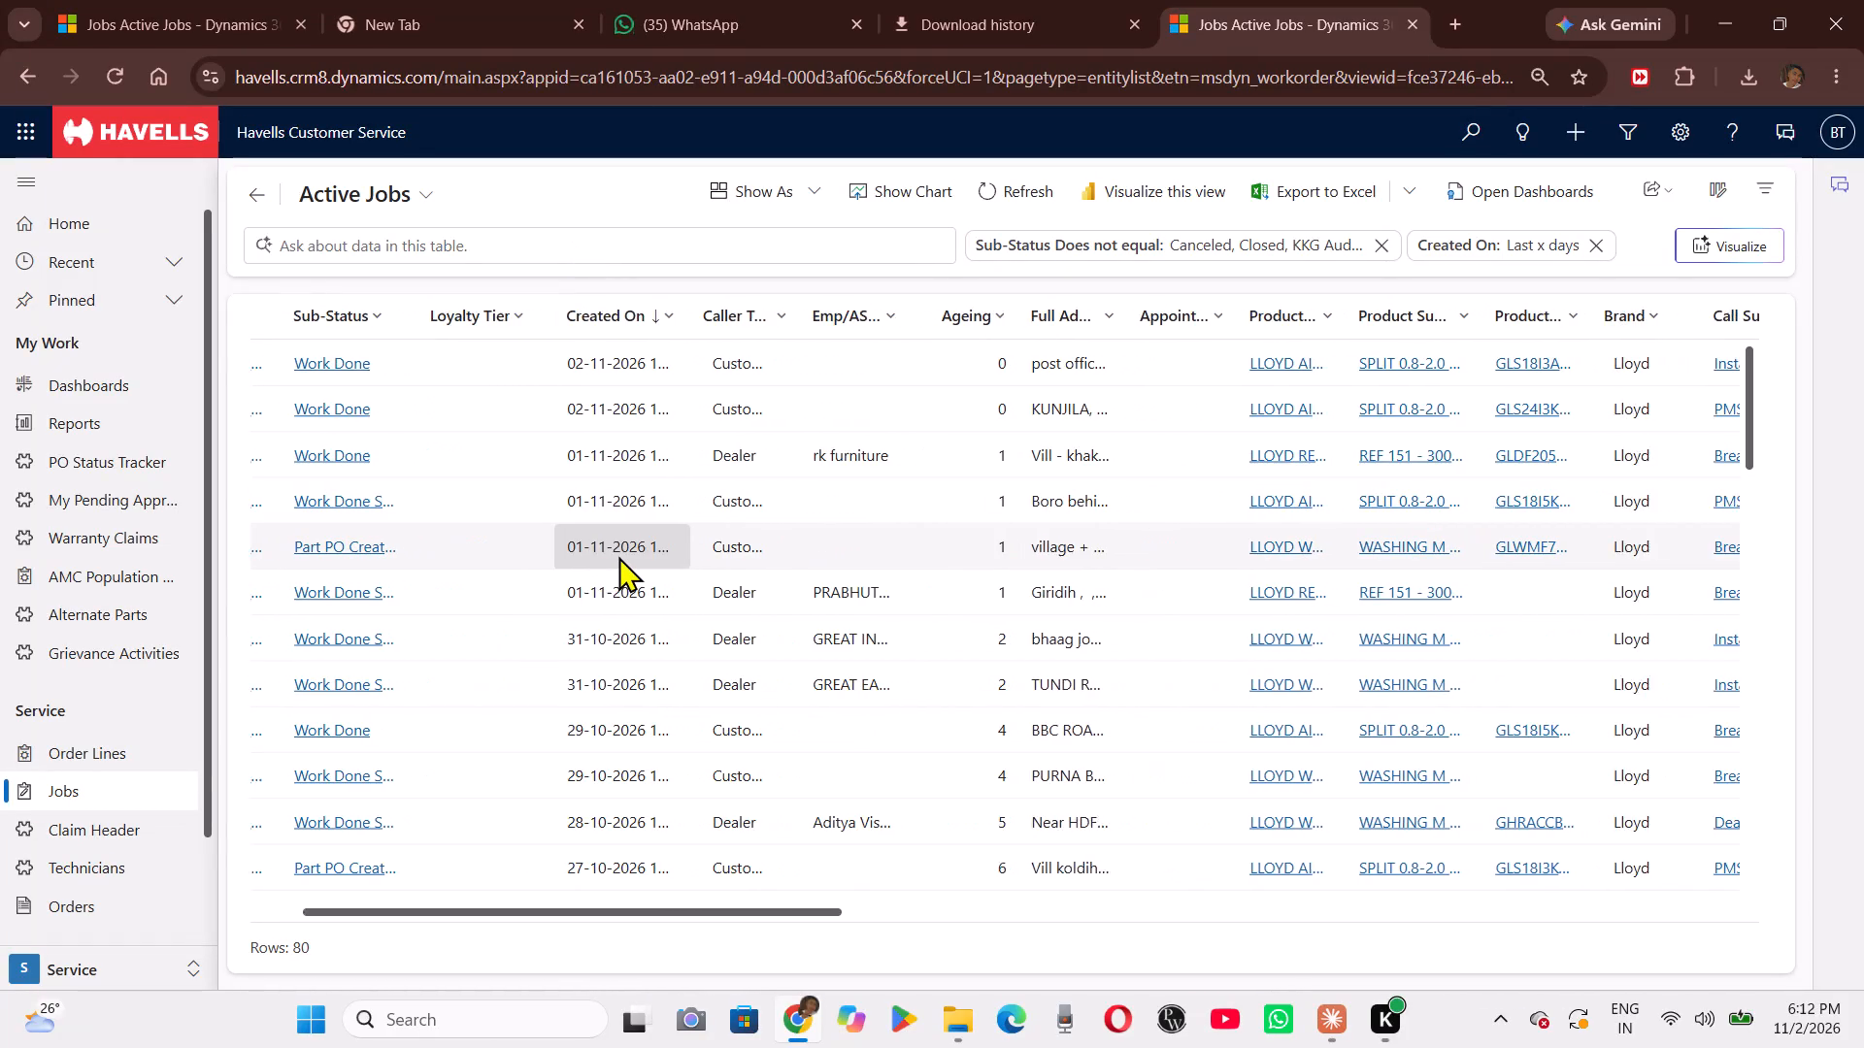
{"action": "scroll", "coordinate": [618, 556], "scroll_direction": "left", "scroll_amount": 3}
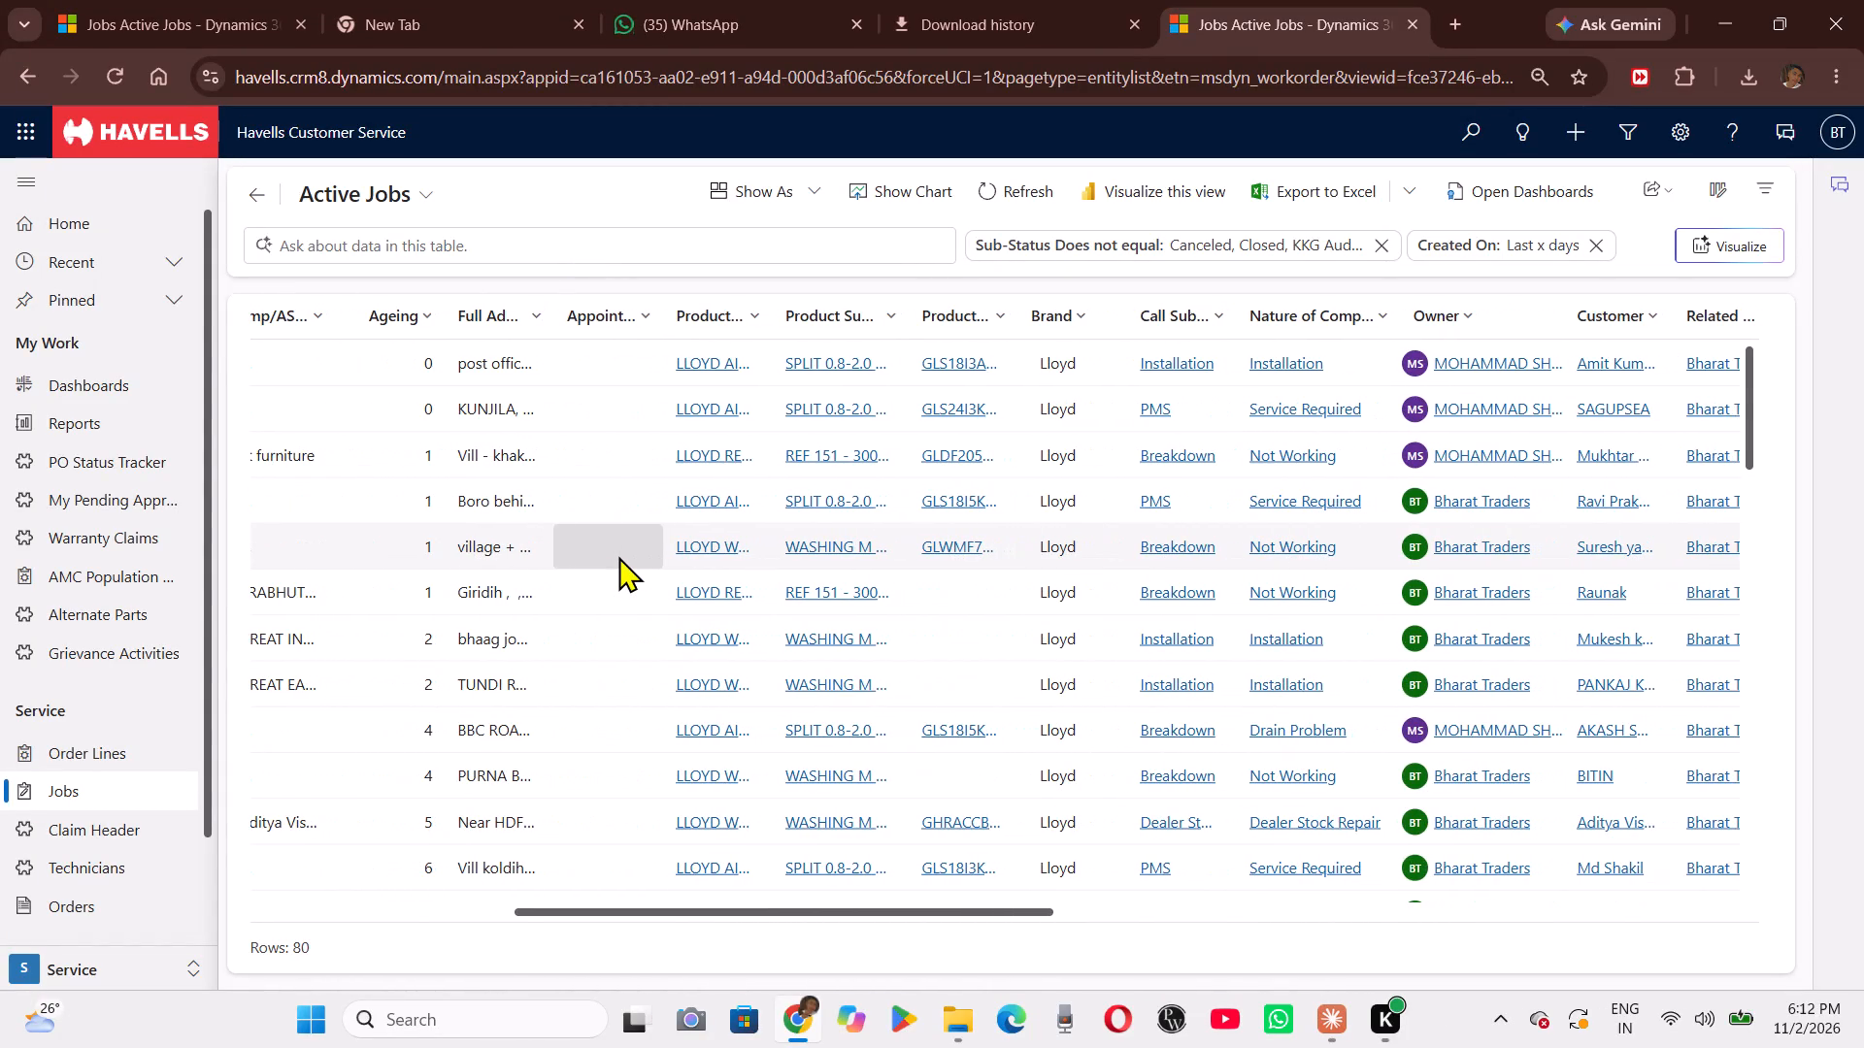
{"action": "scroll", "coordinate": [618, 556], "scroll_direction": "right", "scroll_amount": 2}
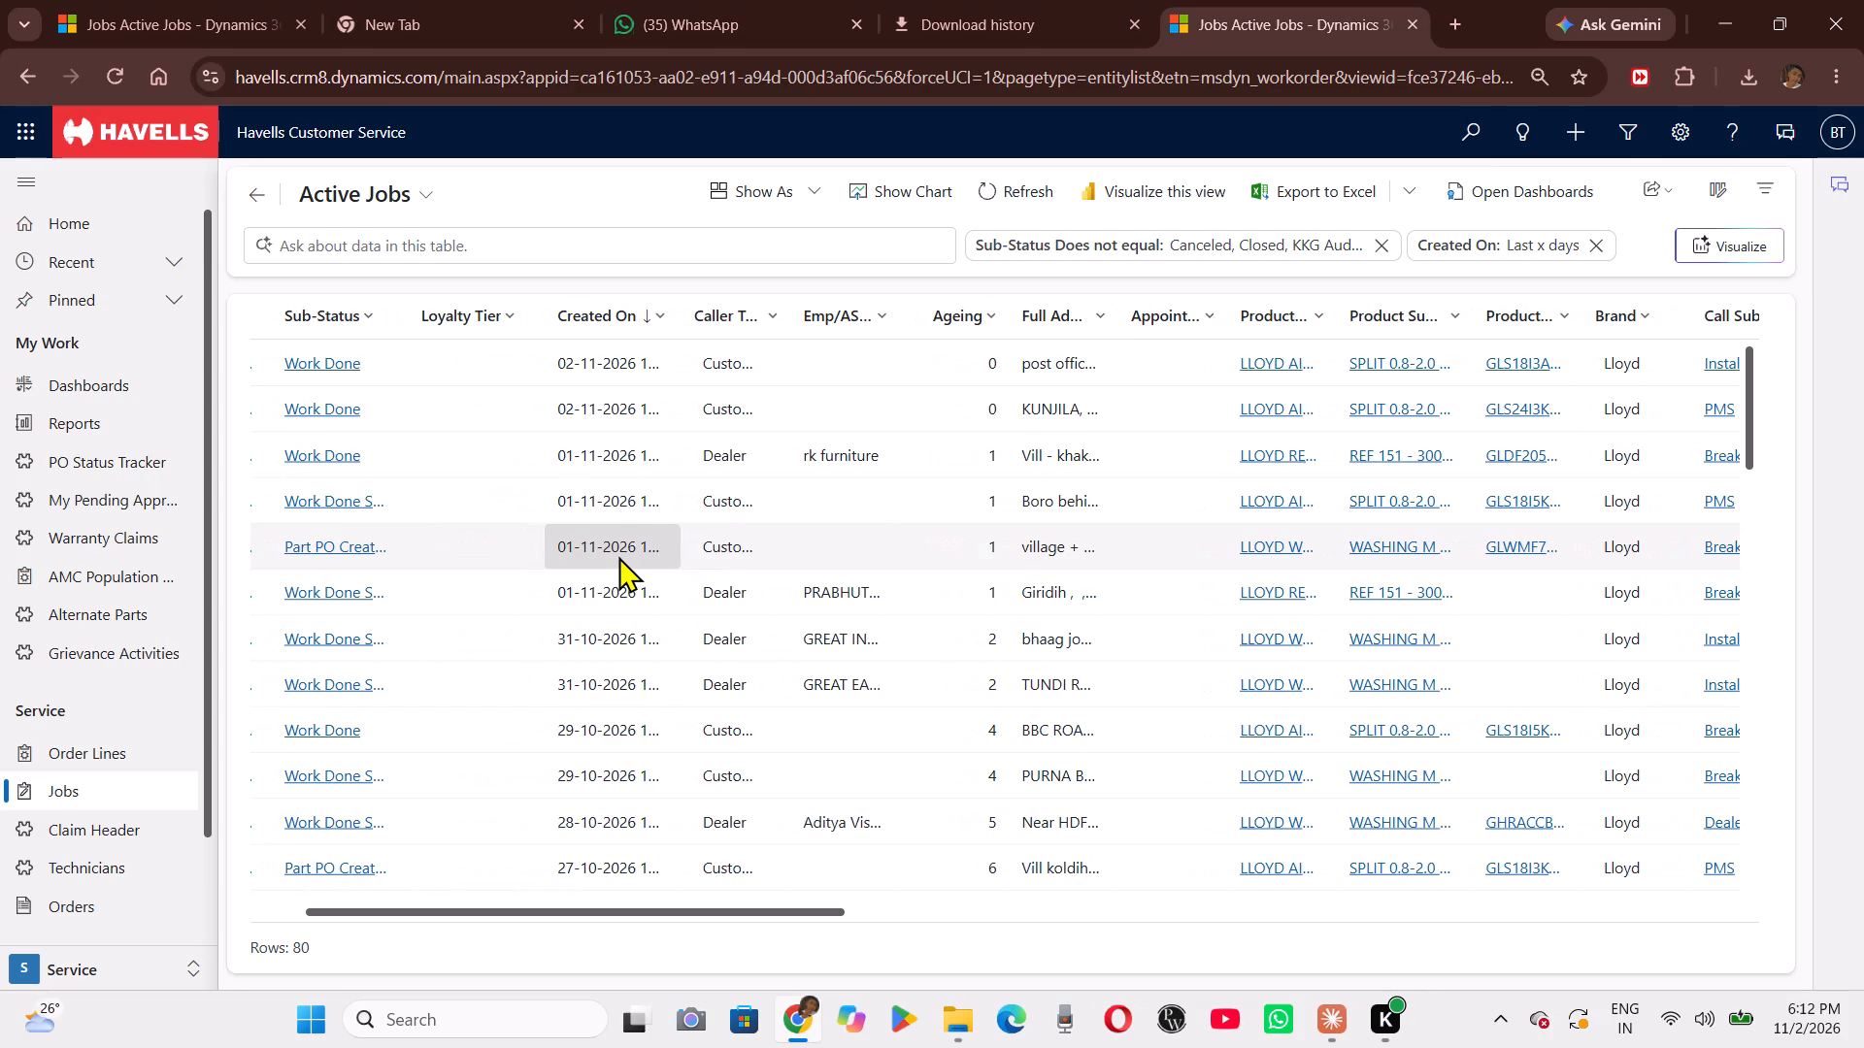
{"action": "scroll", "coordinate": [618, 556], "scroll_direction": "right", "scroll_amount": 1}
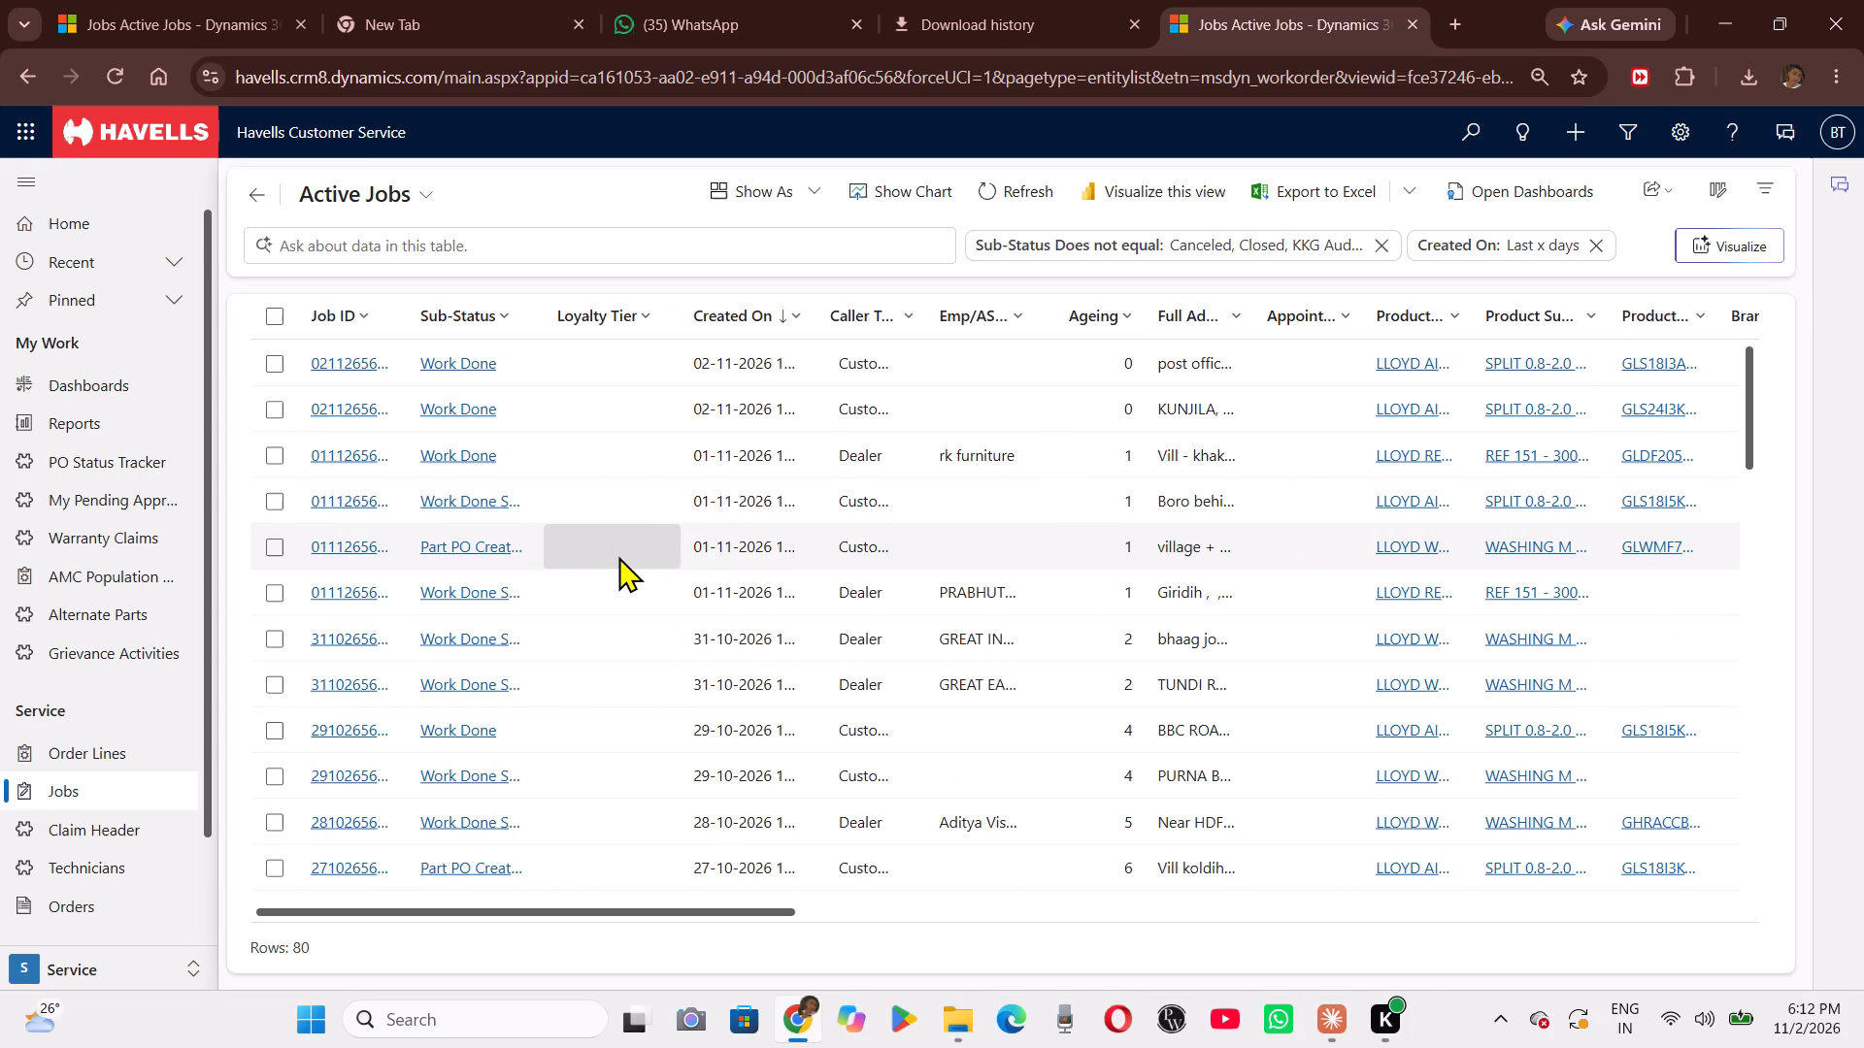
{"action": "triple_click", "coordinate": [612, 515]}
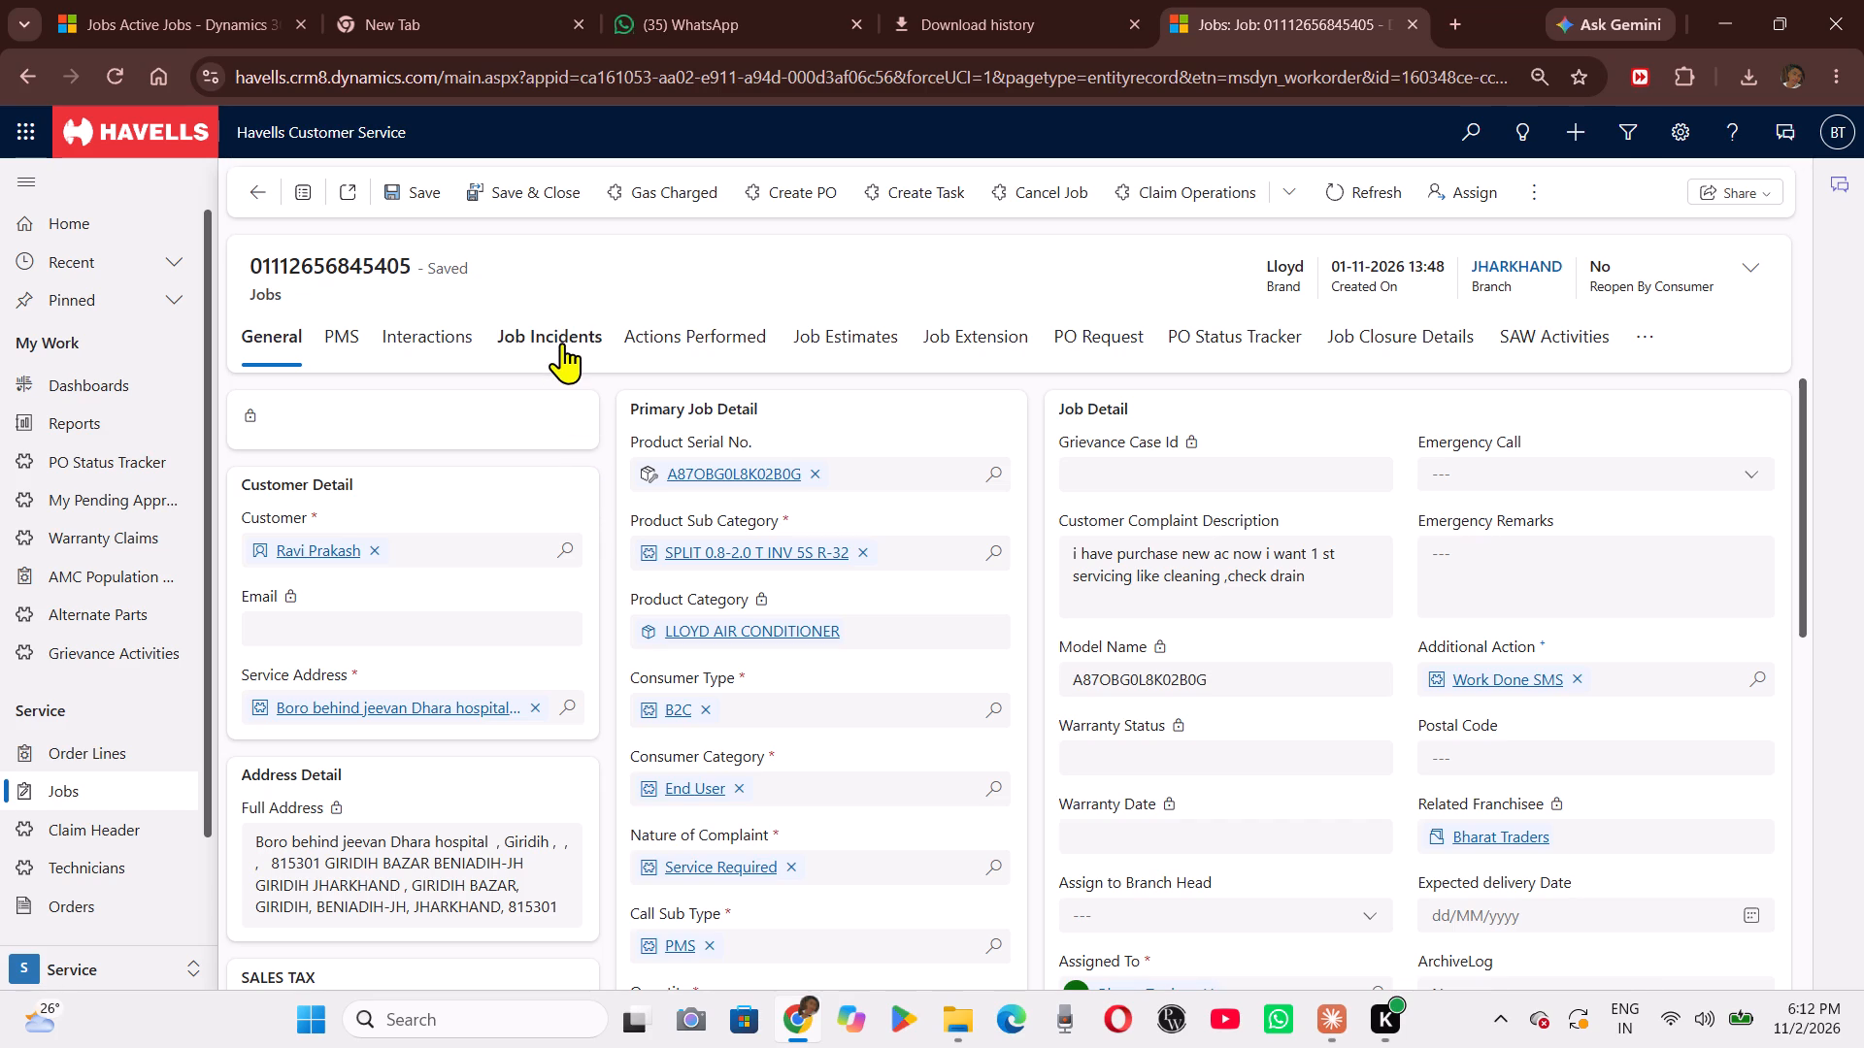
Set the job's Assigned To field to the technician with initials MS and save the job.
{"action": "scroll", "coordinate": [955, 652], "scroll_direction": "down", "scroll_amount": 1}
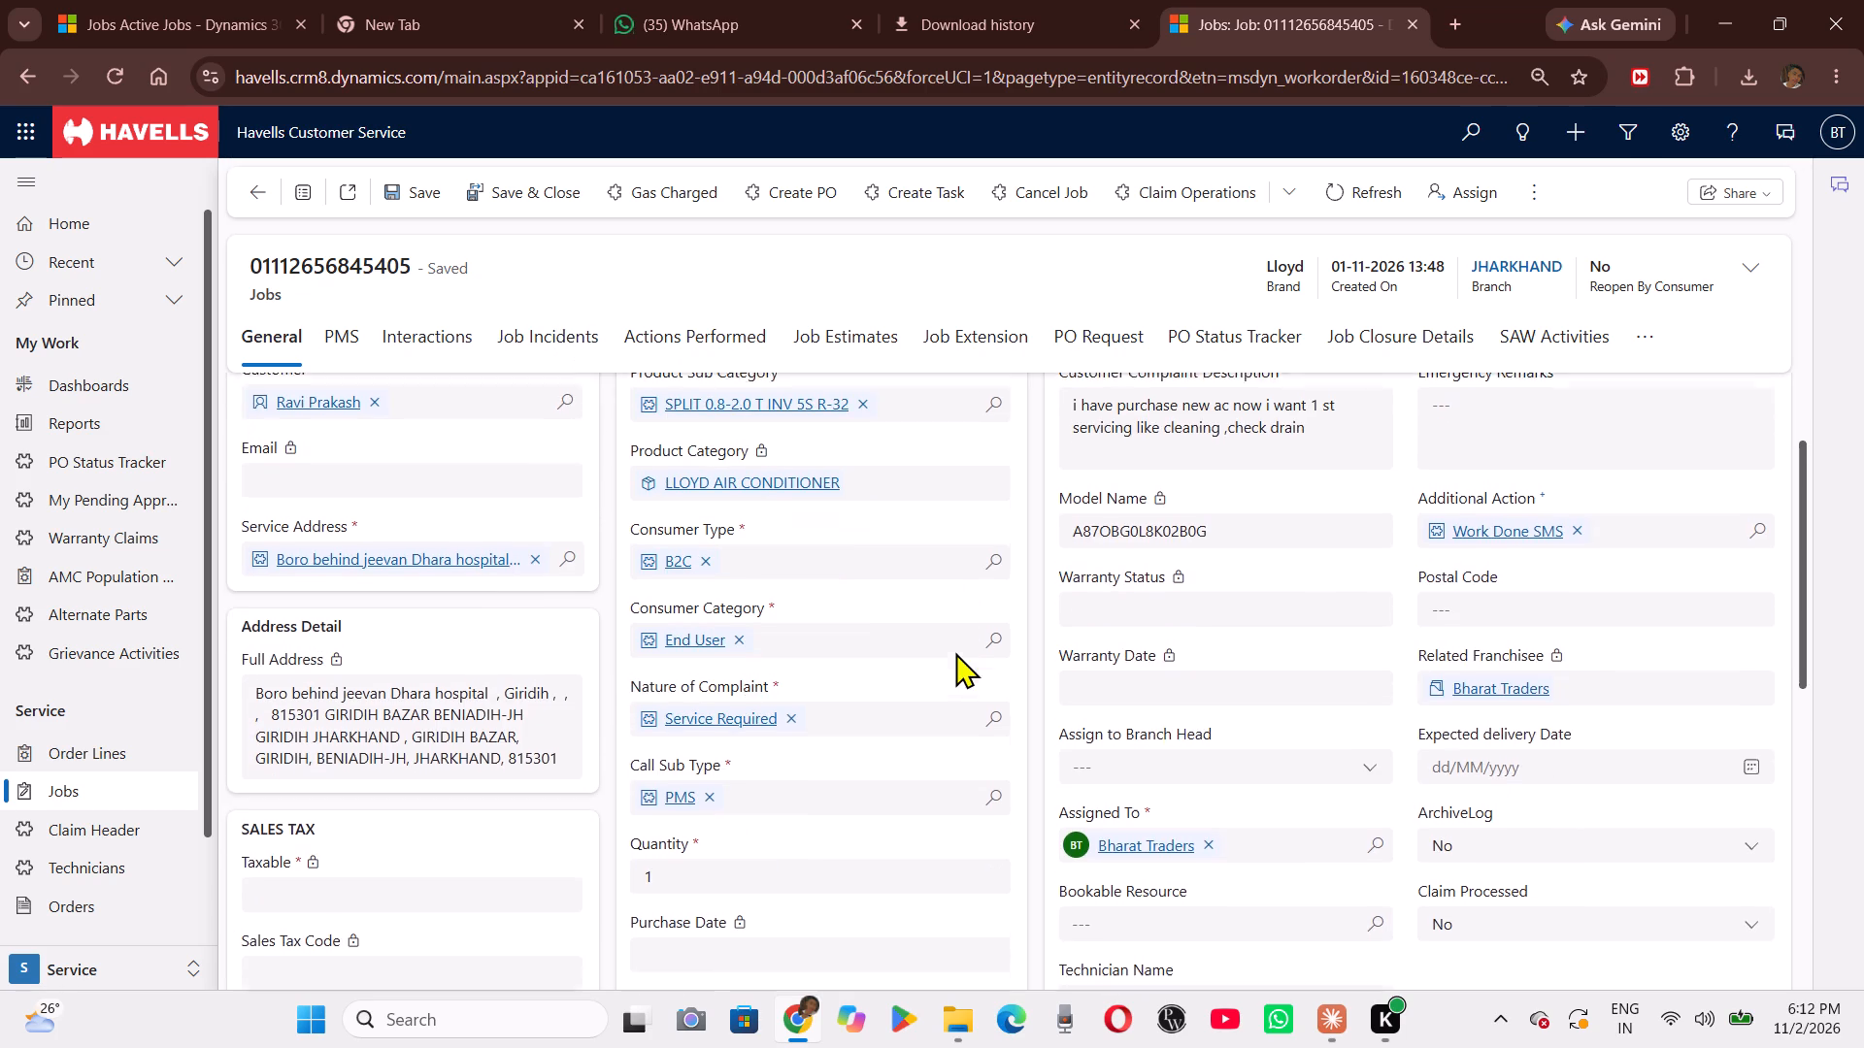
{"action": "left_click", "coordinate": [1374, 822]}
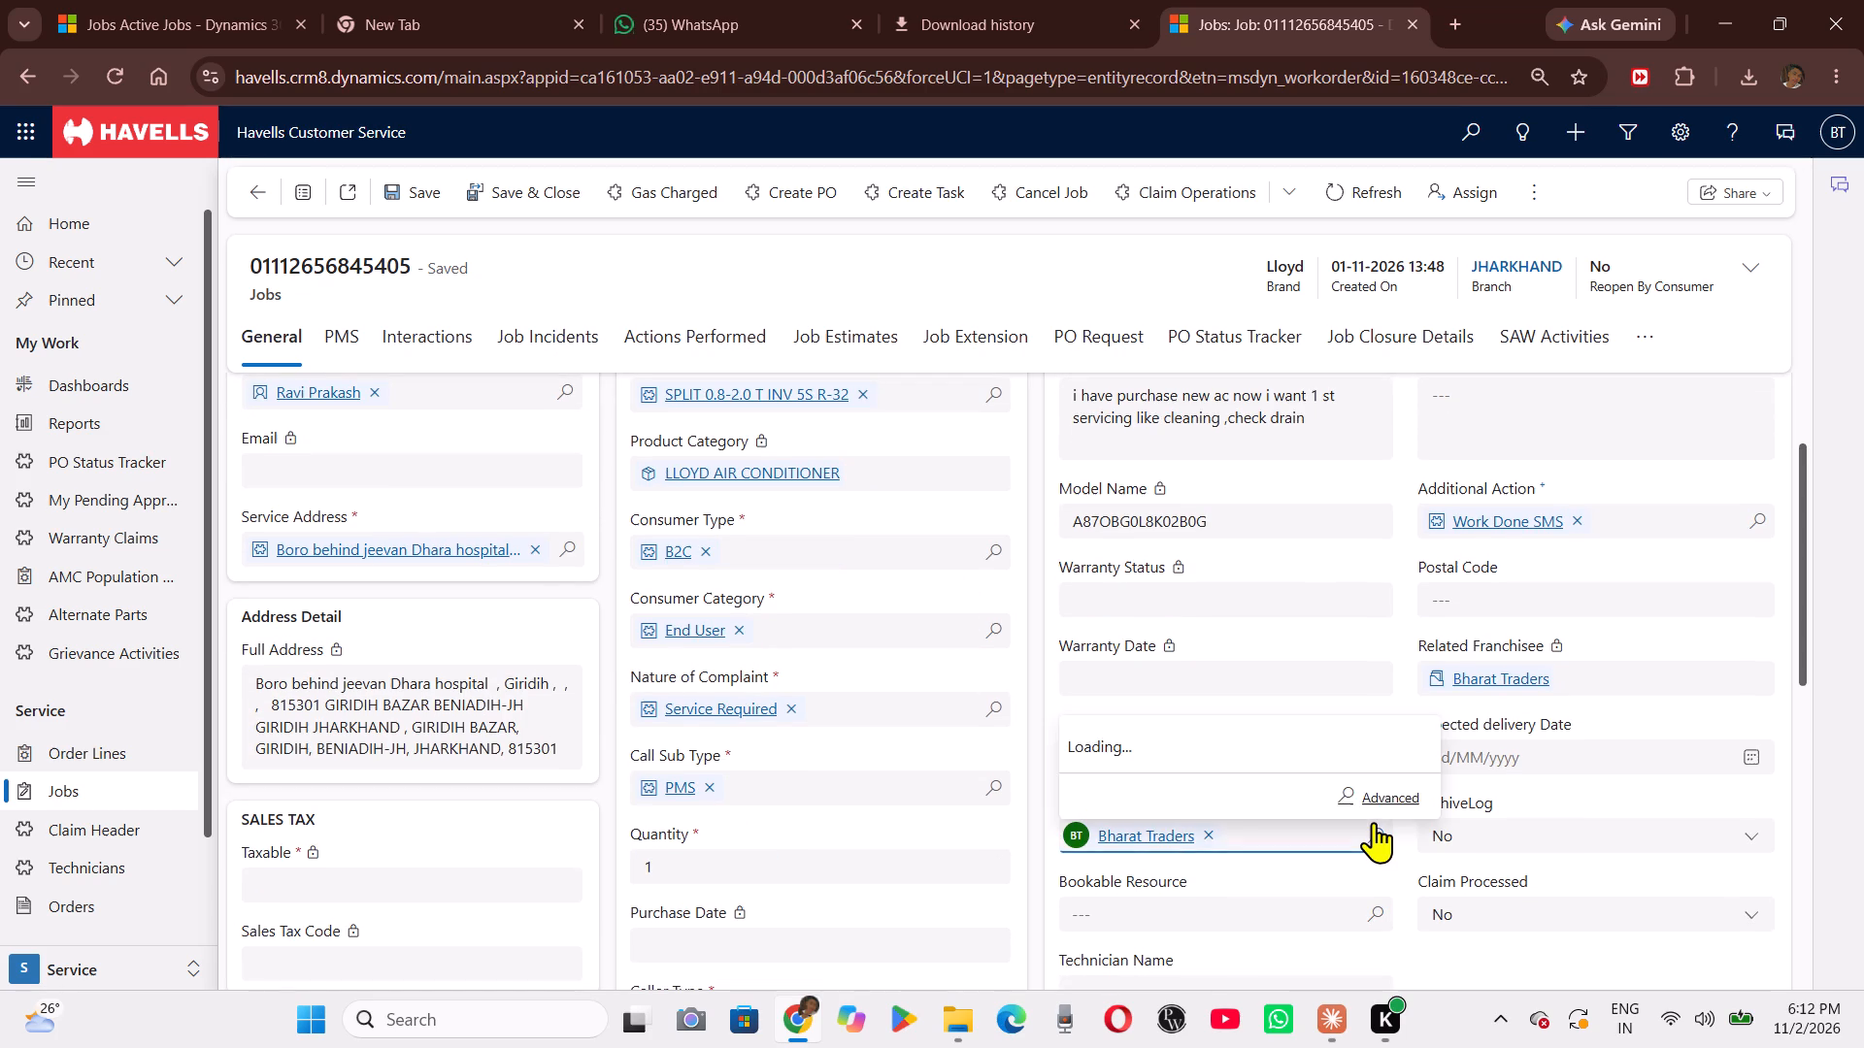
{"action": "left_click", "coordinate": [1218, 702]}
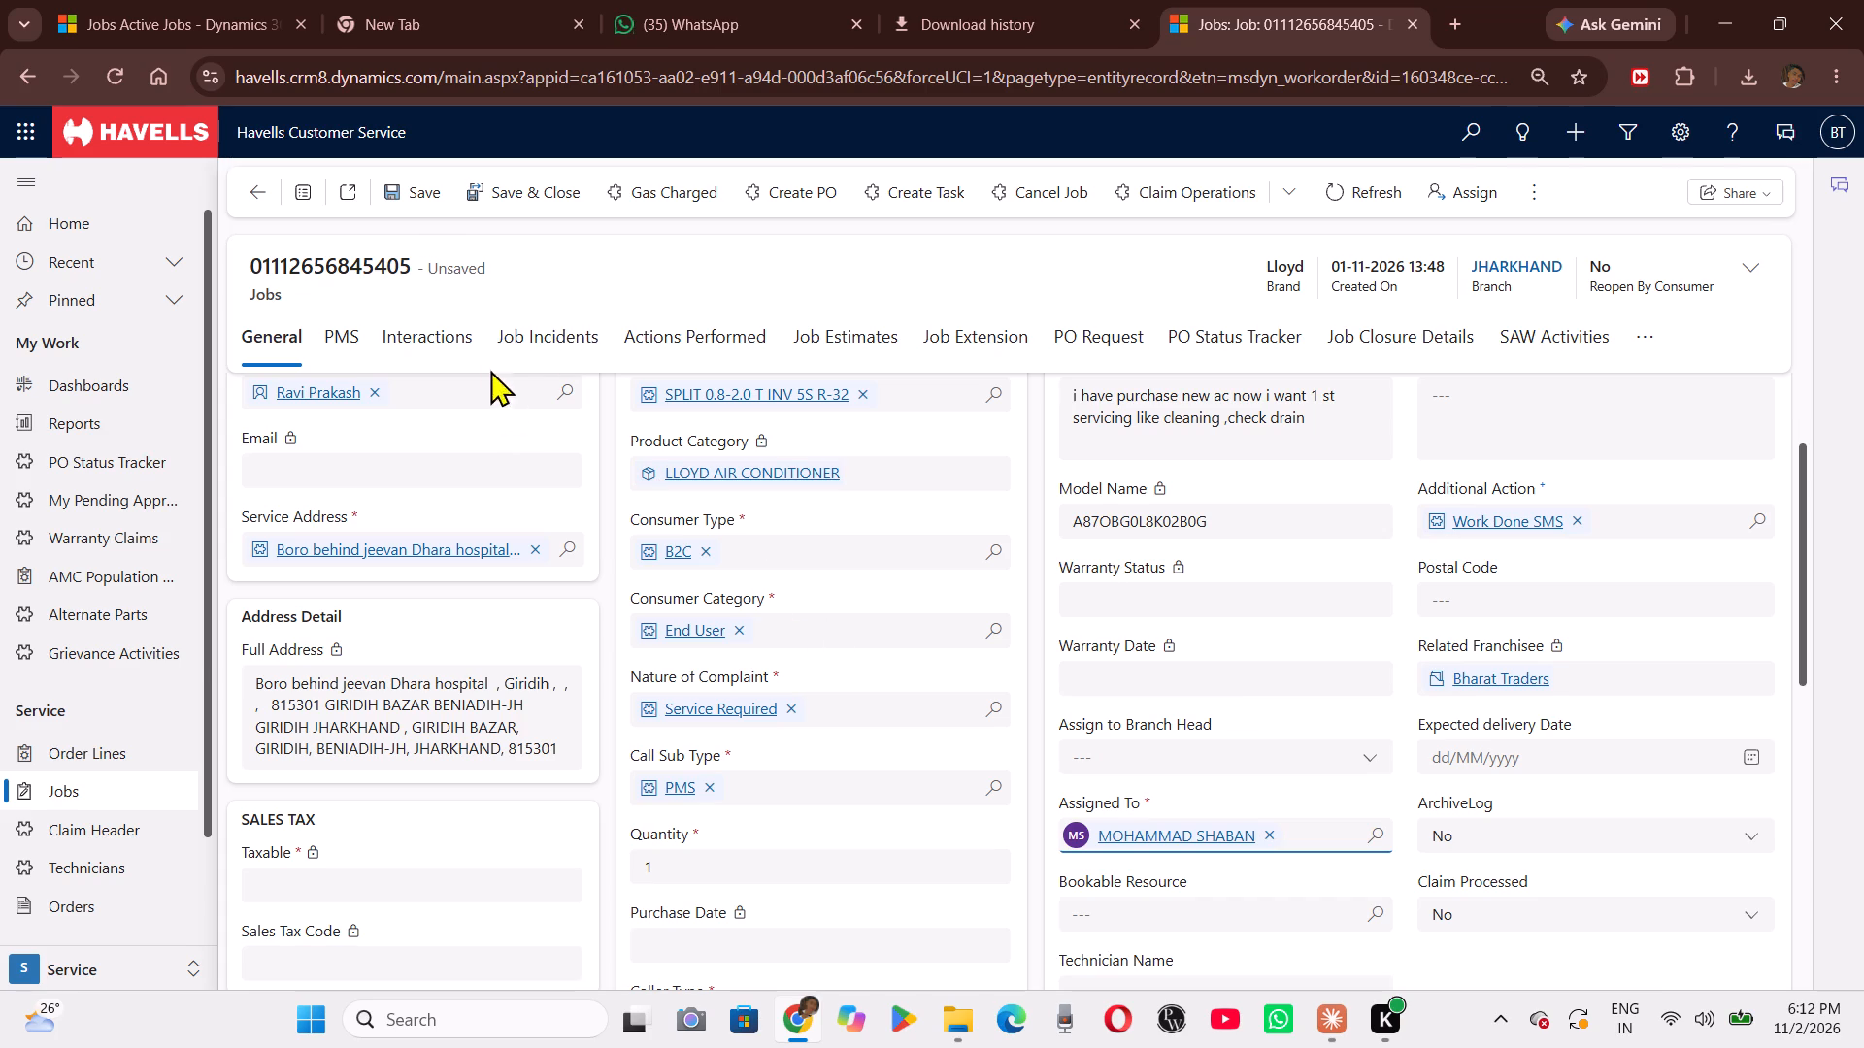
{"action": "left_click", "coordinate": [403, 196]}
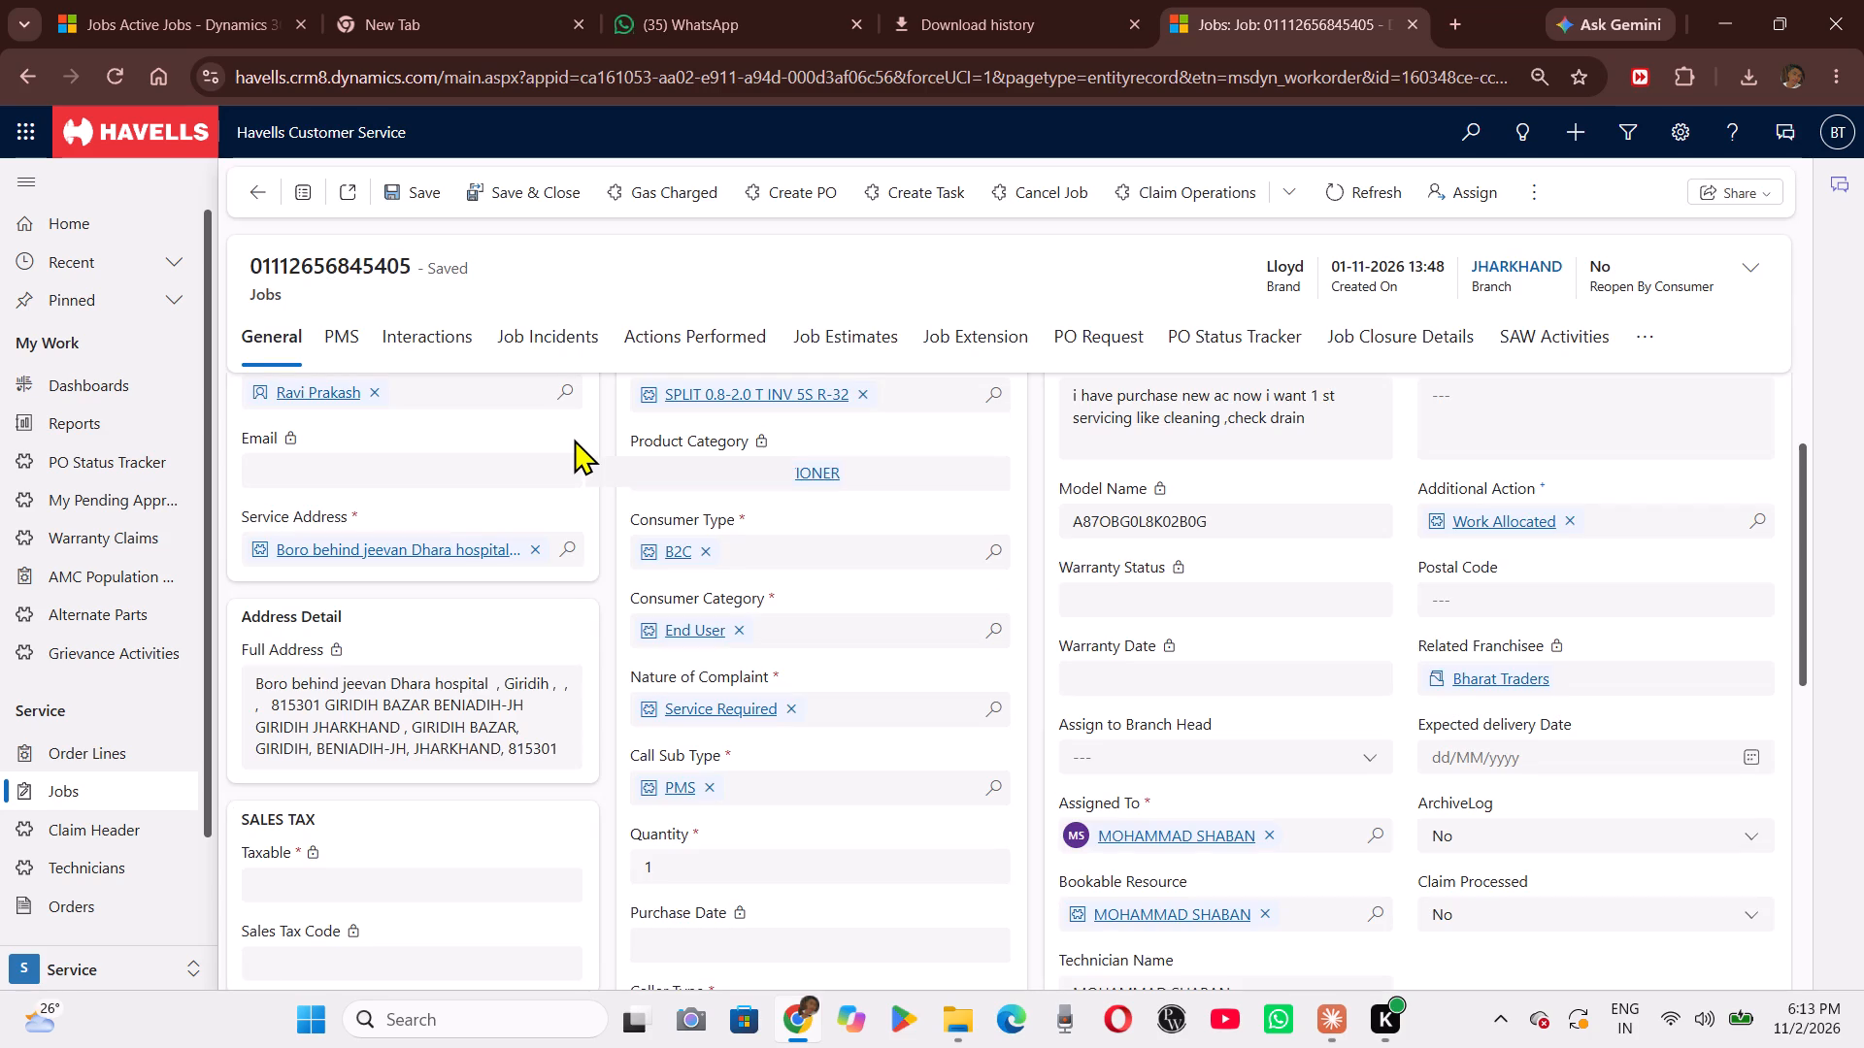
{"action": "scroll", "coordinate": [516, 545], "scroll_direction": "up", "scroll_amount": 2}
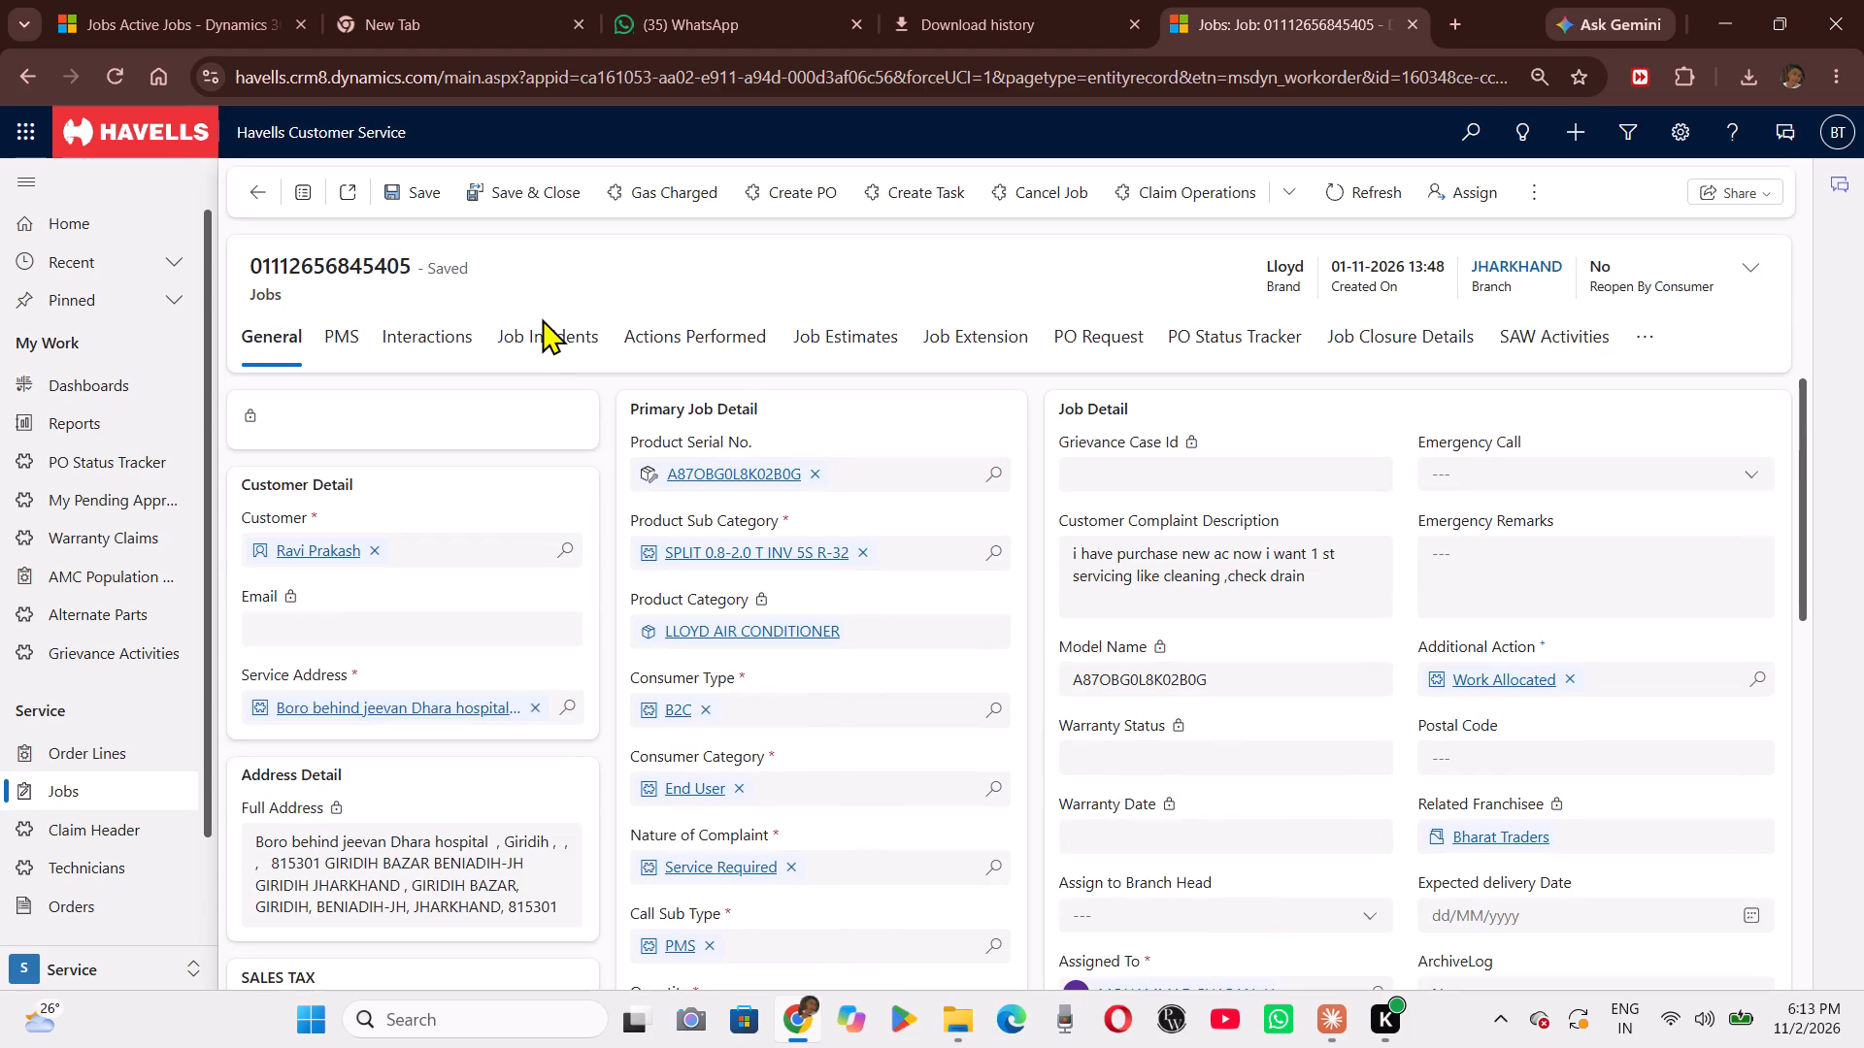
{"action": "left_click", "coordinate": [539, 343]}
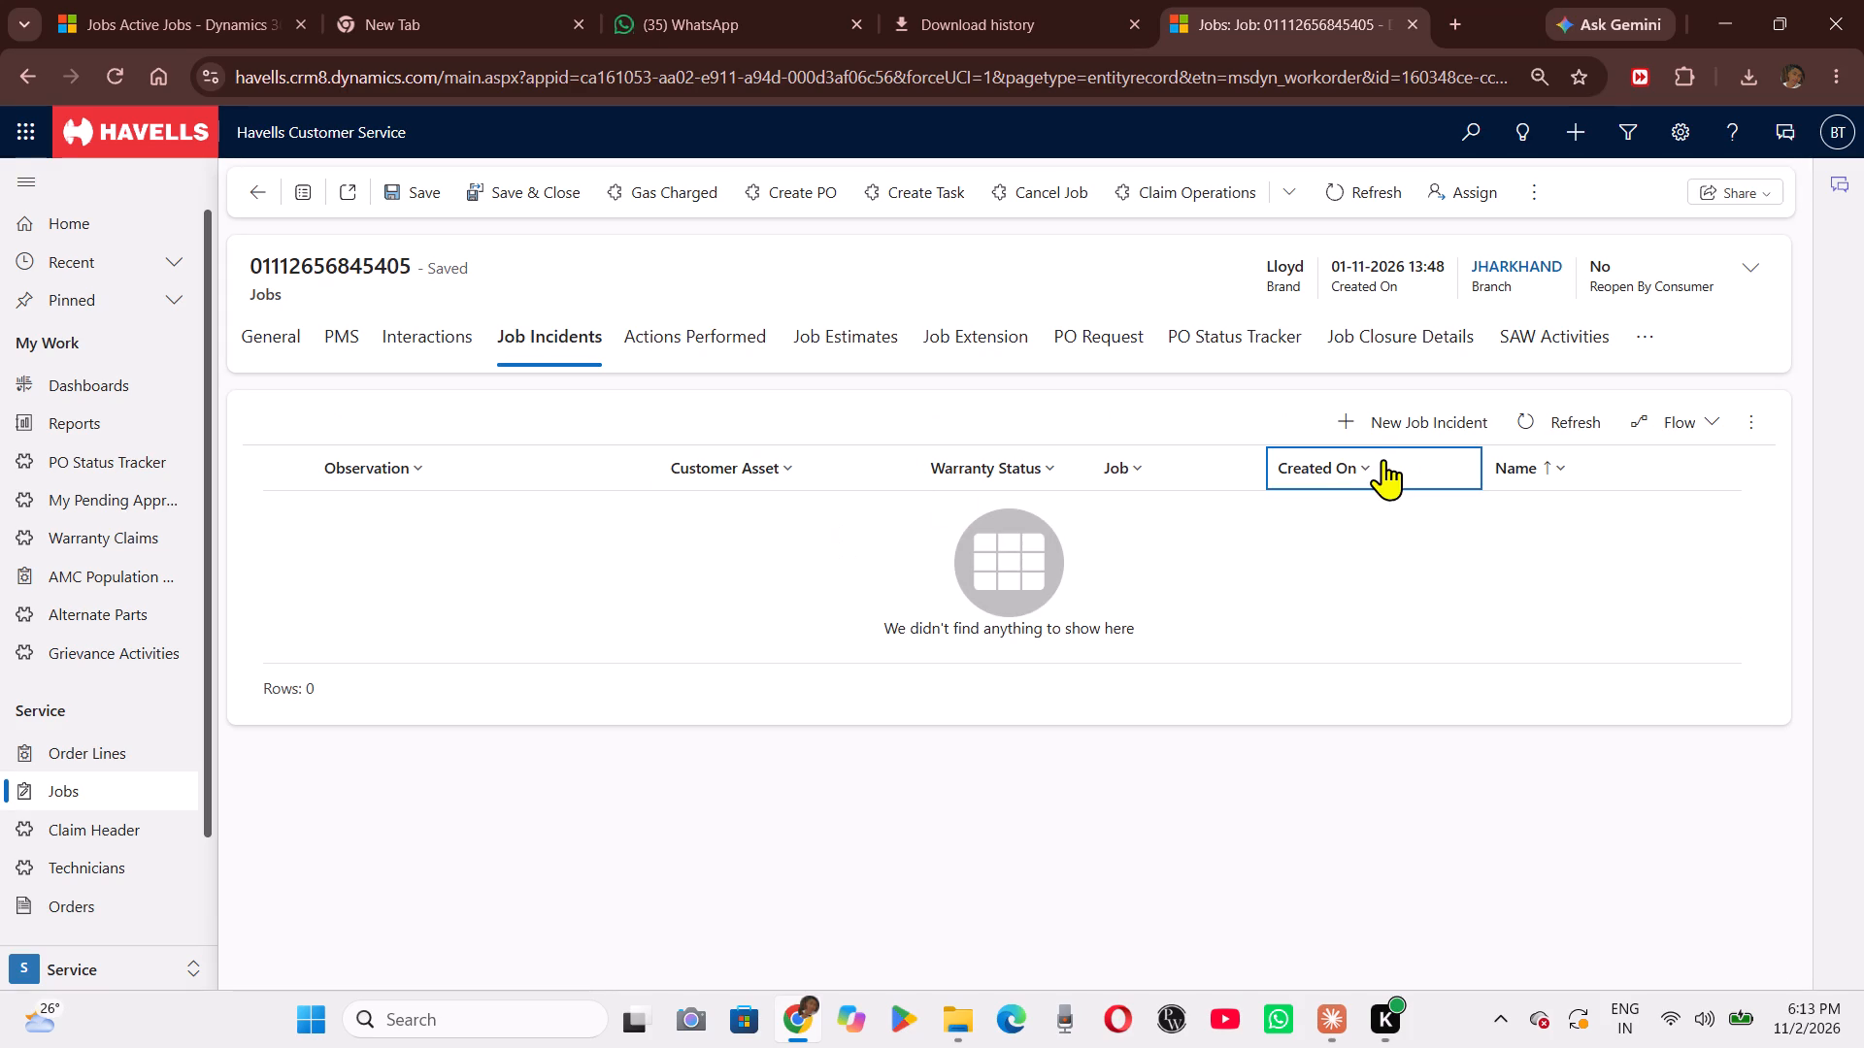
{"action": "left_click", "coordinate": [1394, 434]}
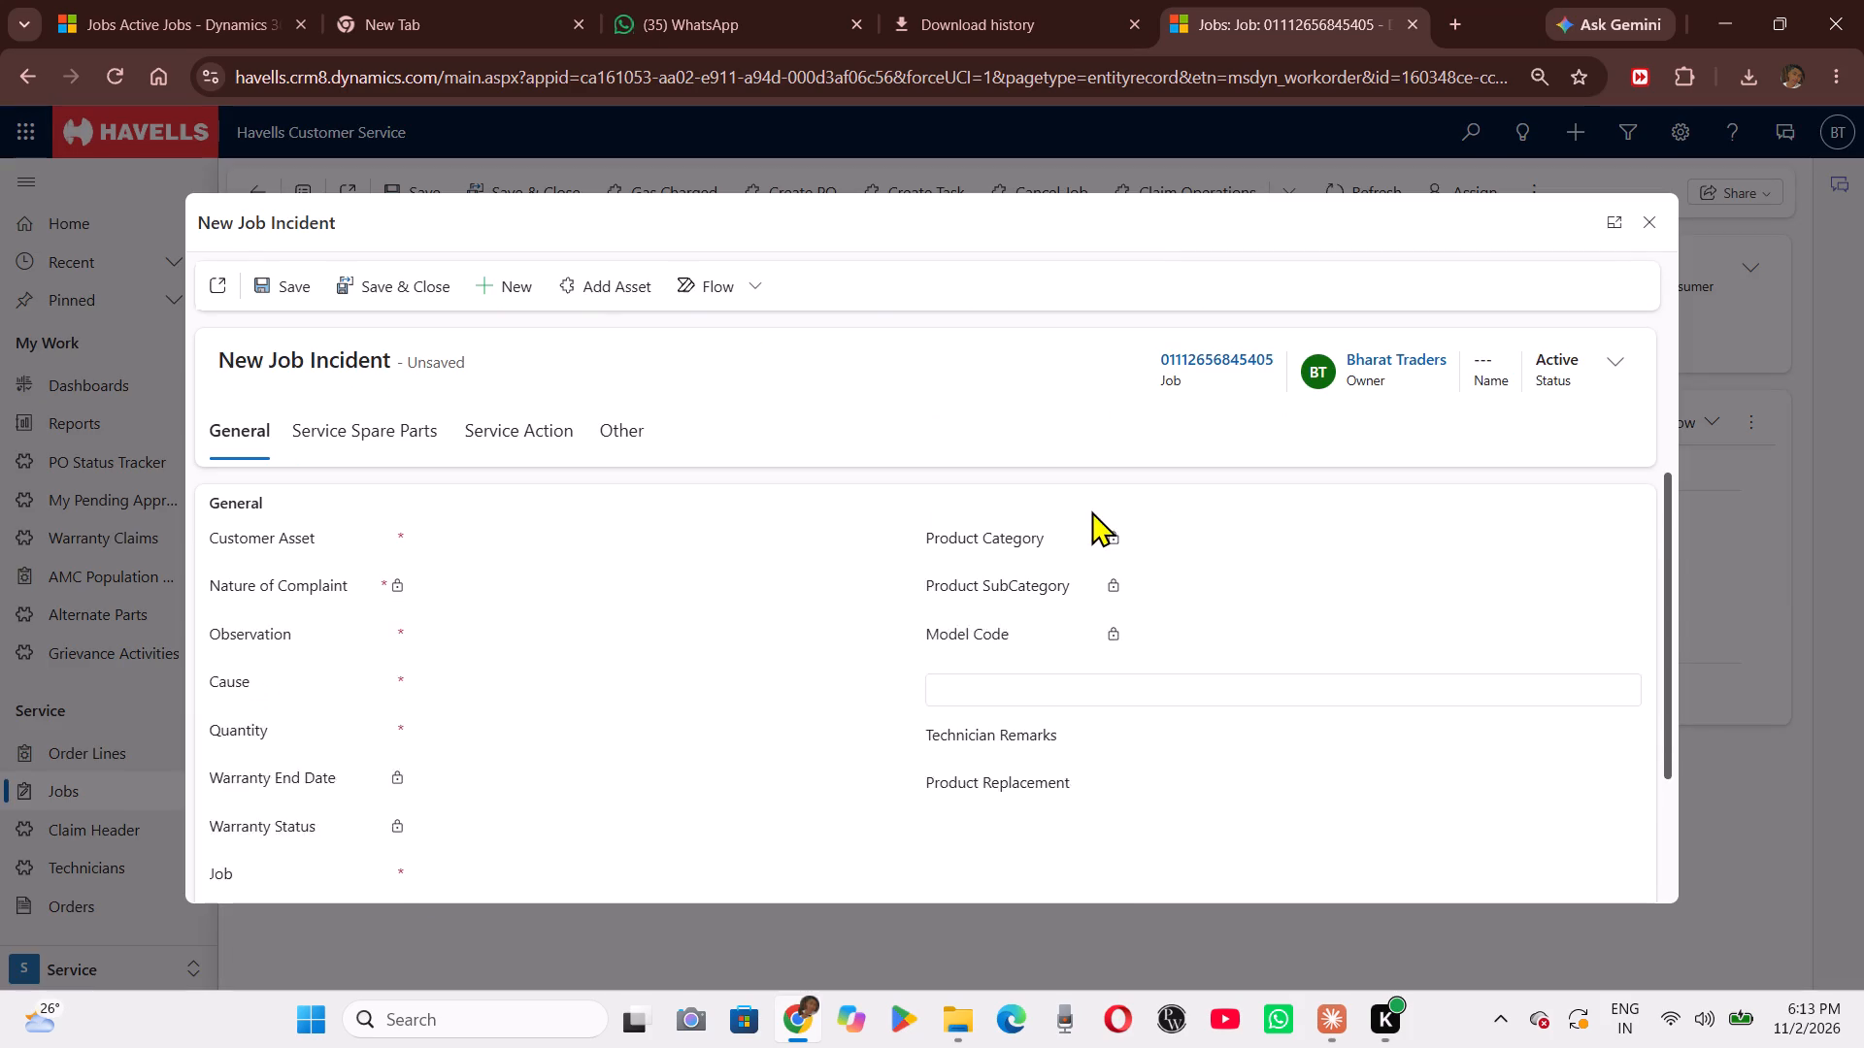
{"action": "left_click", "coordinate": [893, 633]}
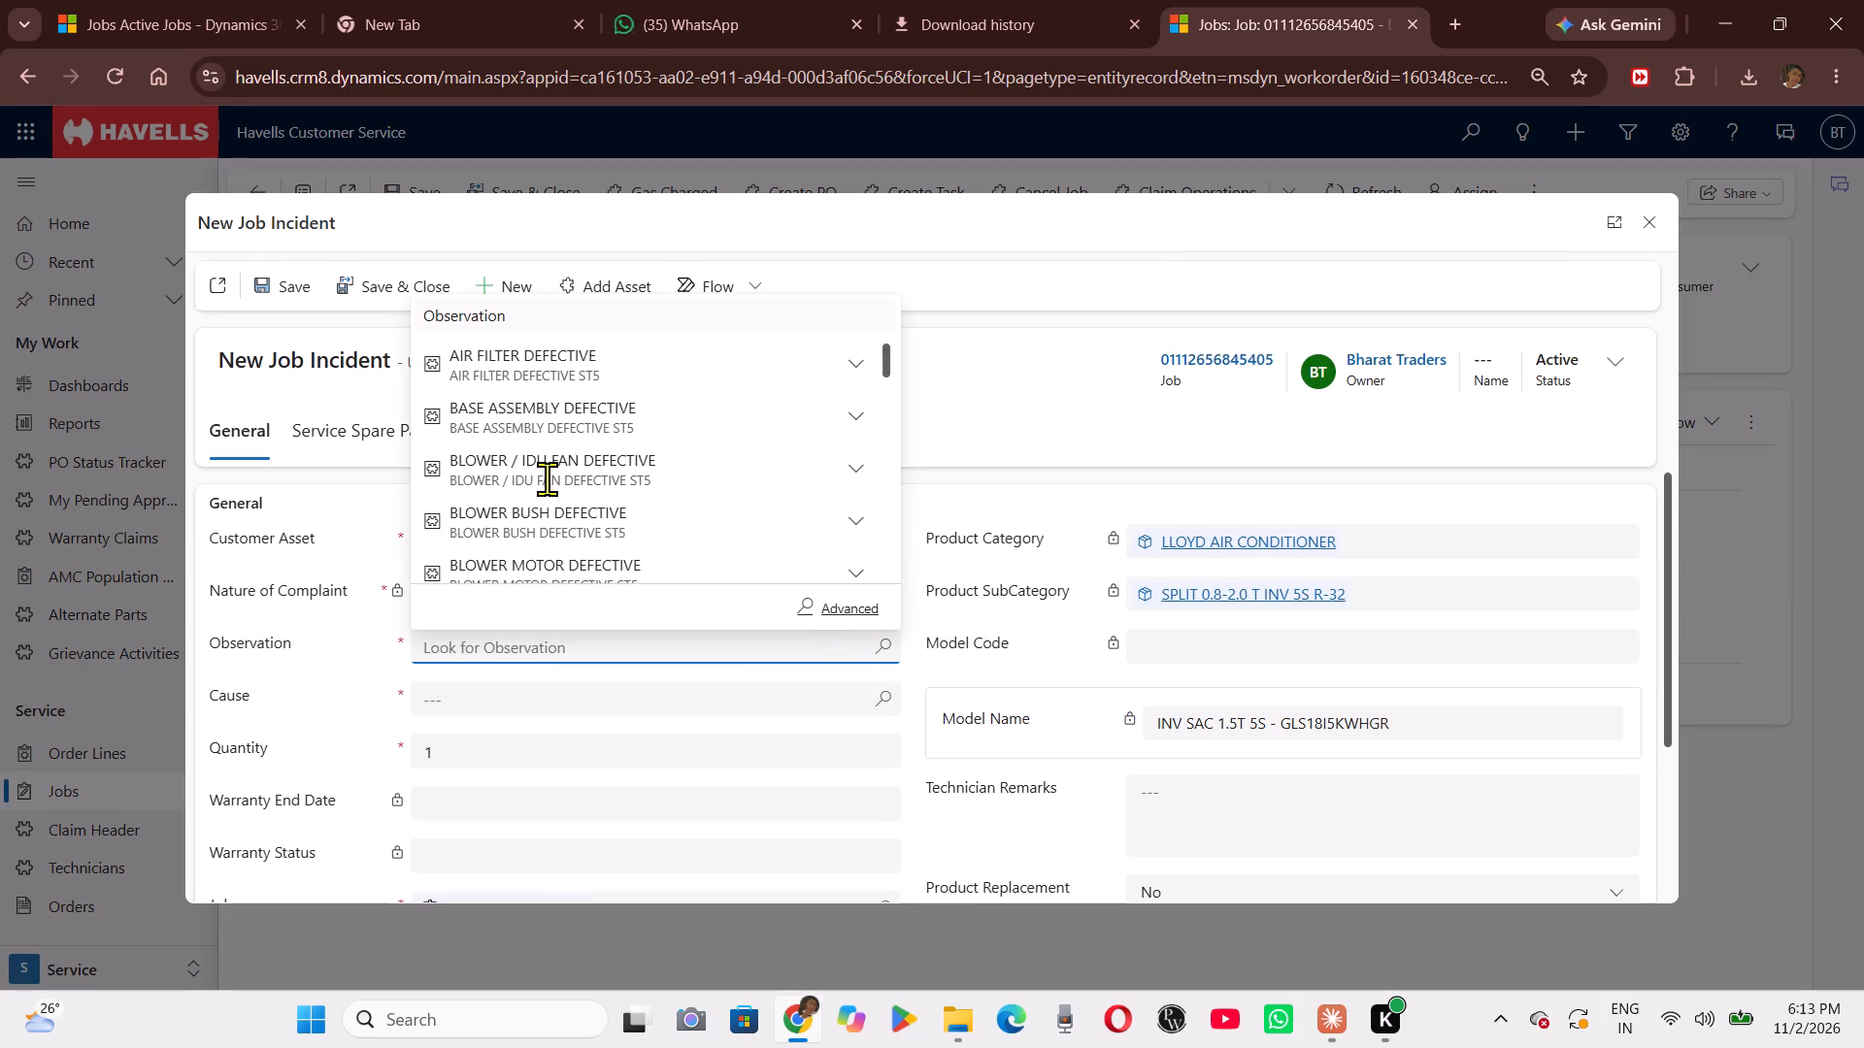
{"action": "scroll", "coordinate": [489, 418], "scroll_direction": "down", "scroll_amount": 2}
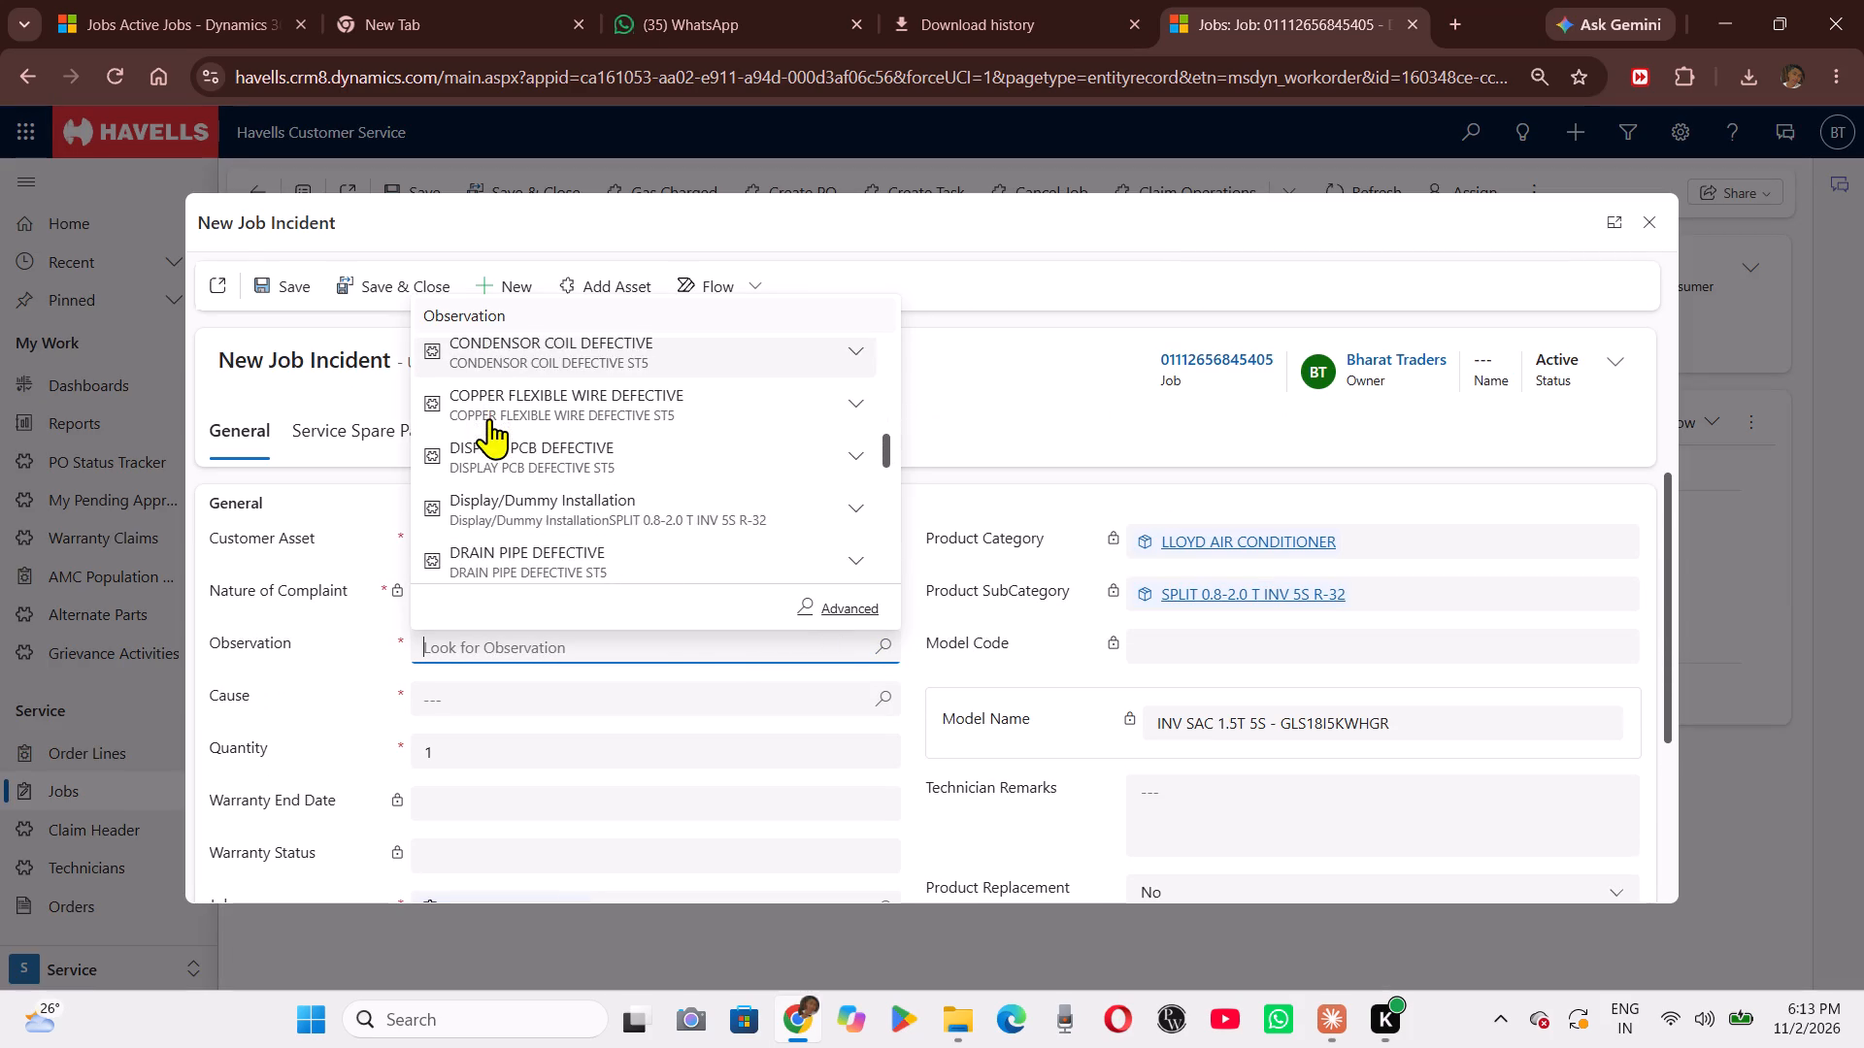
{"action": "scroll", "coordinate": [489, 418], "scroll_direction": "down", "scroll_amount": 2}
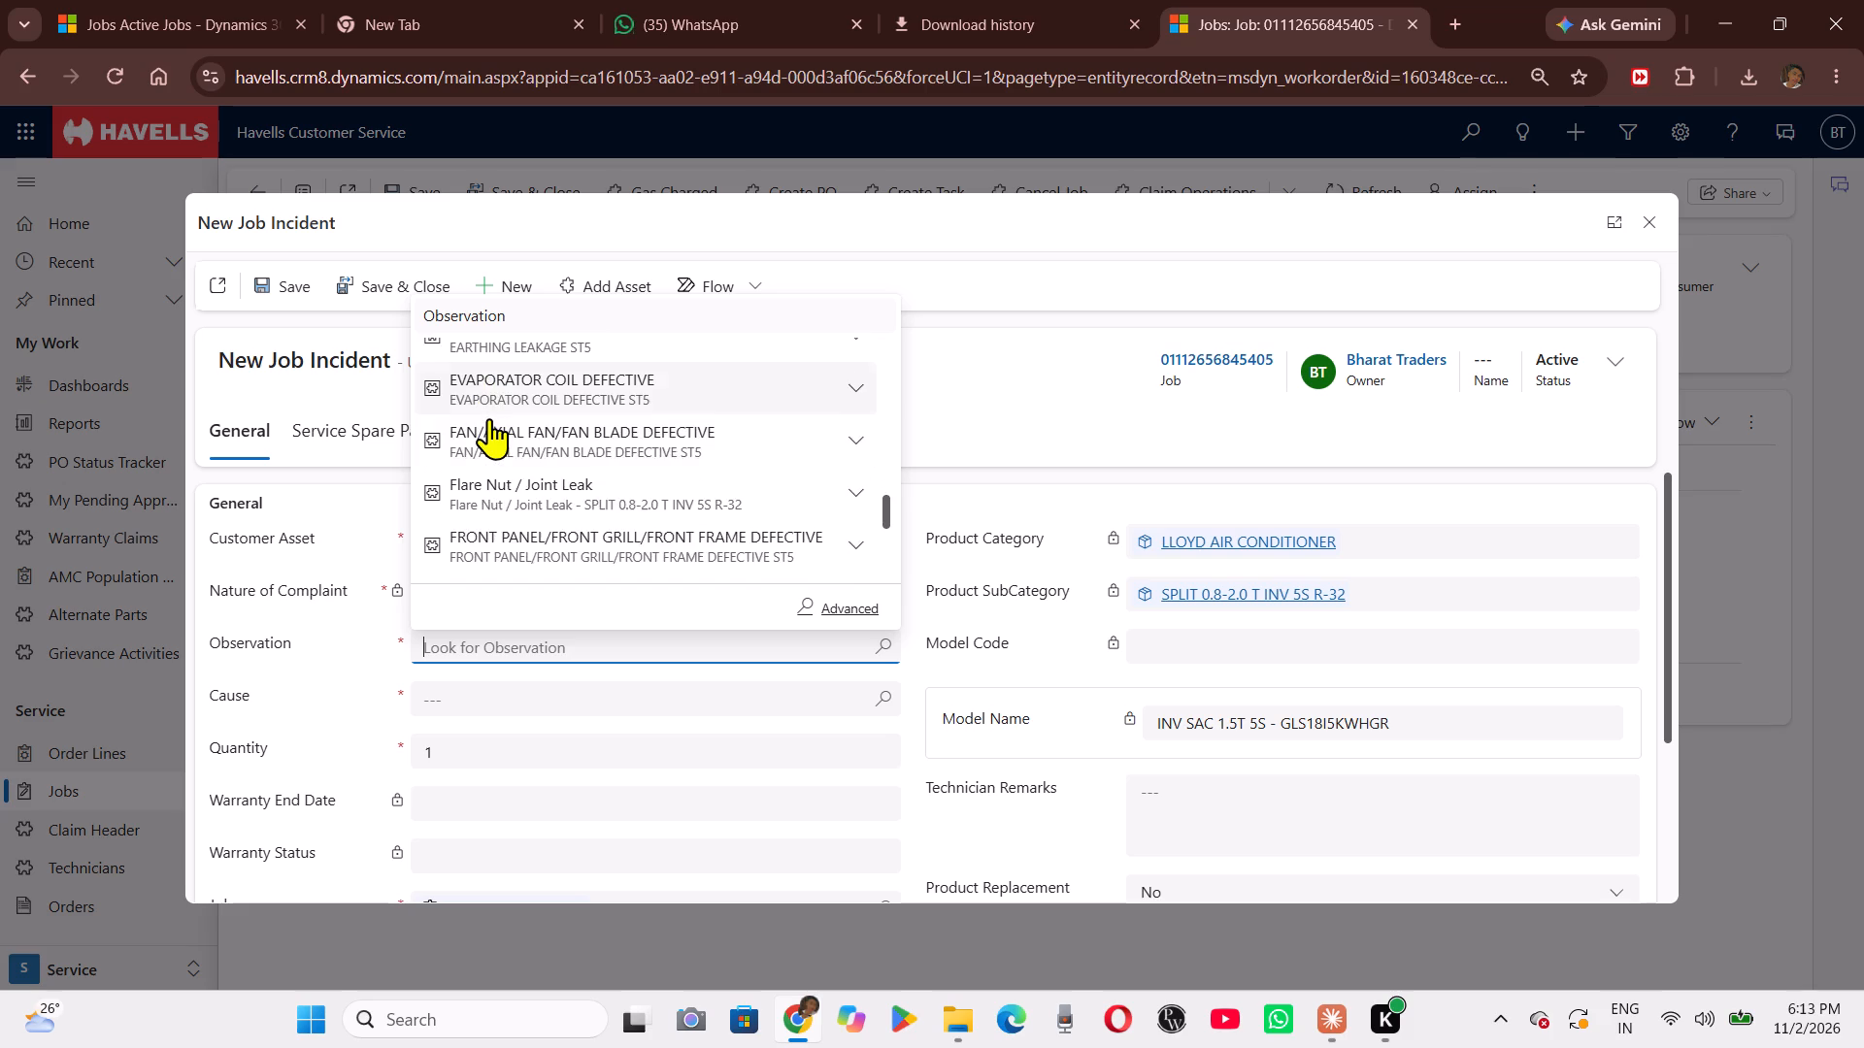
{"action": "scroll", "coordinate": [489, 418], "scroll_direction": "down", "scroll_amount": 2}
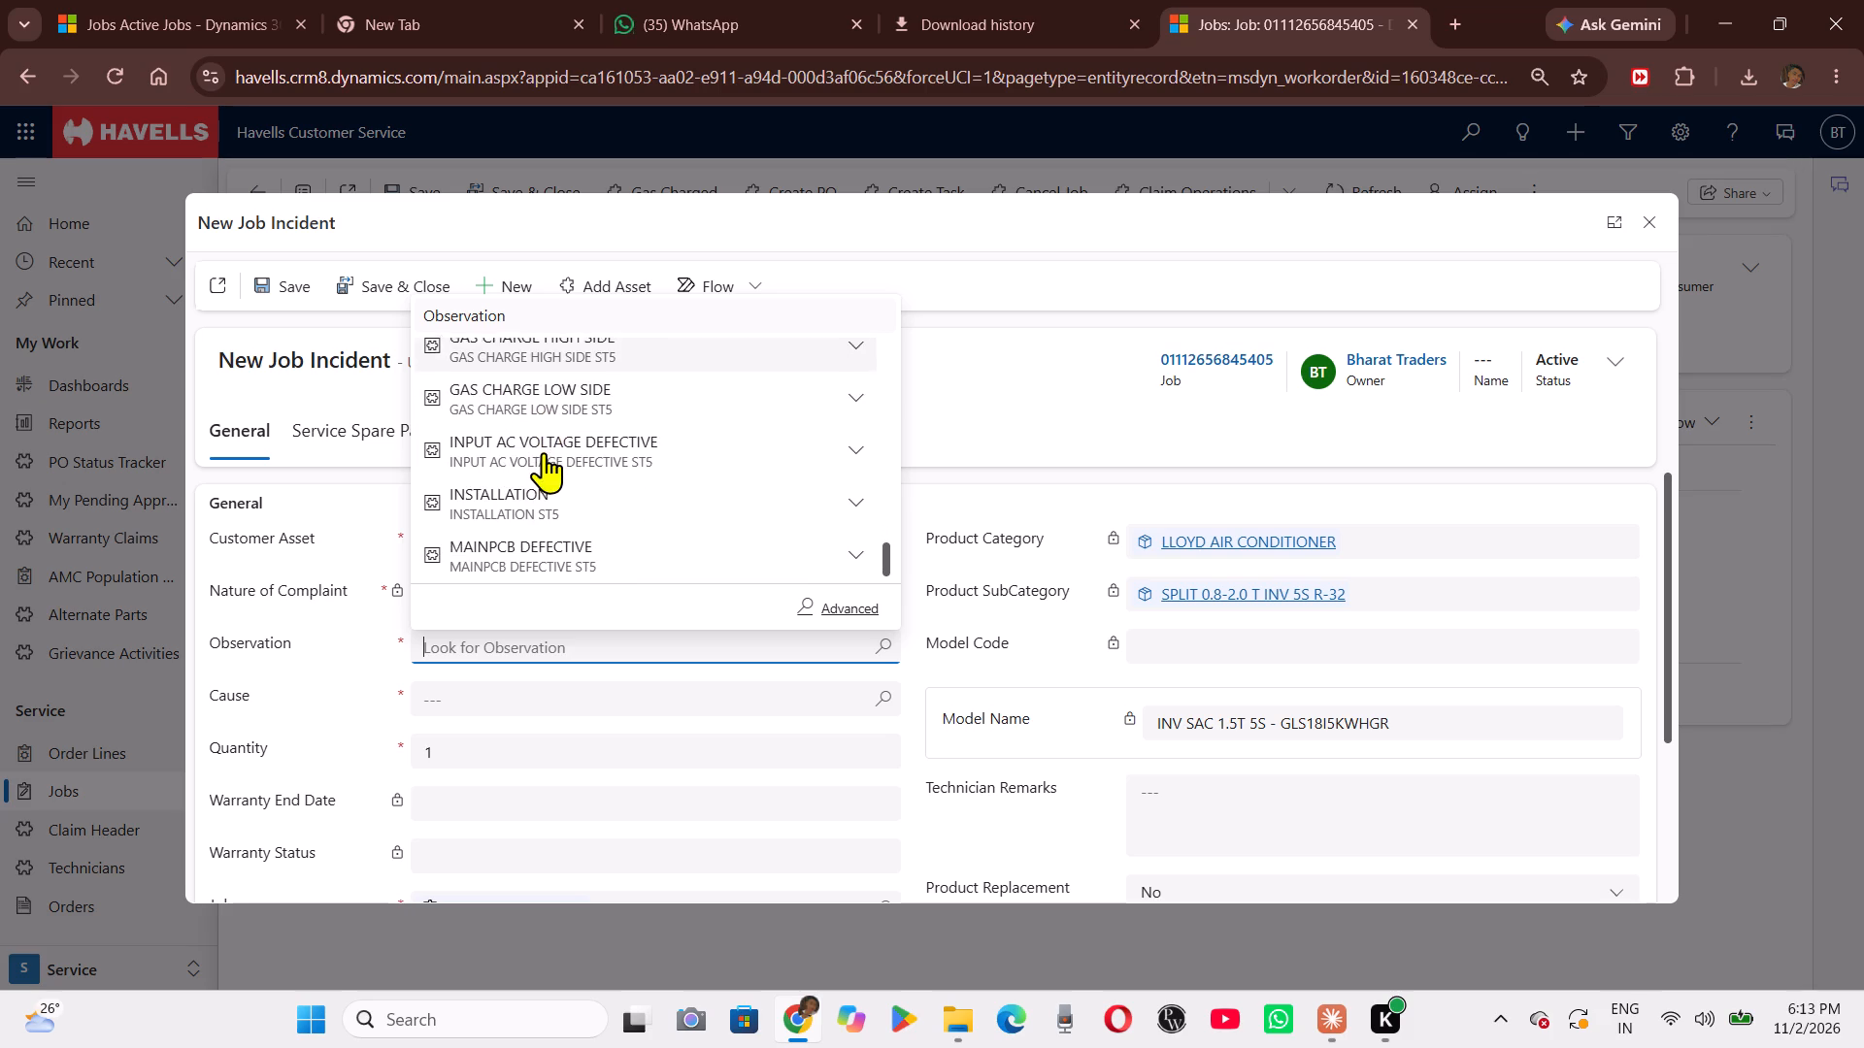
{"action": "scroll", "coordinate": [544, 452], "scroll_direction": "down", "scroll_amount": 1}
{"action": "scroll", "coordinate": [544, 452], "scroll_direction": "up", "scroll_amount": 1}
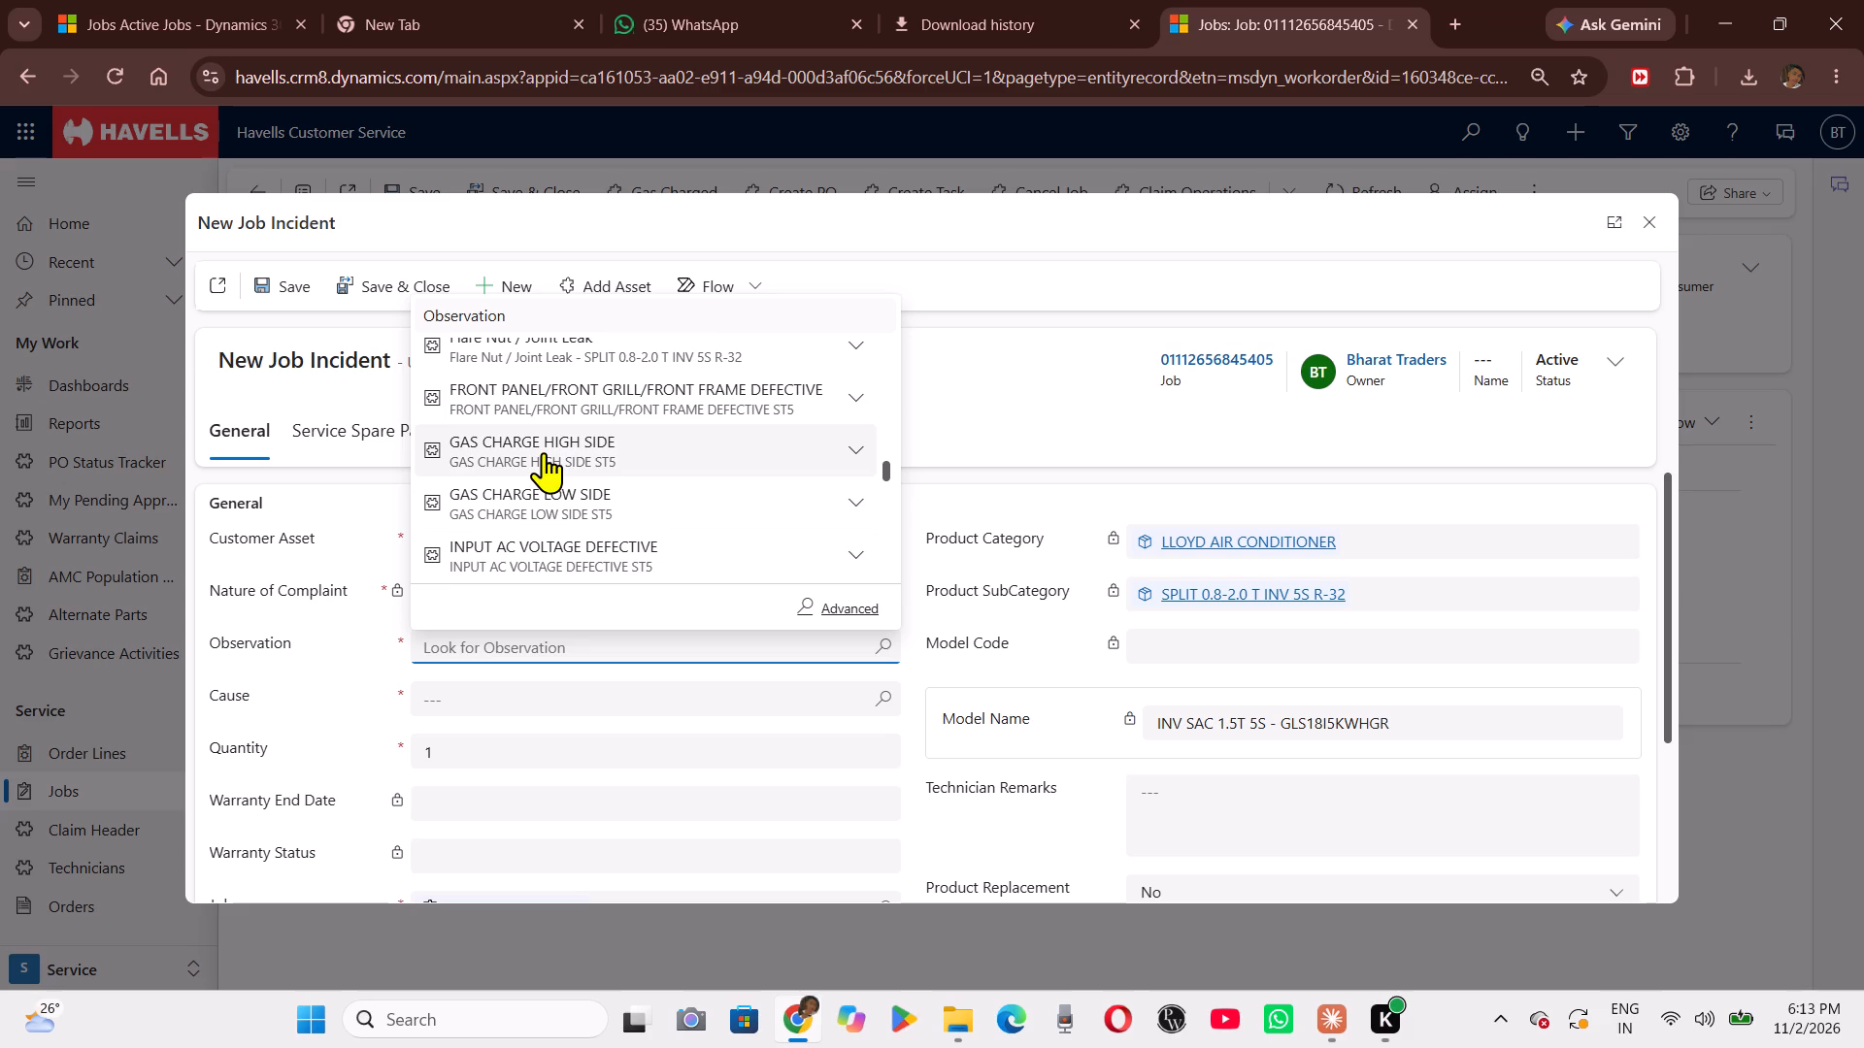
{"action": "left_click", "coordinate": [577, 497]}
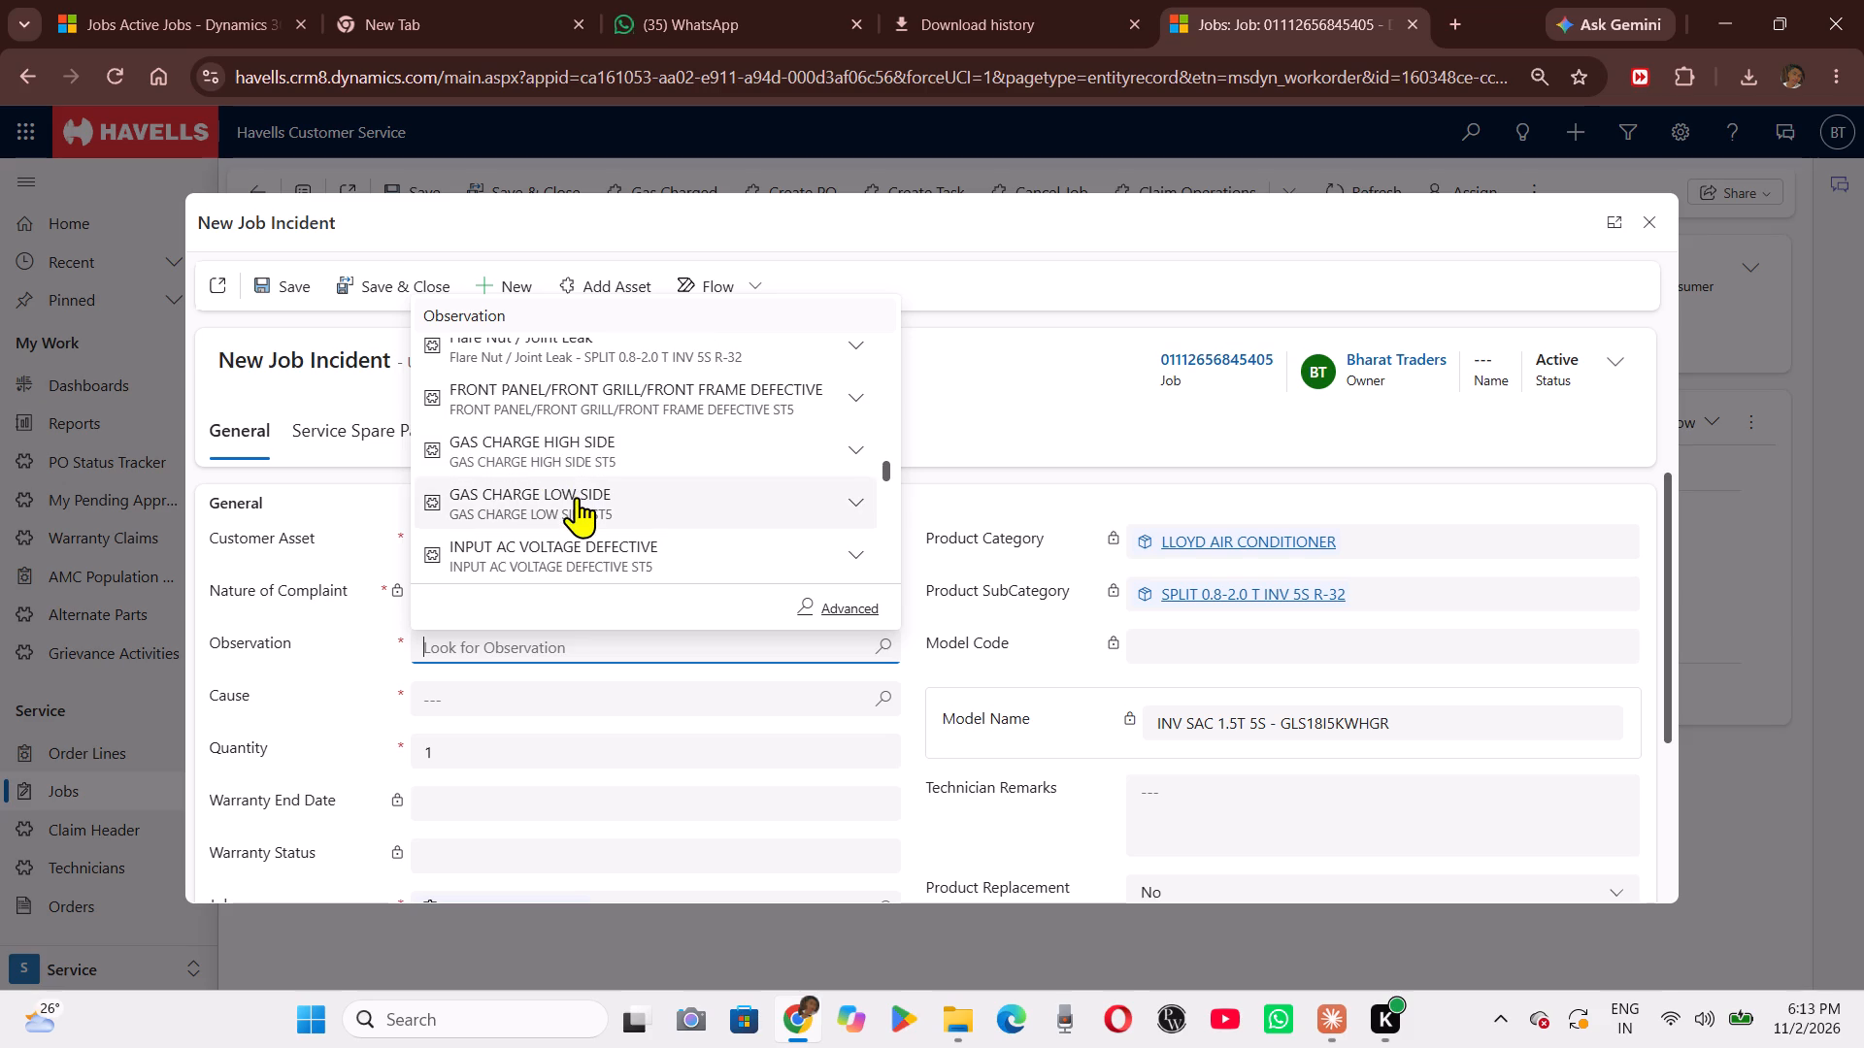
Set the incident's cause to Capillary + Service Valve Joint Leak and save the incident.
{"action": "left_click", "coordinate": [874, 689]}
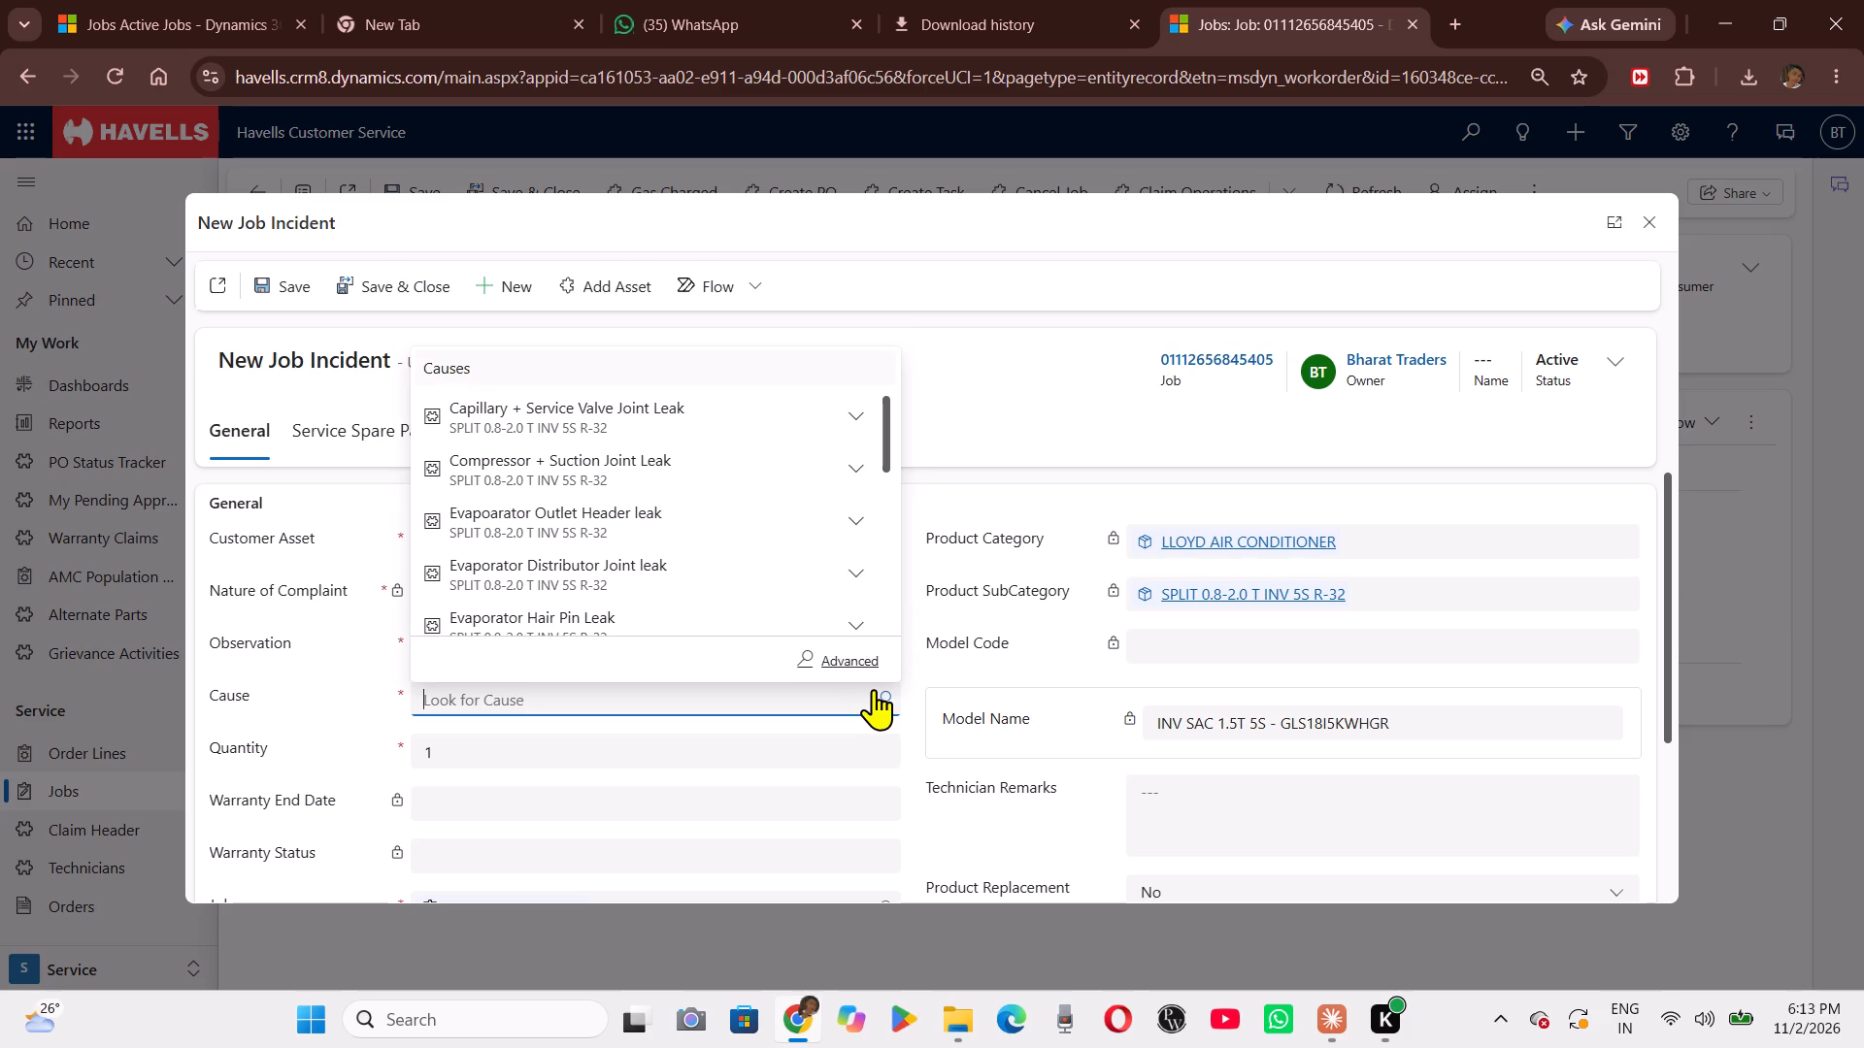
{"action": "scroll", "coordinate": [686, 597], "scroll_direction": "down", "scroll_amount": 1}
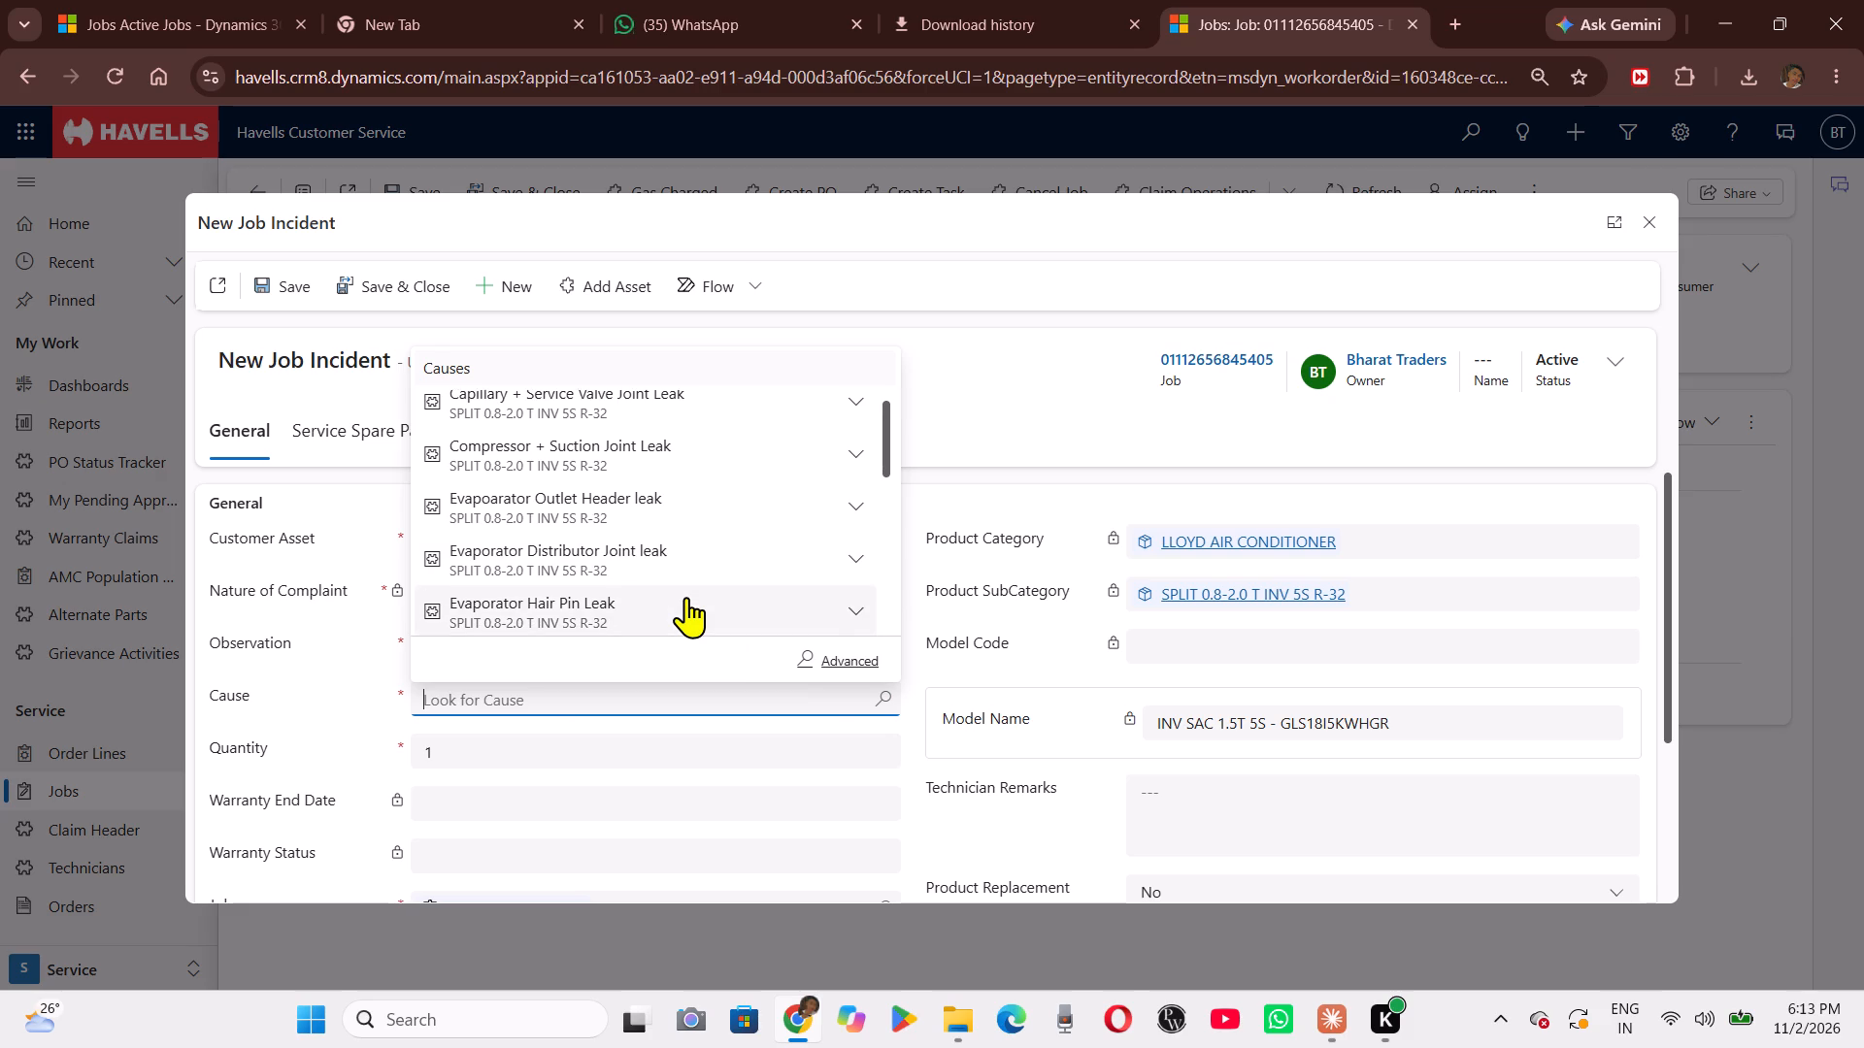
{"action": "scroll", "coordinate": [686, 597], "scroll_direction": "down", "scroll_amount": 1}
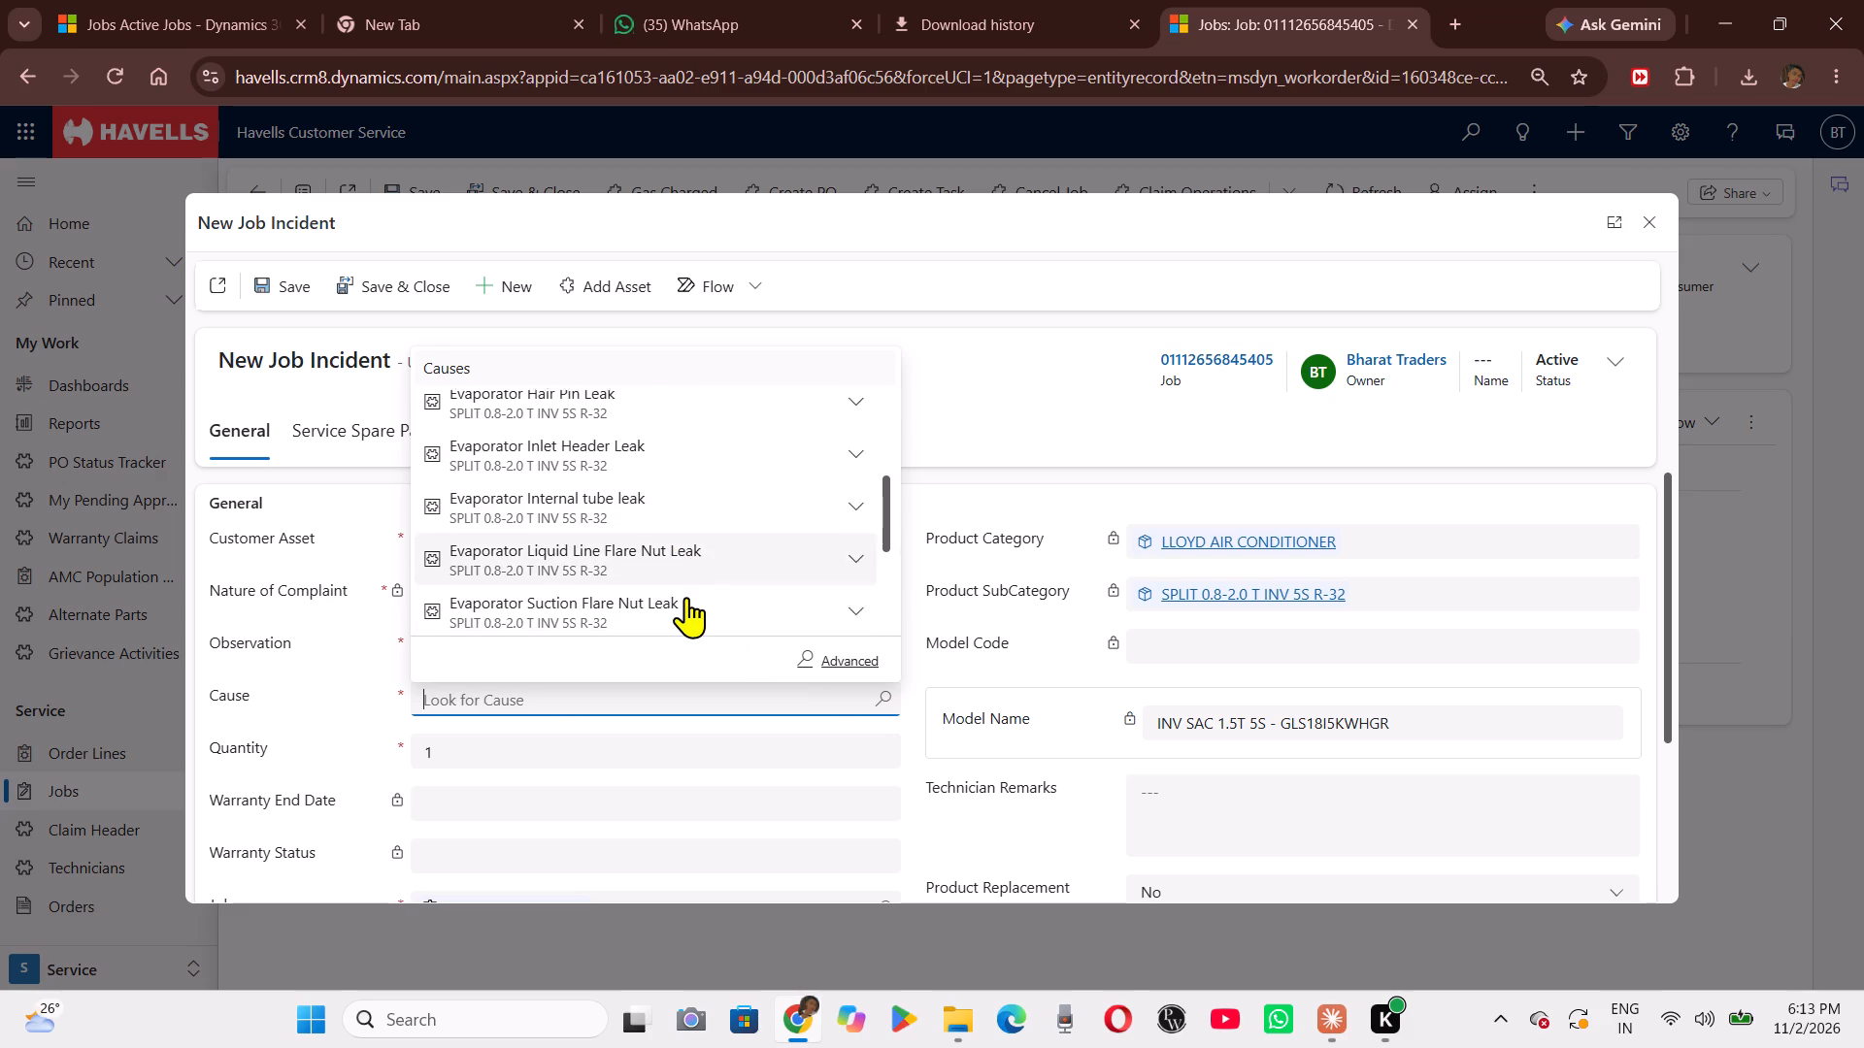
{"action": "scroll", "coordinate": [686, 597], "scroll_direction": "down", "scroll_amount": 2}
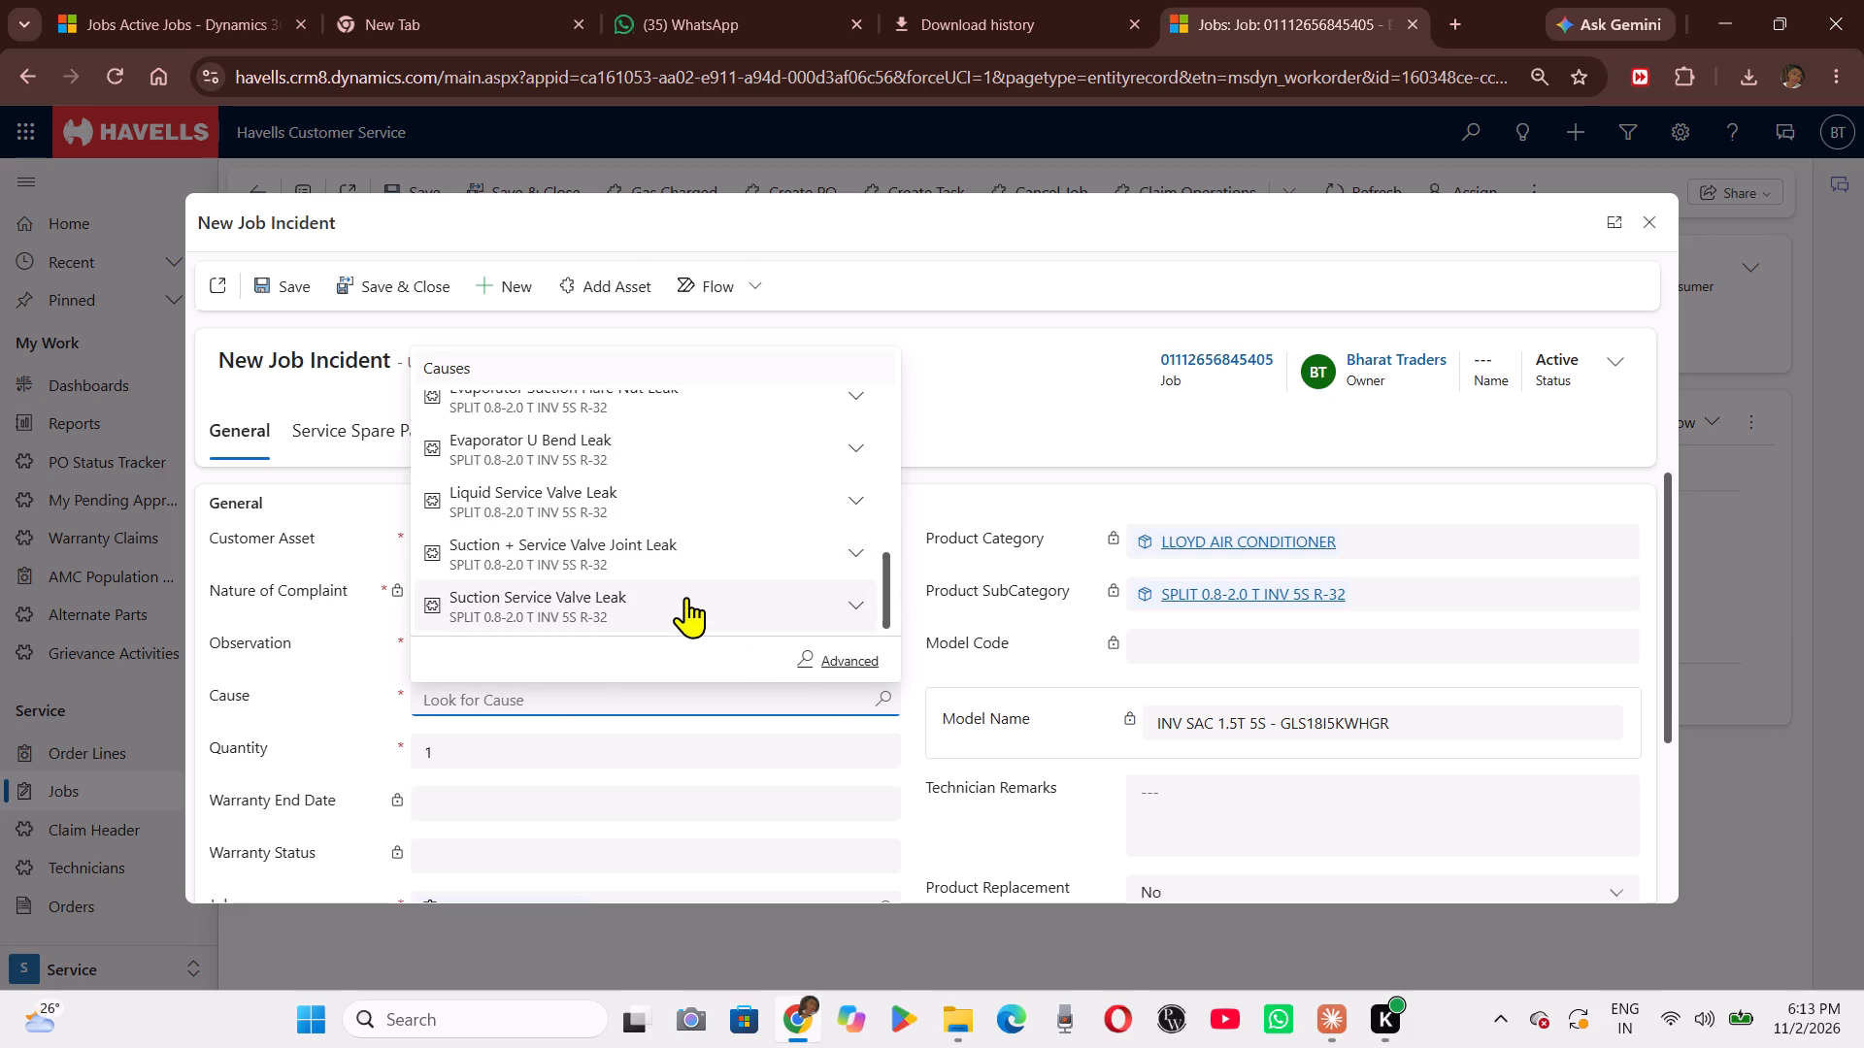
{"action": "scroll", "coordinate": [686, 597], "scroll_direction": "down", "scroll_amount": 1}
{"action": "scroll", "coordinate": [686, 597], "scroll_direction": "up", "scroll_amount": 1}
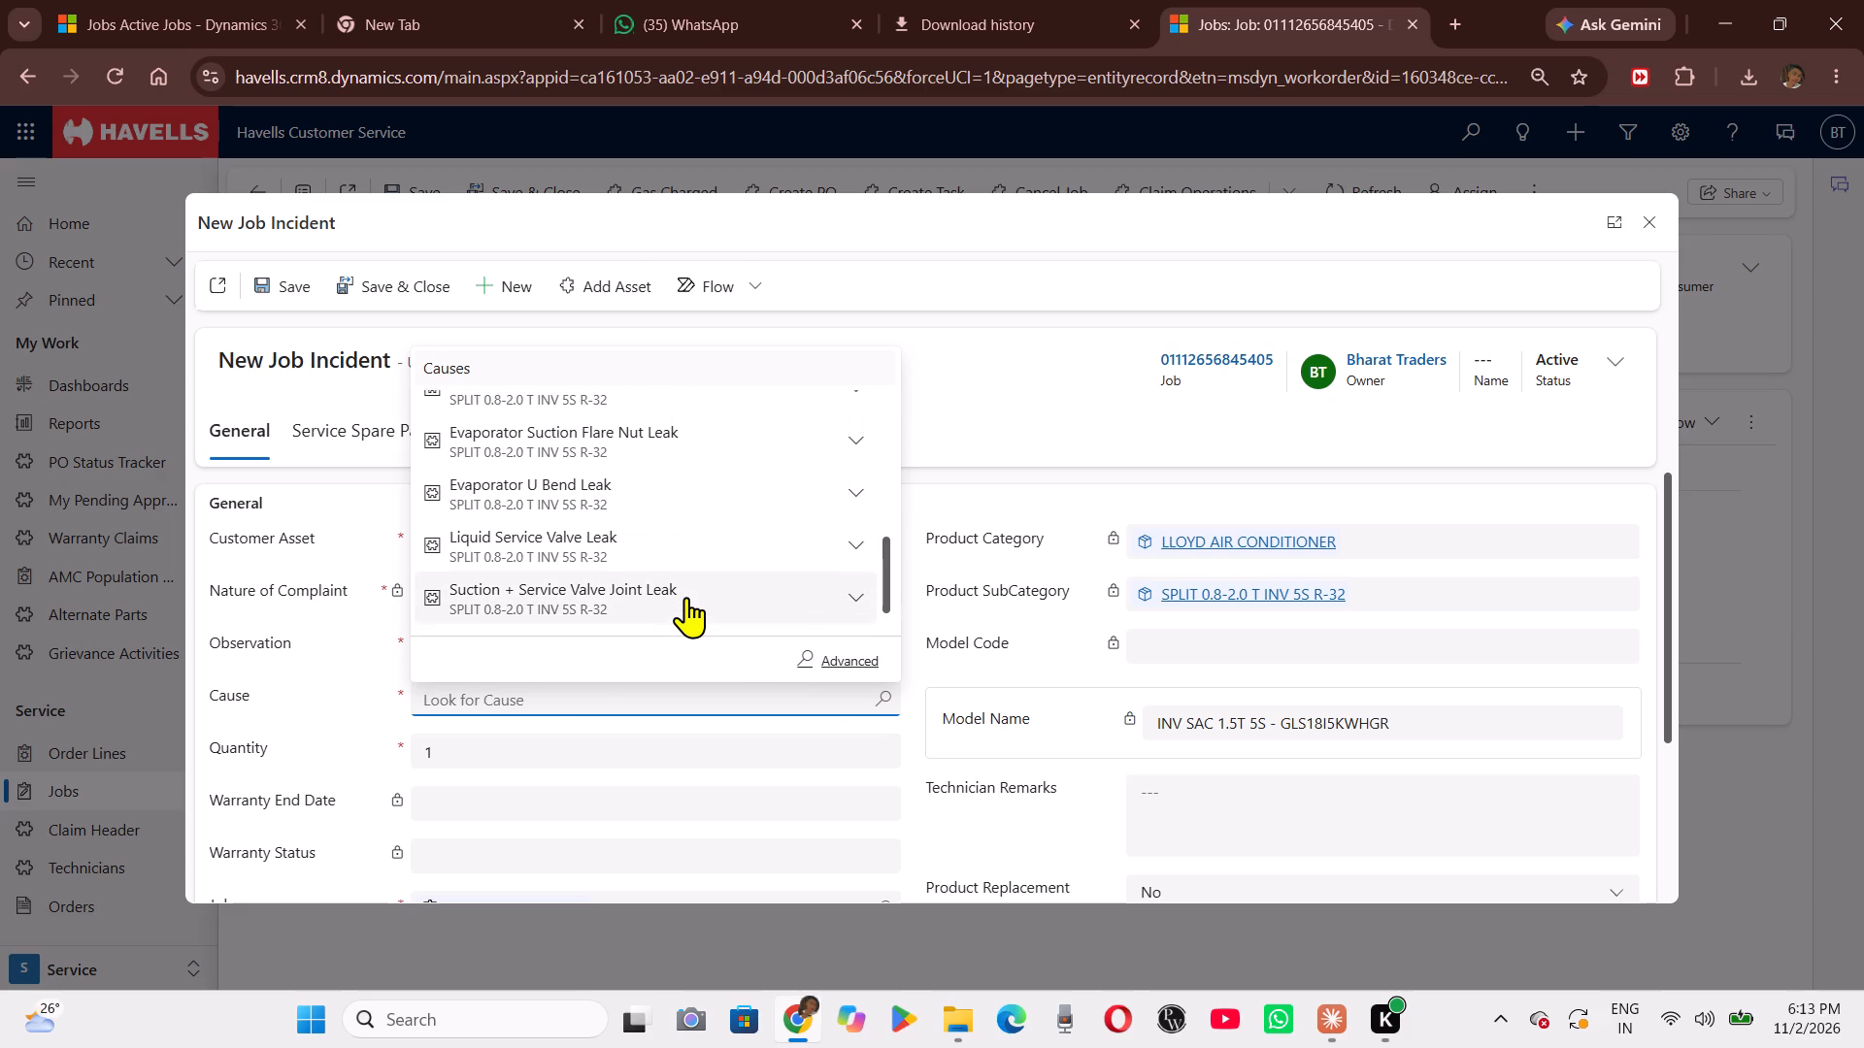
{"action": "scroll", "coordinate": [686, 597], "scroll_direction": "up", "scroll_amount": 1}
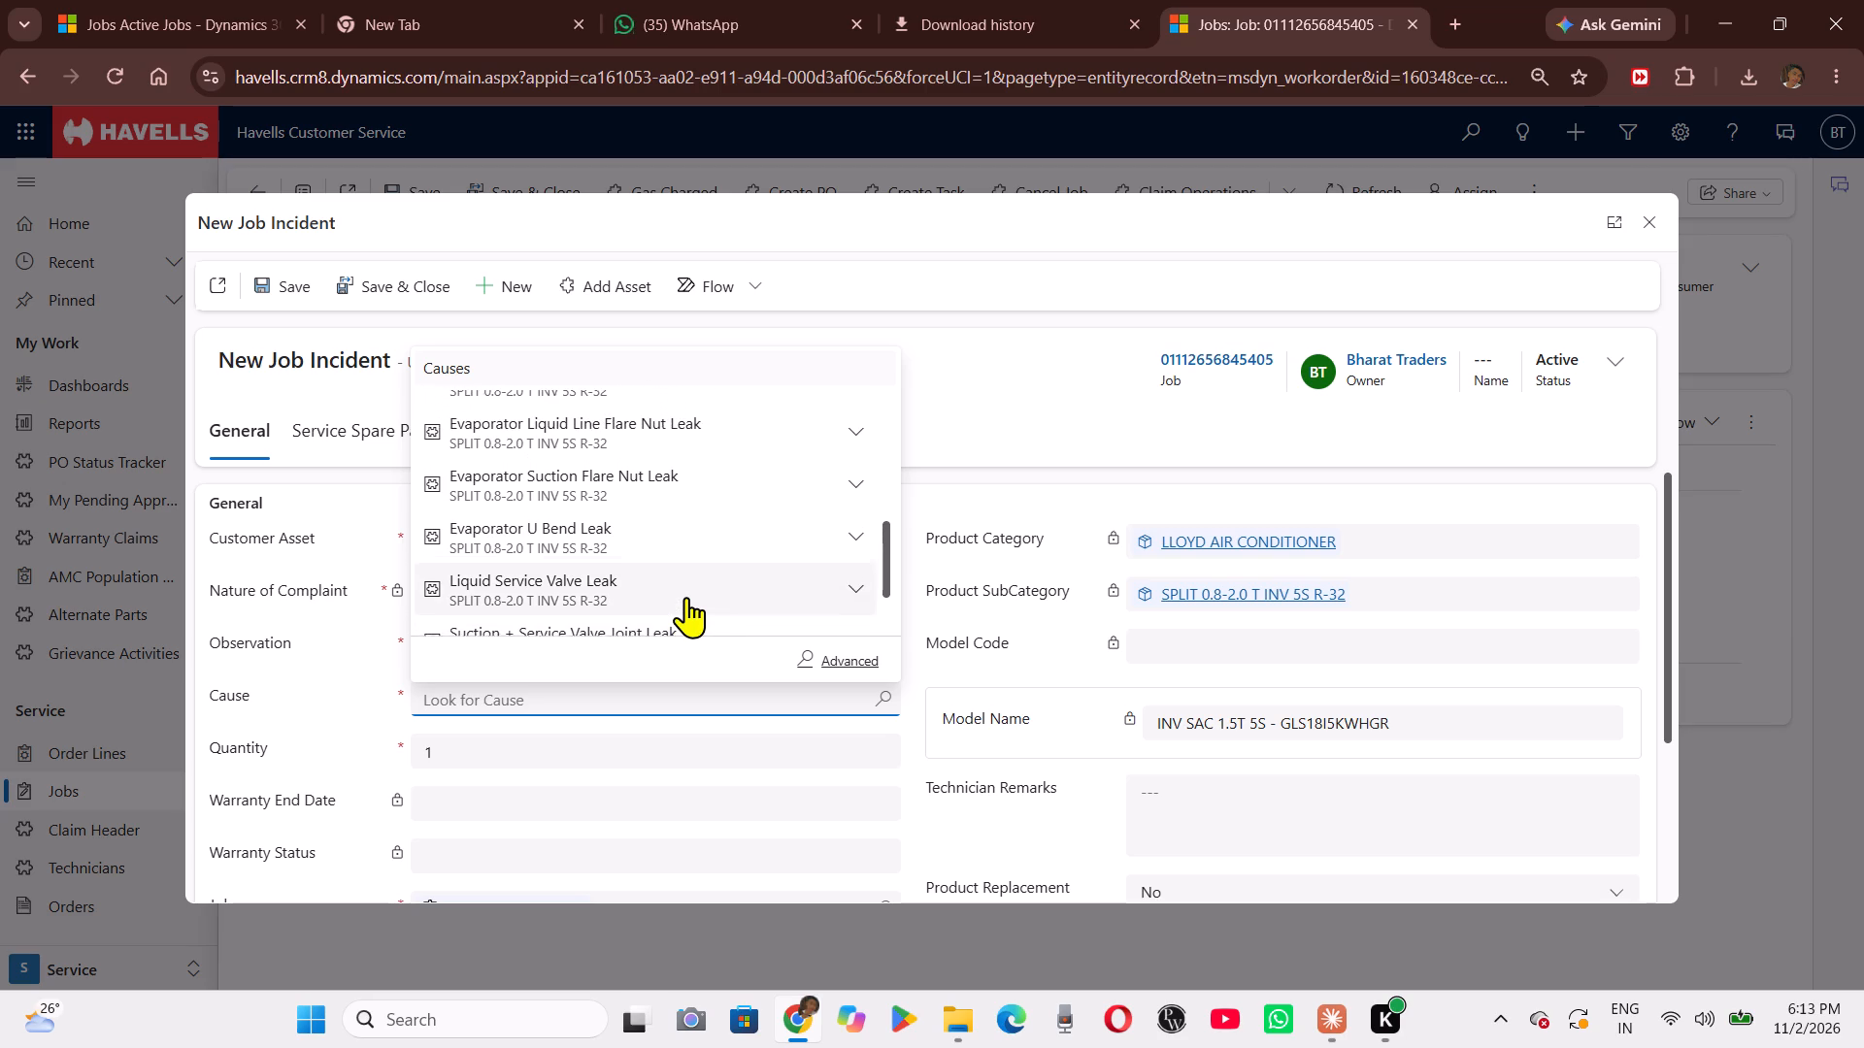
{"action": "scroll", "coordinate": [686, 597], "scroll_direction": "up", "scroll_amount": 2}
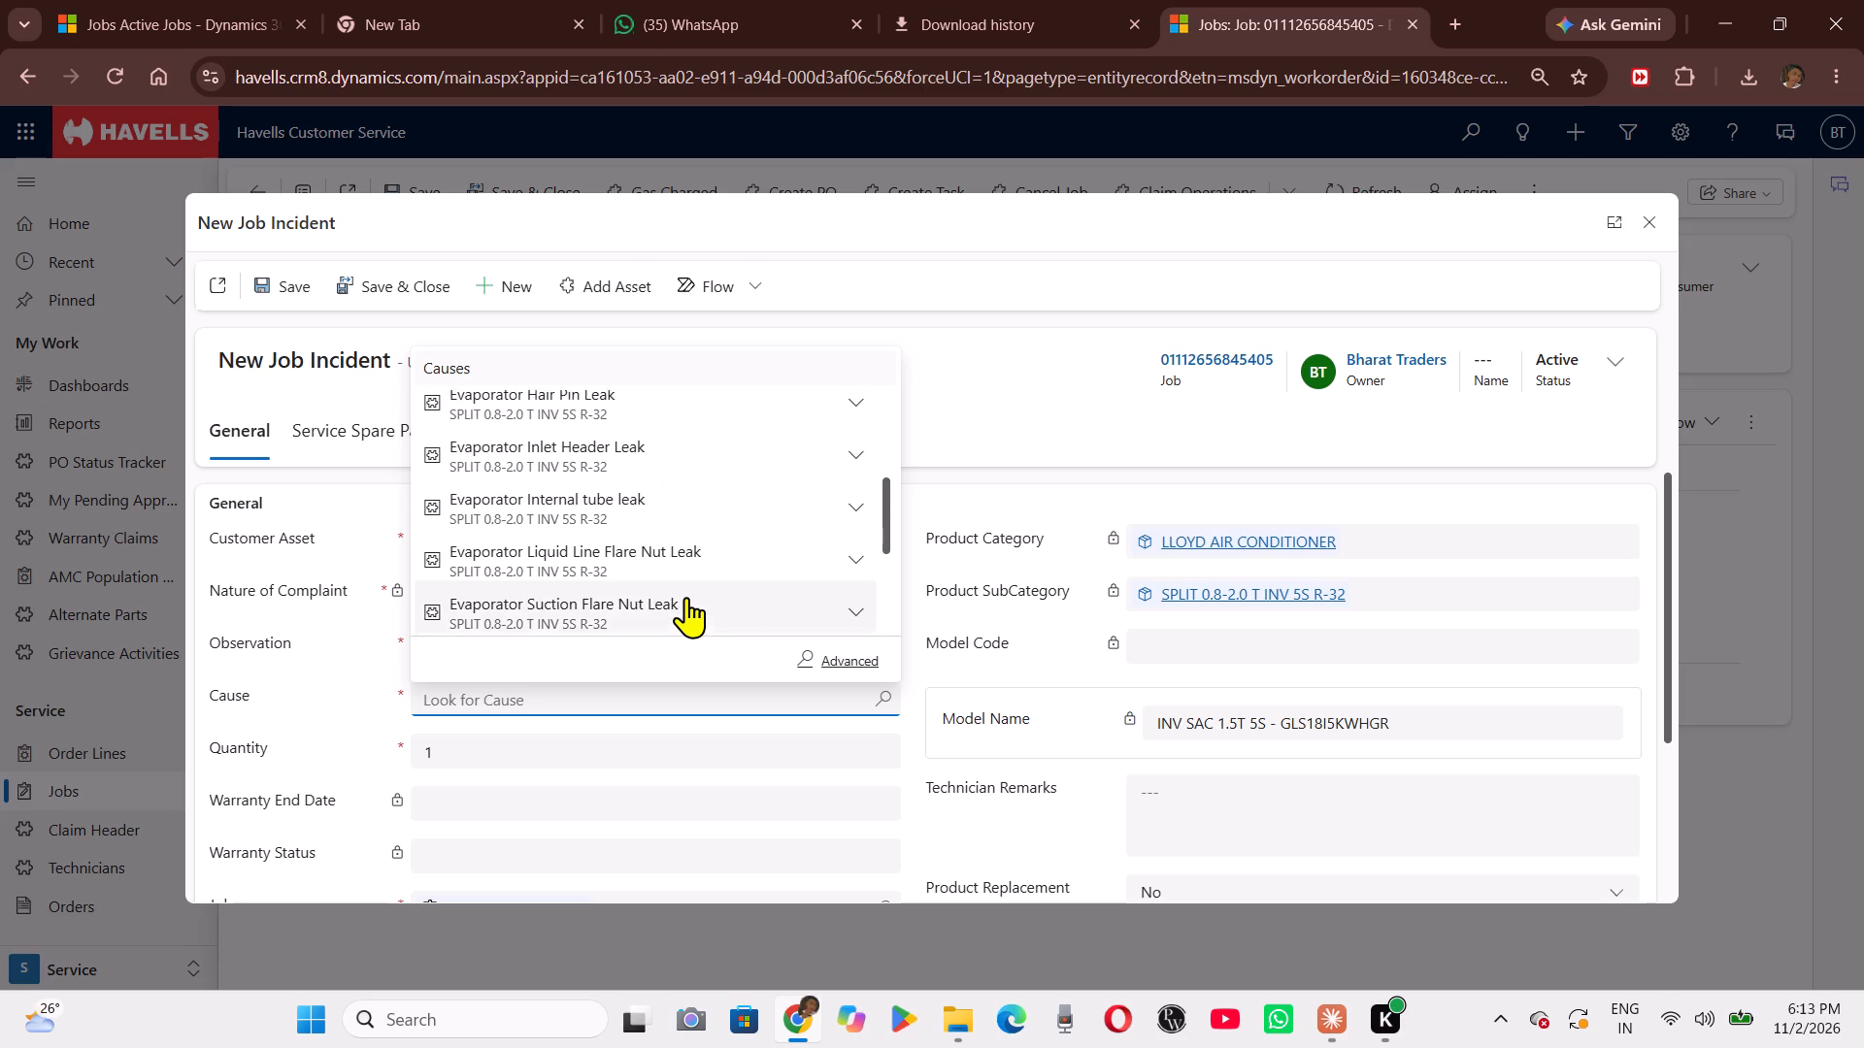
{"action": "scroll", "coordinate": [686, 597], "scroll_direction": "up", "scroll_amount": 1}
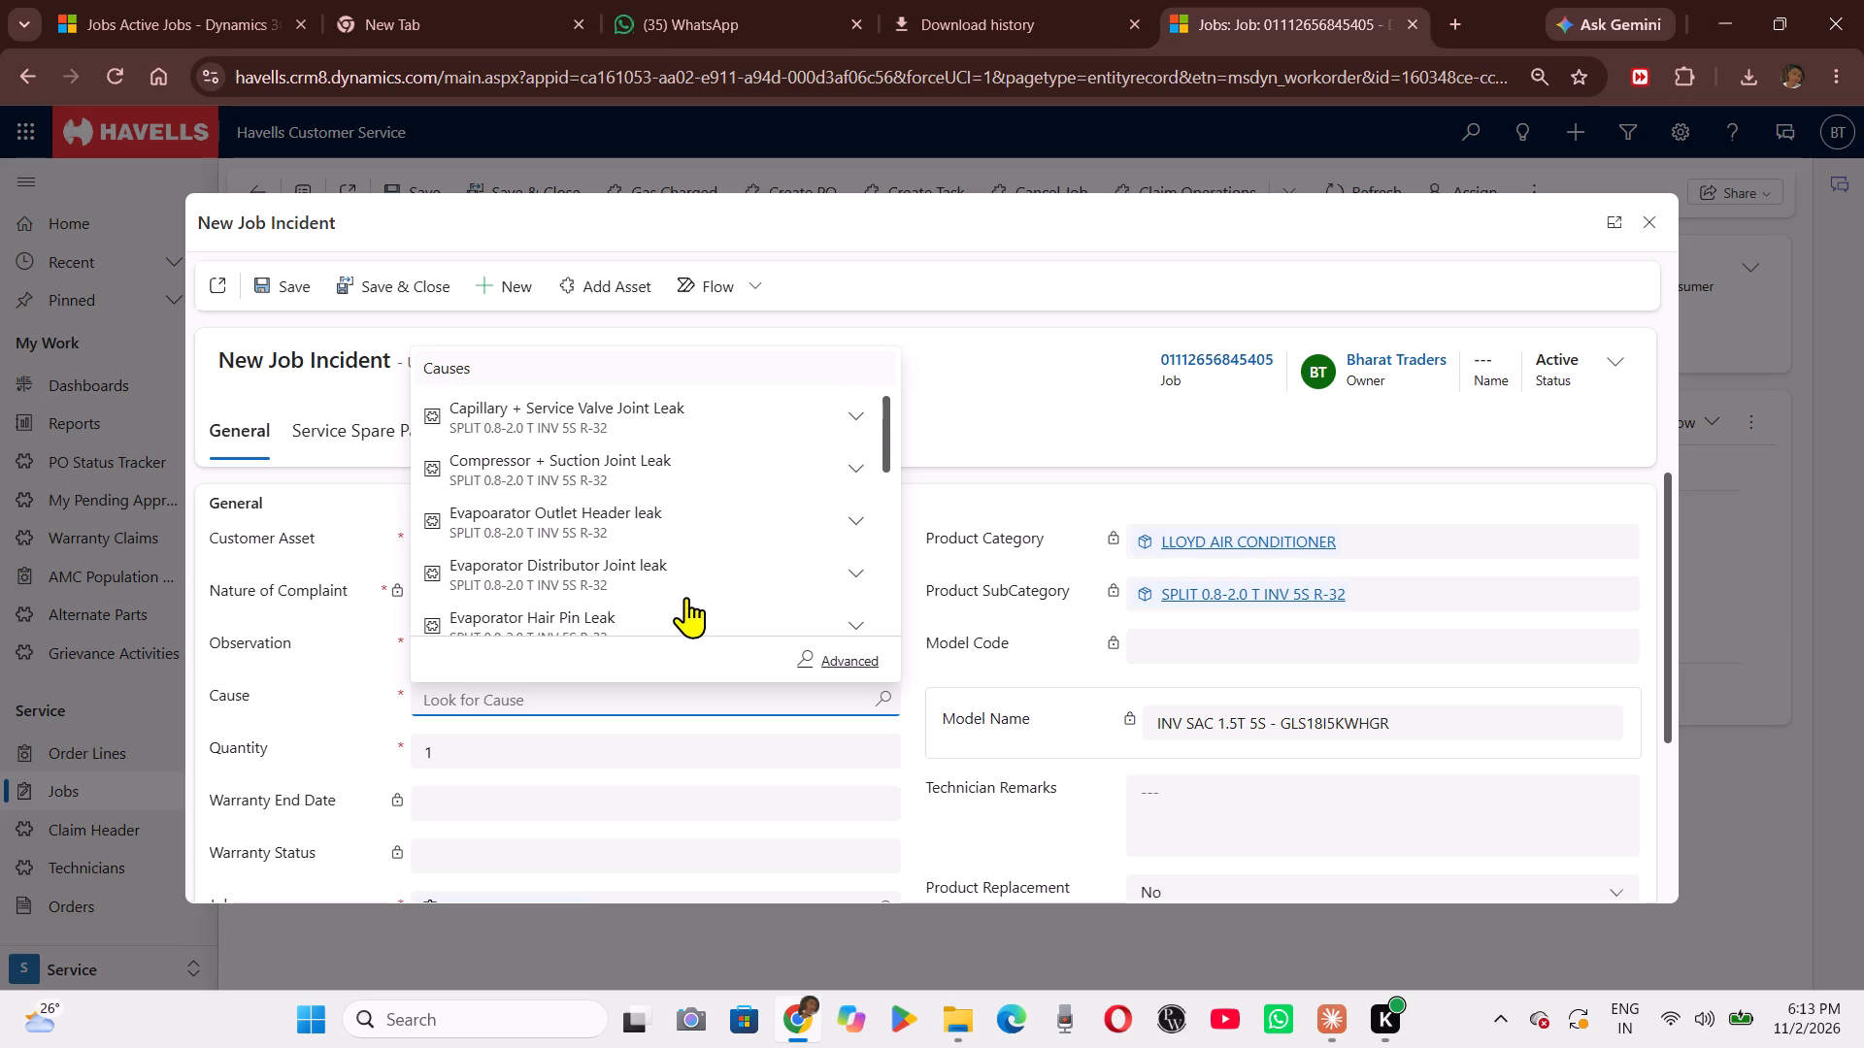
{"action": "left_click", "coordinate": [592, 401]}
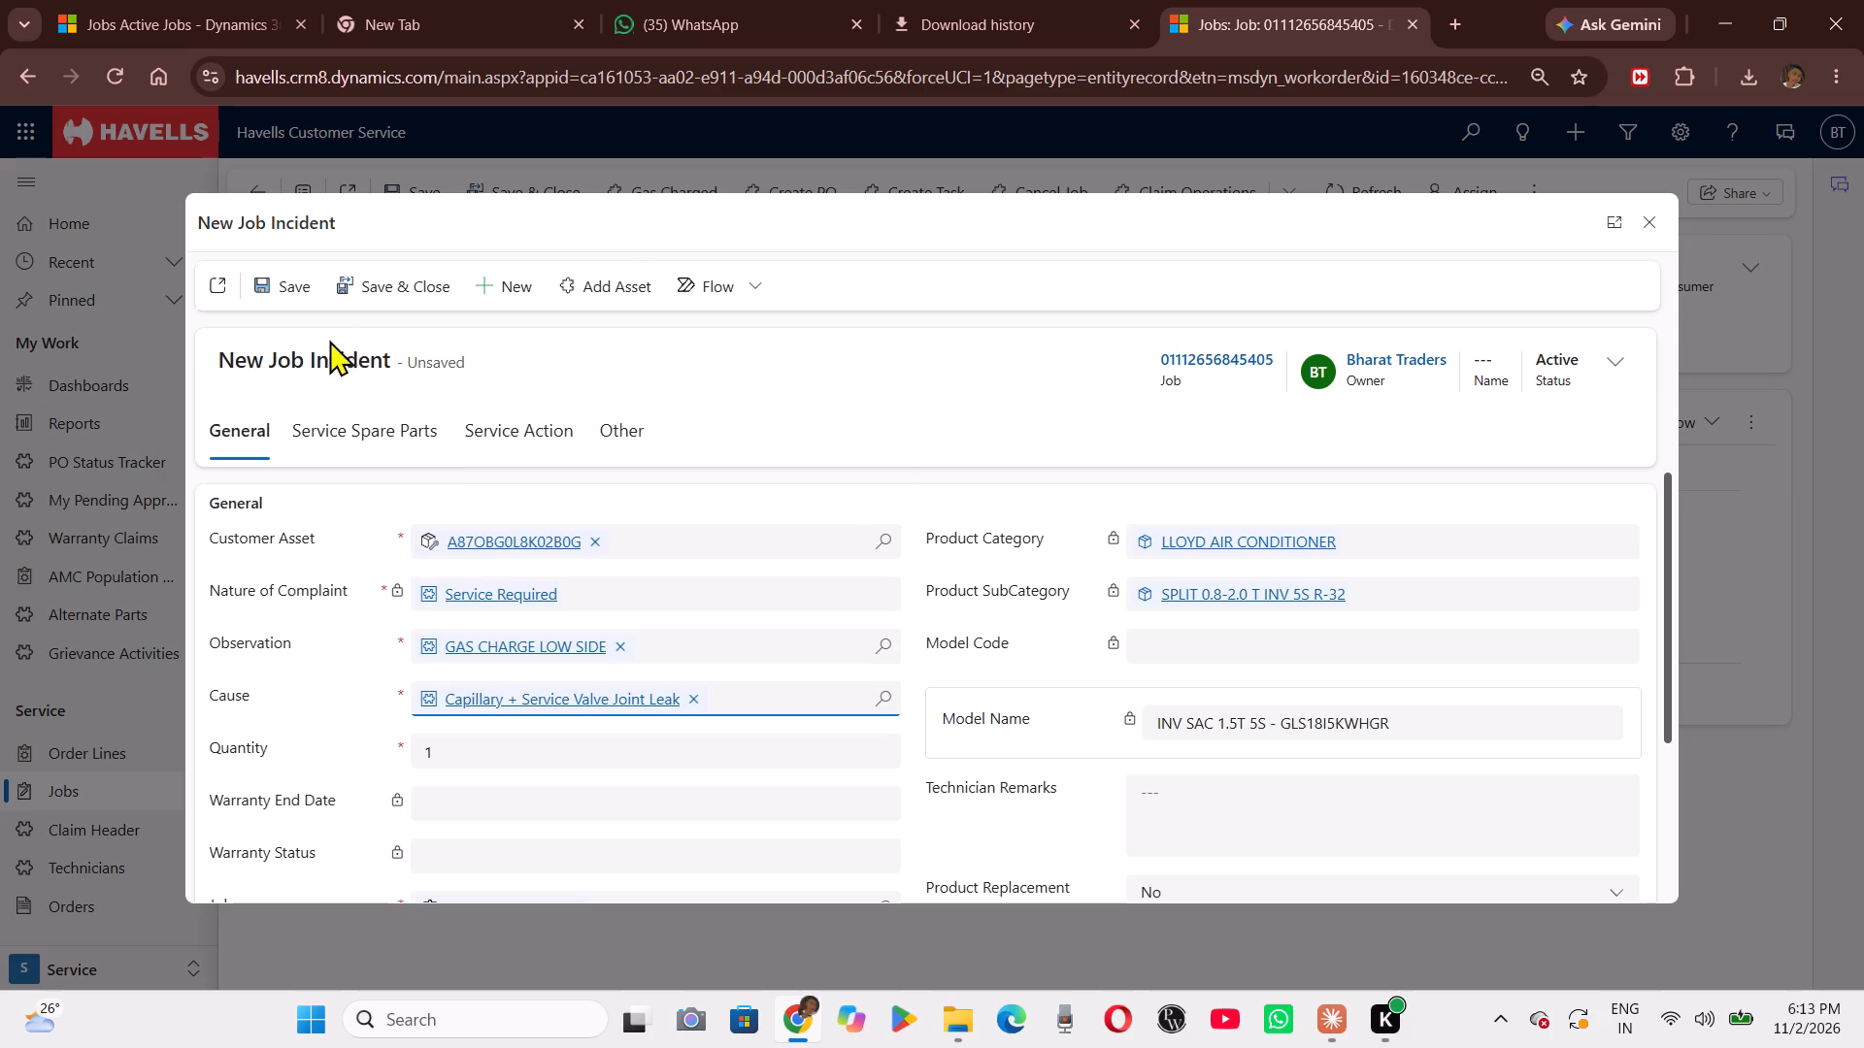
{"action": "left_click", "coordinate": [289, 300]}
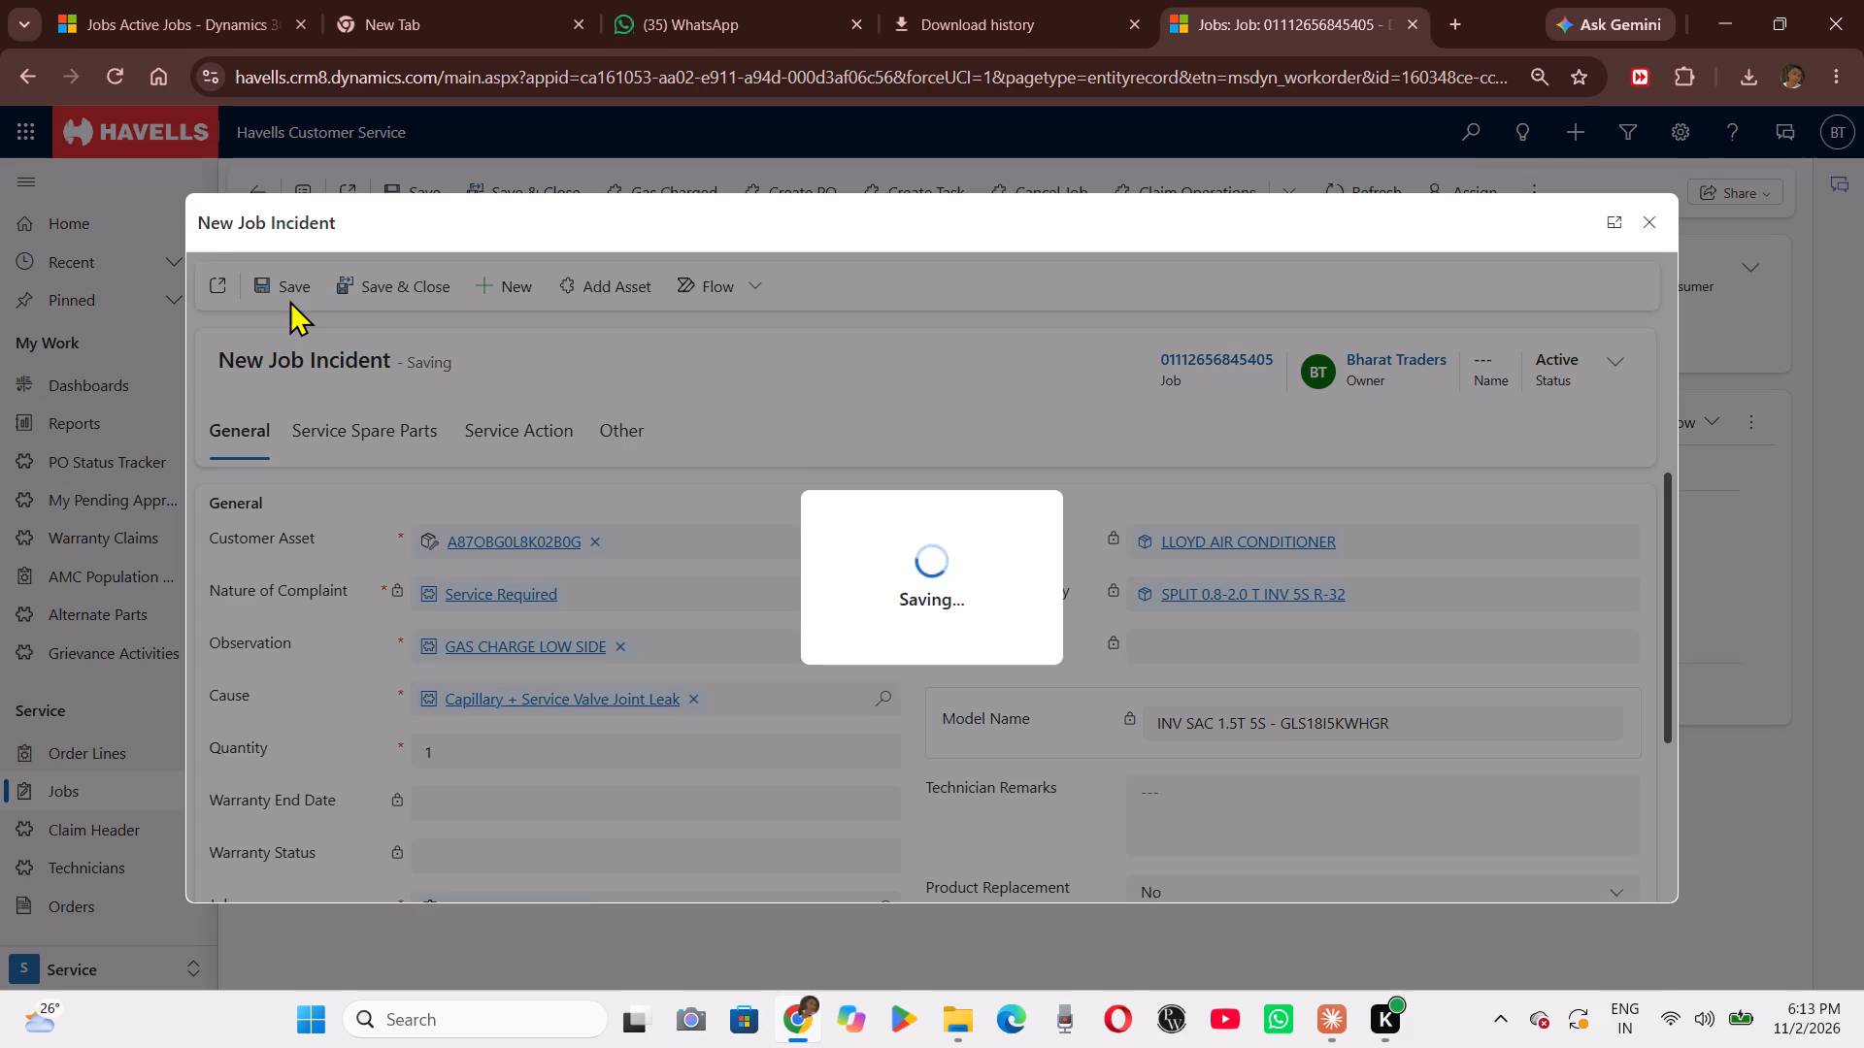
Mark the incident's Gas Charge service action as Used, save it, and close the service and incident records.
{"action": "left_click", "coordinate": [508, 415]}
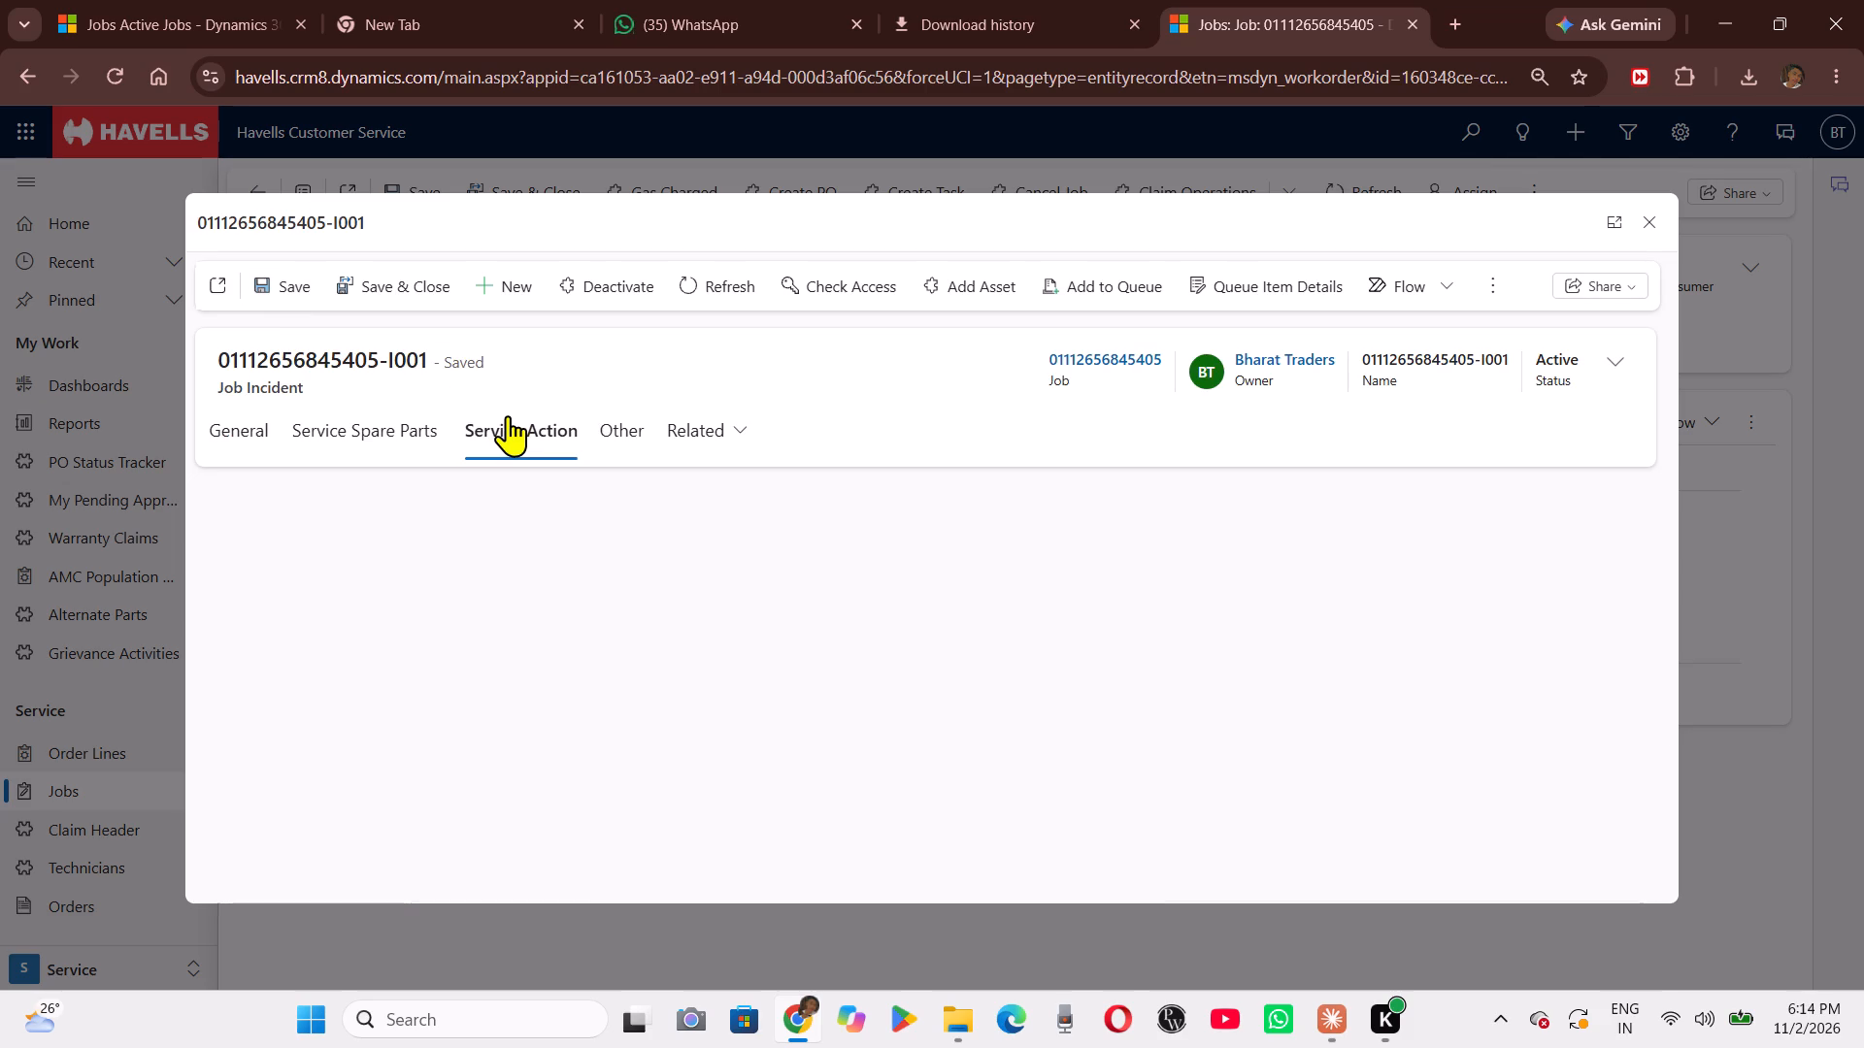
{"action": "left_click", "coordinate": [1287, 495]}
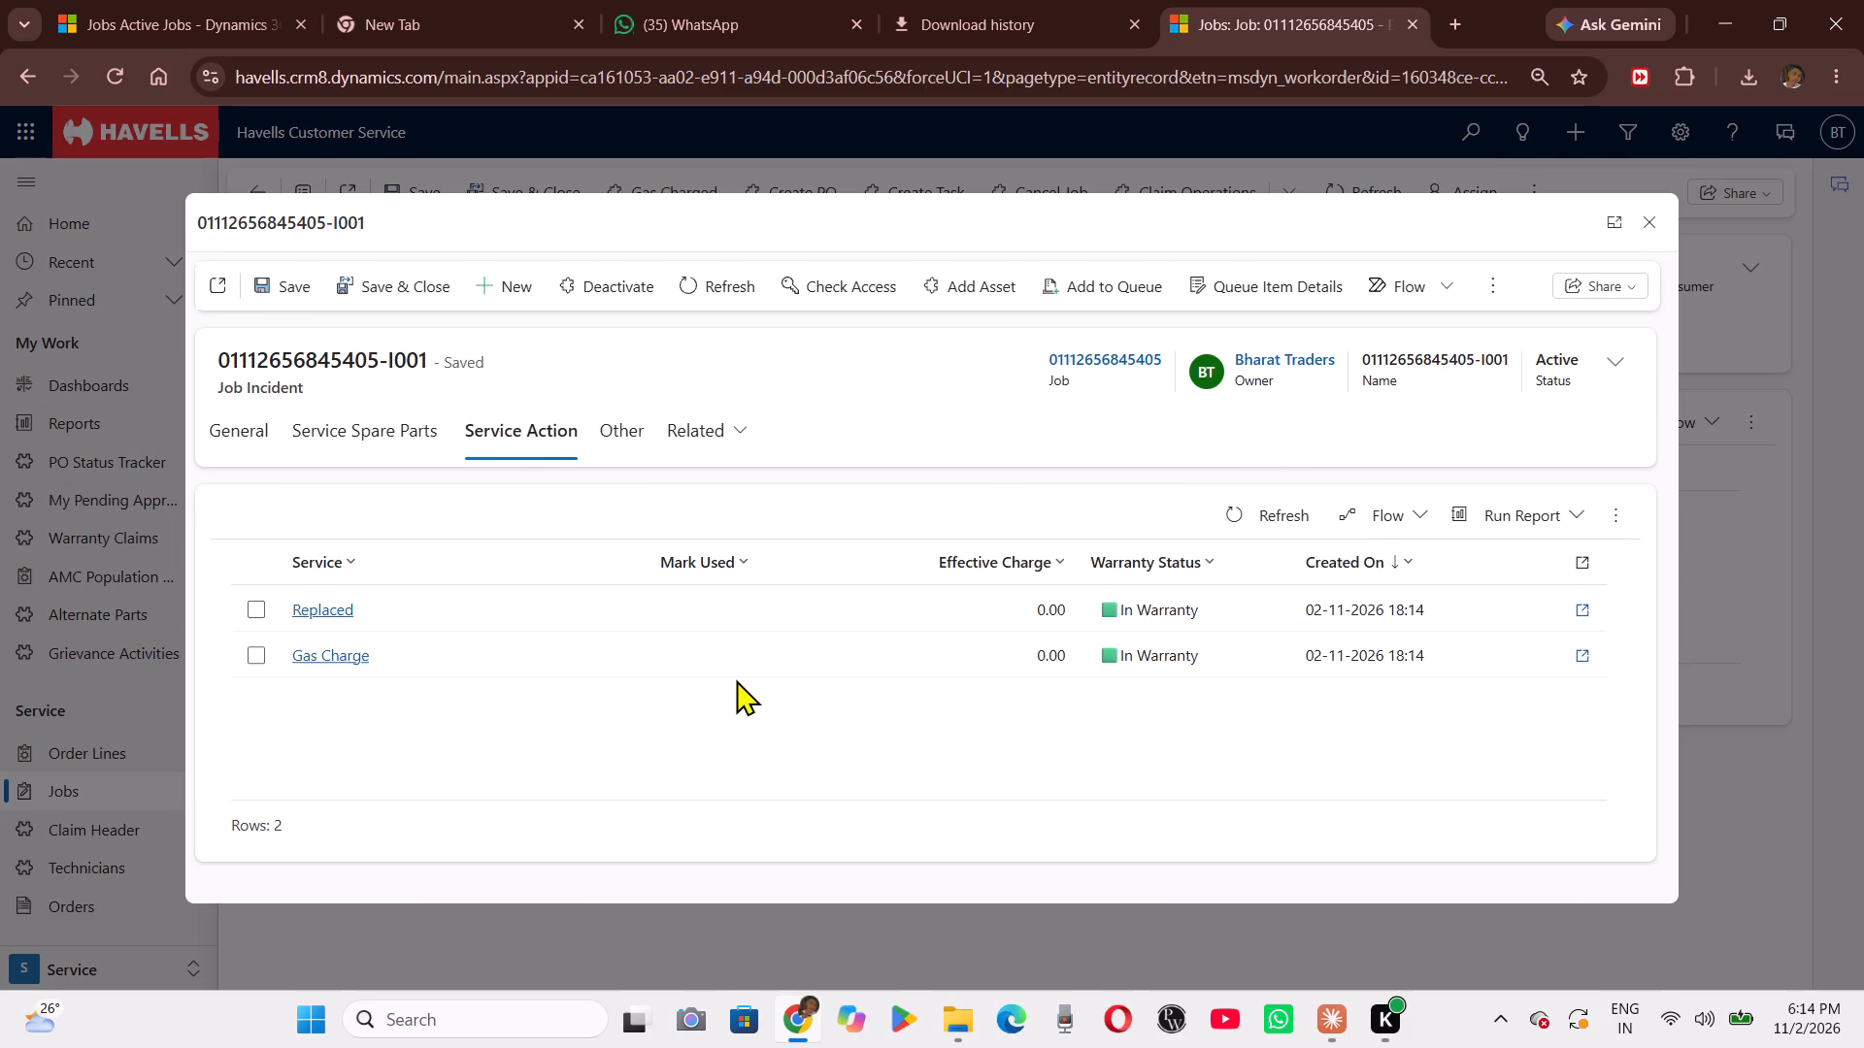
{"action": "triple_click", "coordinate": [717, 667]}
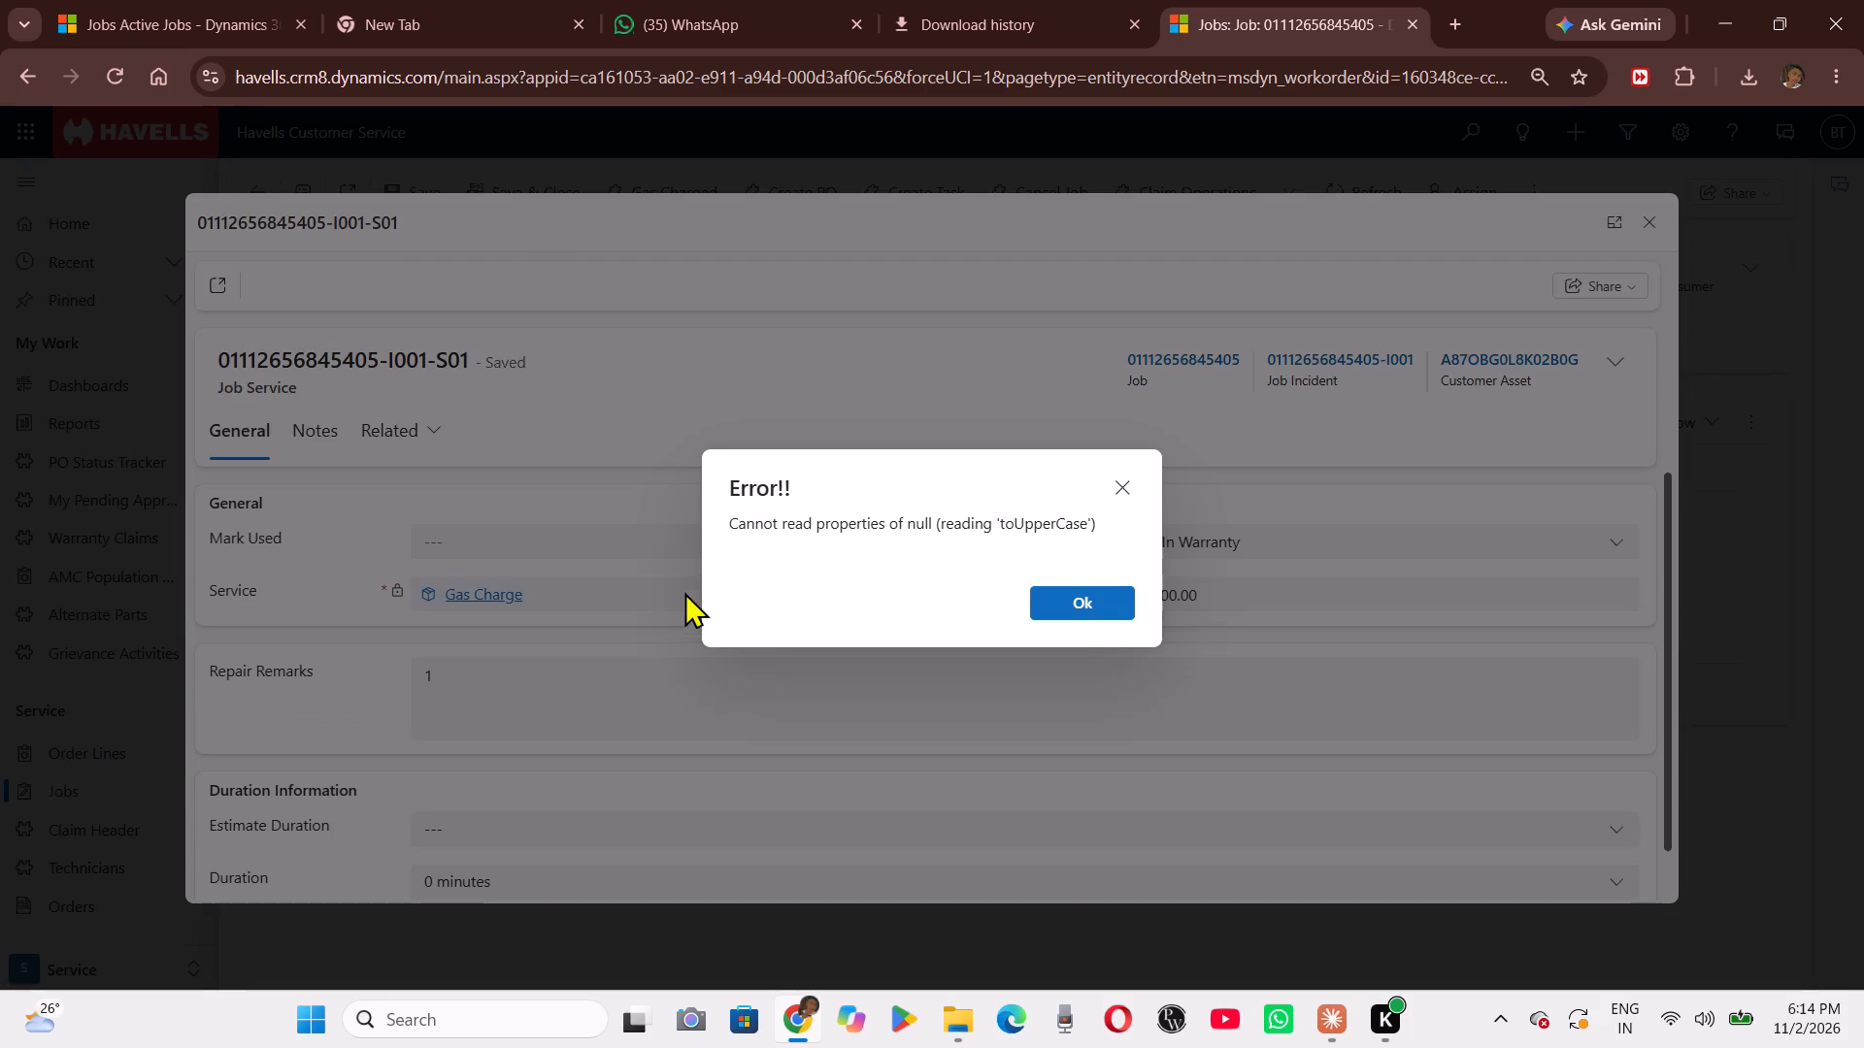
{"action": "left_click", "coordinate": [1115, 602]}
{"action": "left_click_drag", "start_coordinate": [809, 523], "coordinate": [789, 539]}
{"action": "left_click", "coordinate": [789, 539]}
{"action": "left_click", "coordinate": [608, 663]}
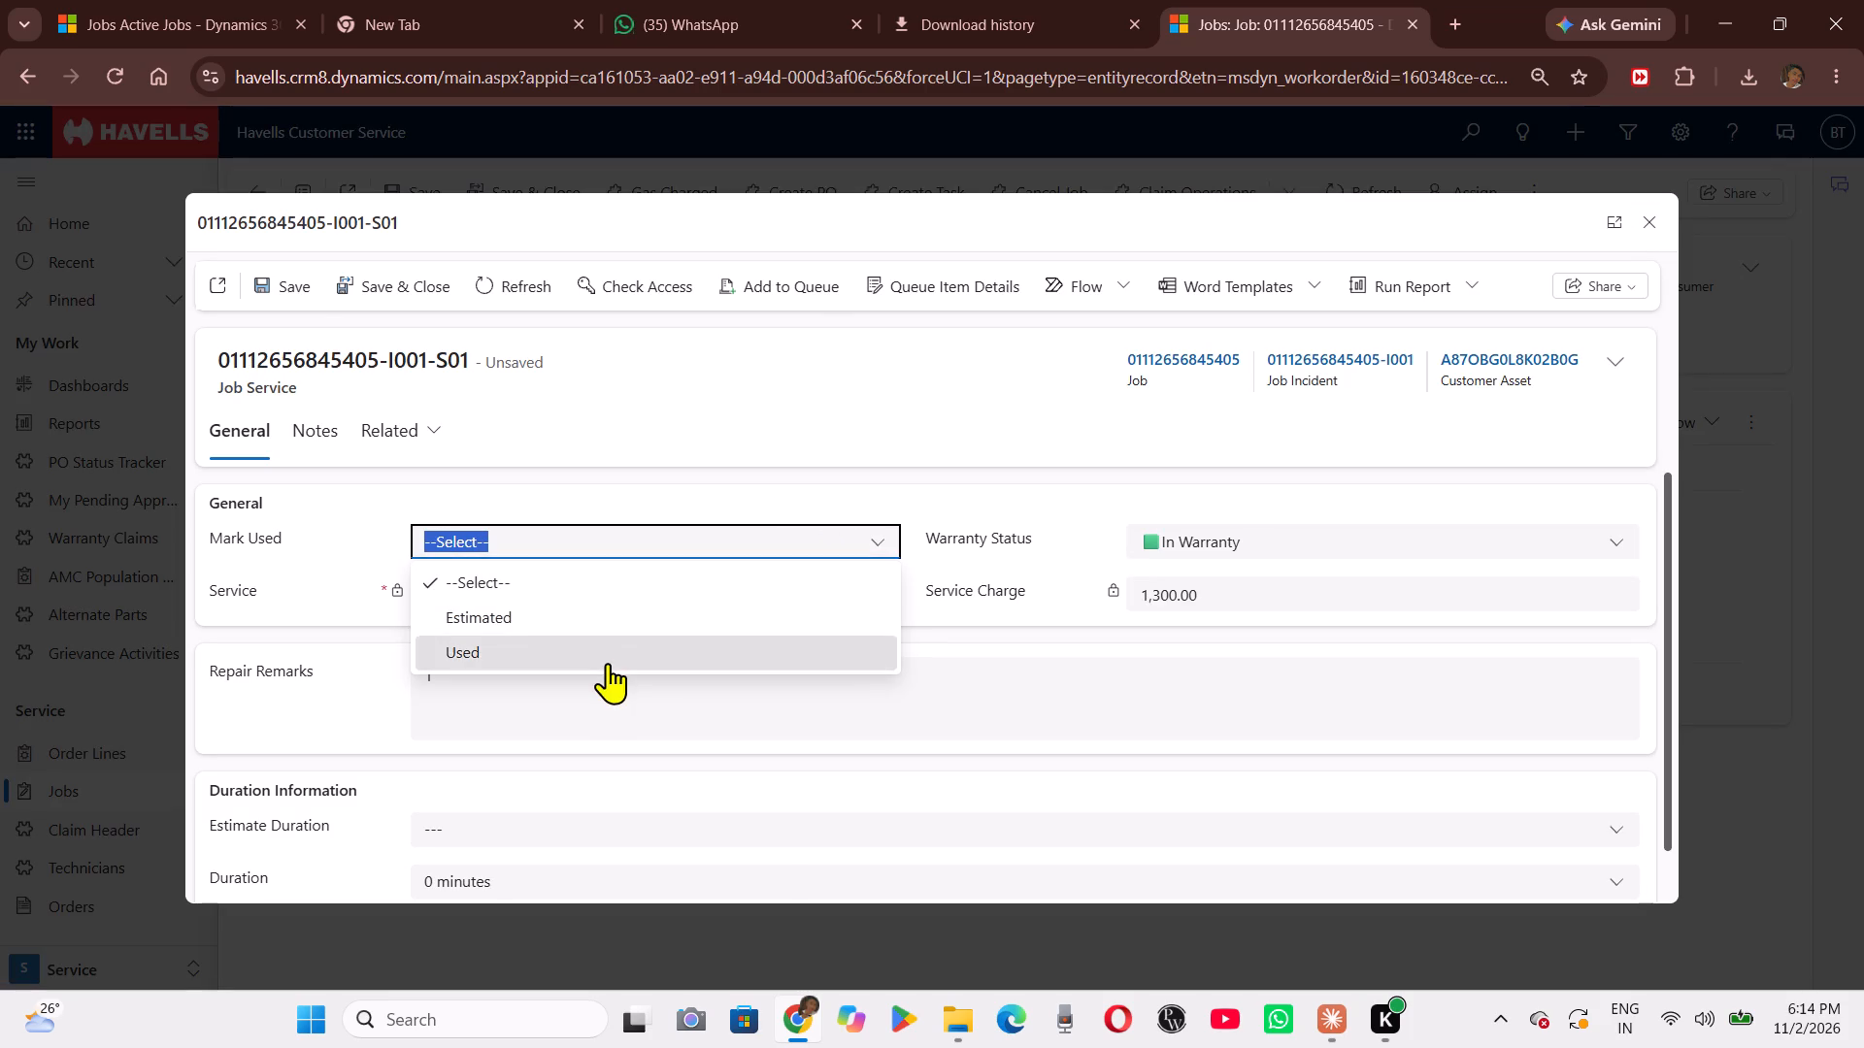
{"action": "left_click", "coordinate": [263, 293]}
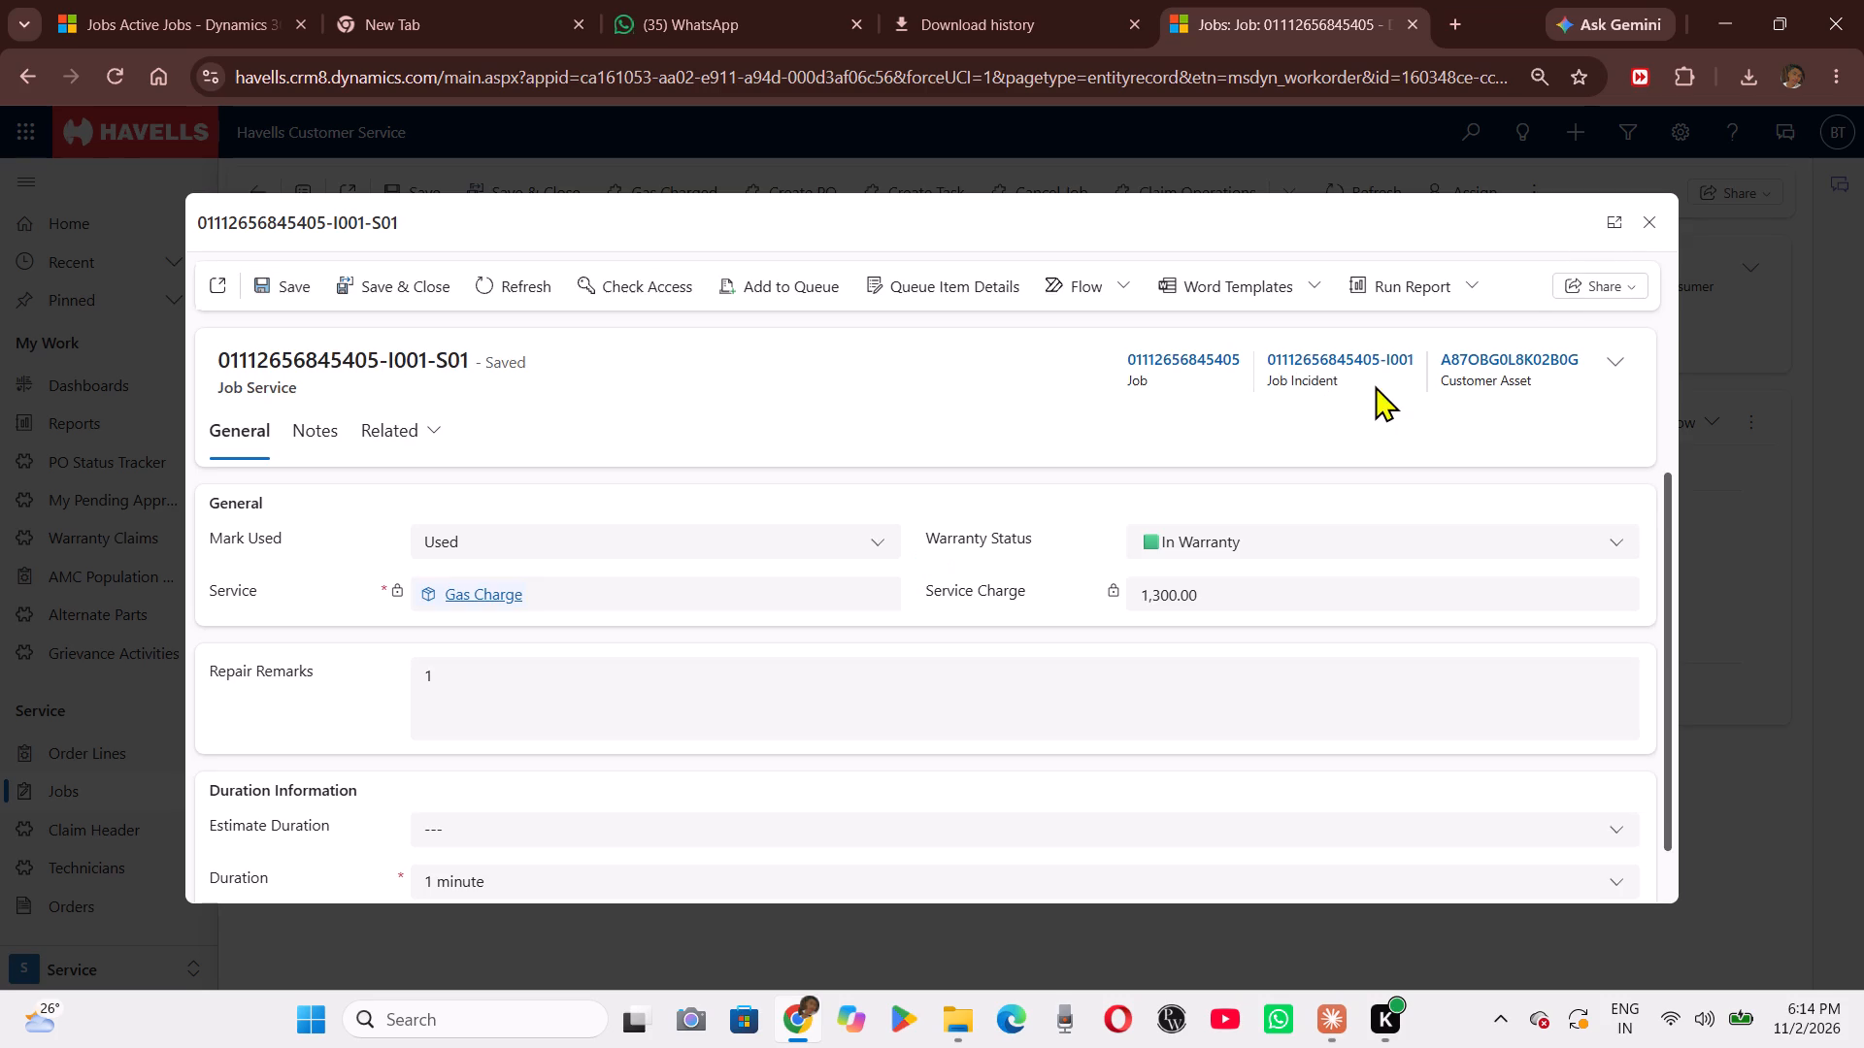
{"action": "left_click", "coordinate": [1647, 213]}
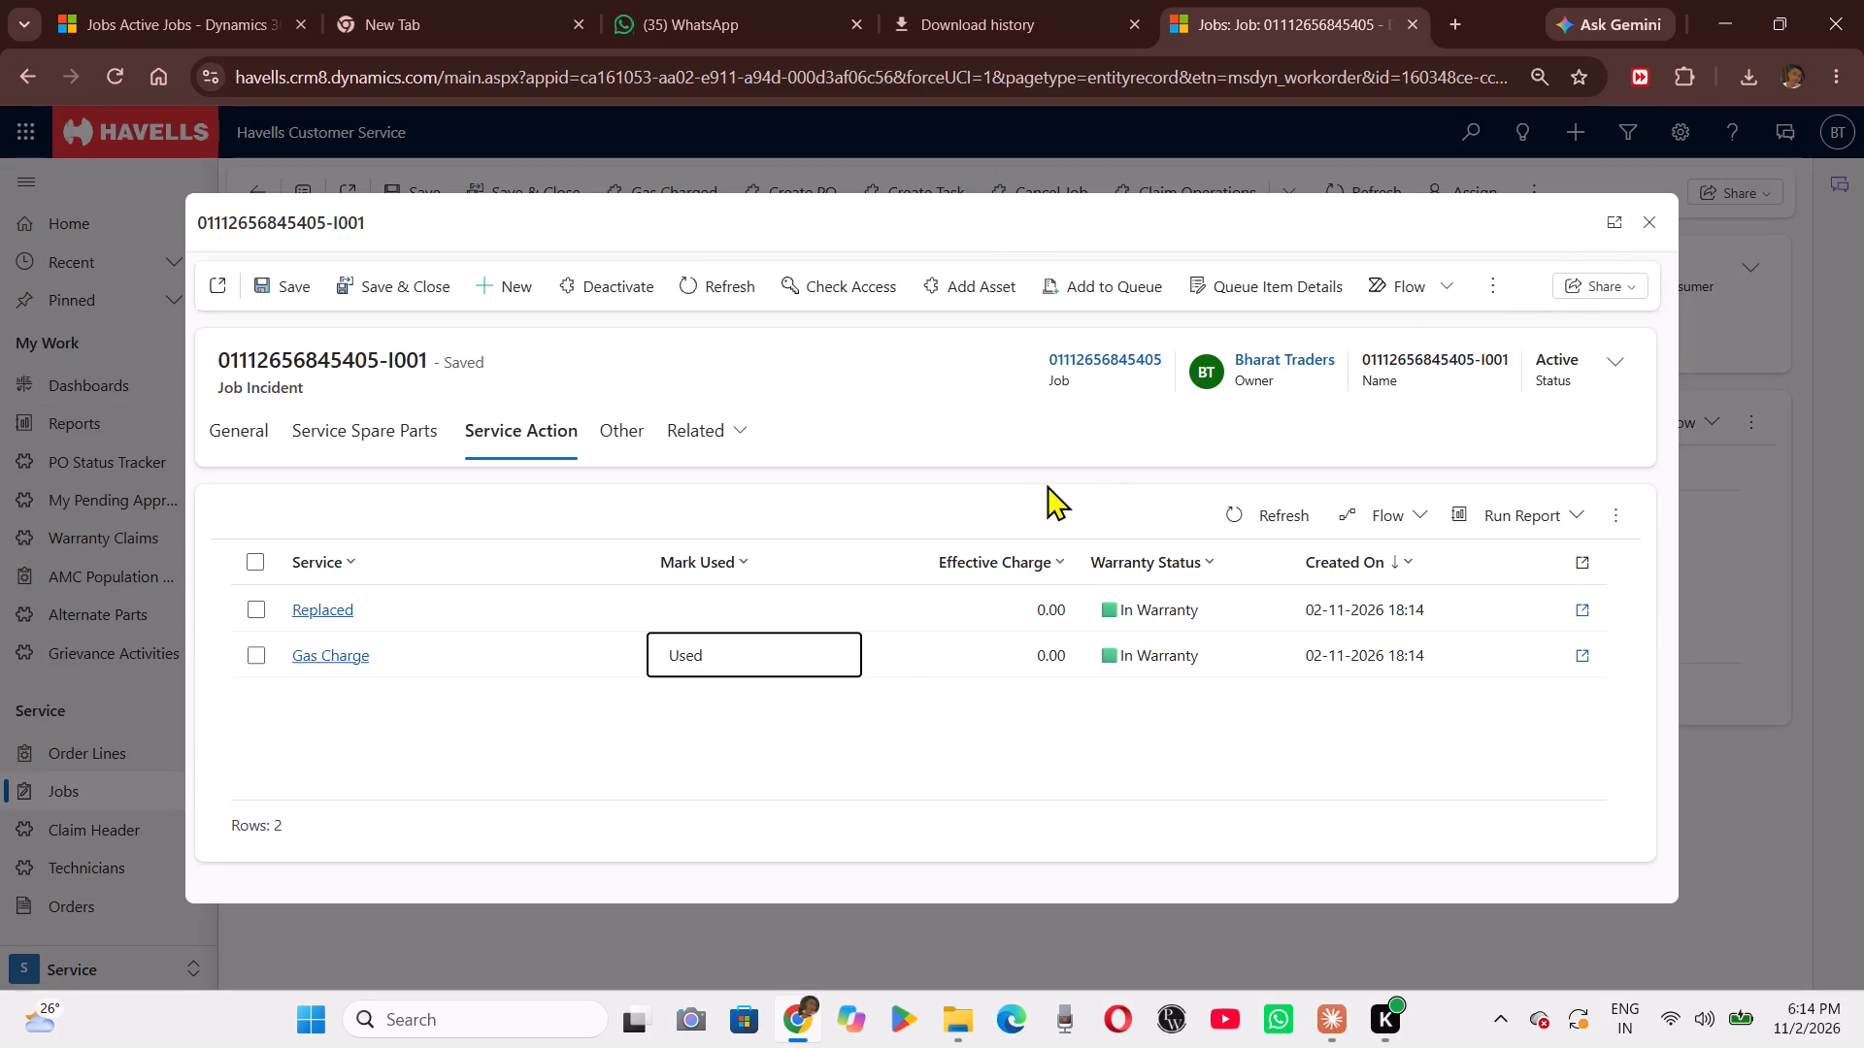
{"action": "left_click", "coordinate": [1656, 220]}
{"action": "left_click", "coordinate": [1426, 362]}
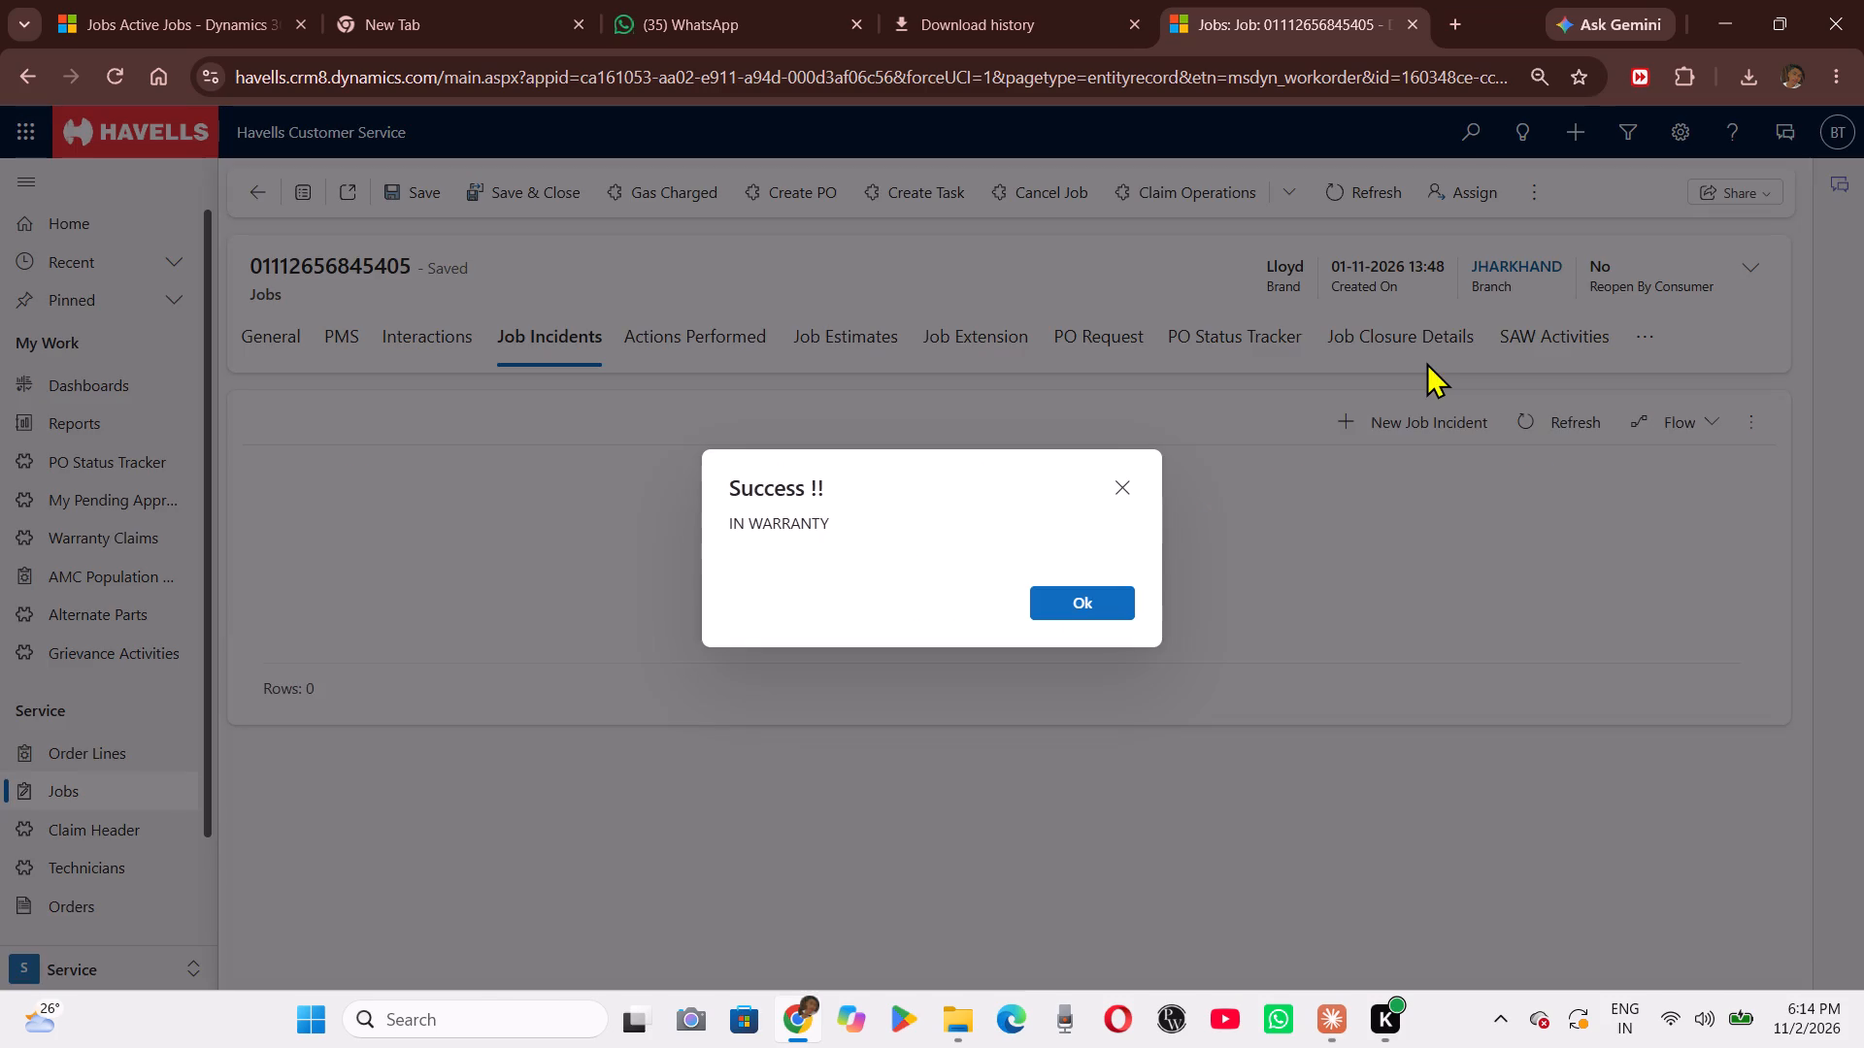
{"action": "left_click", "coordinate": [1133, 598]}
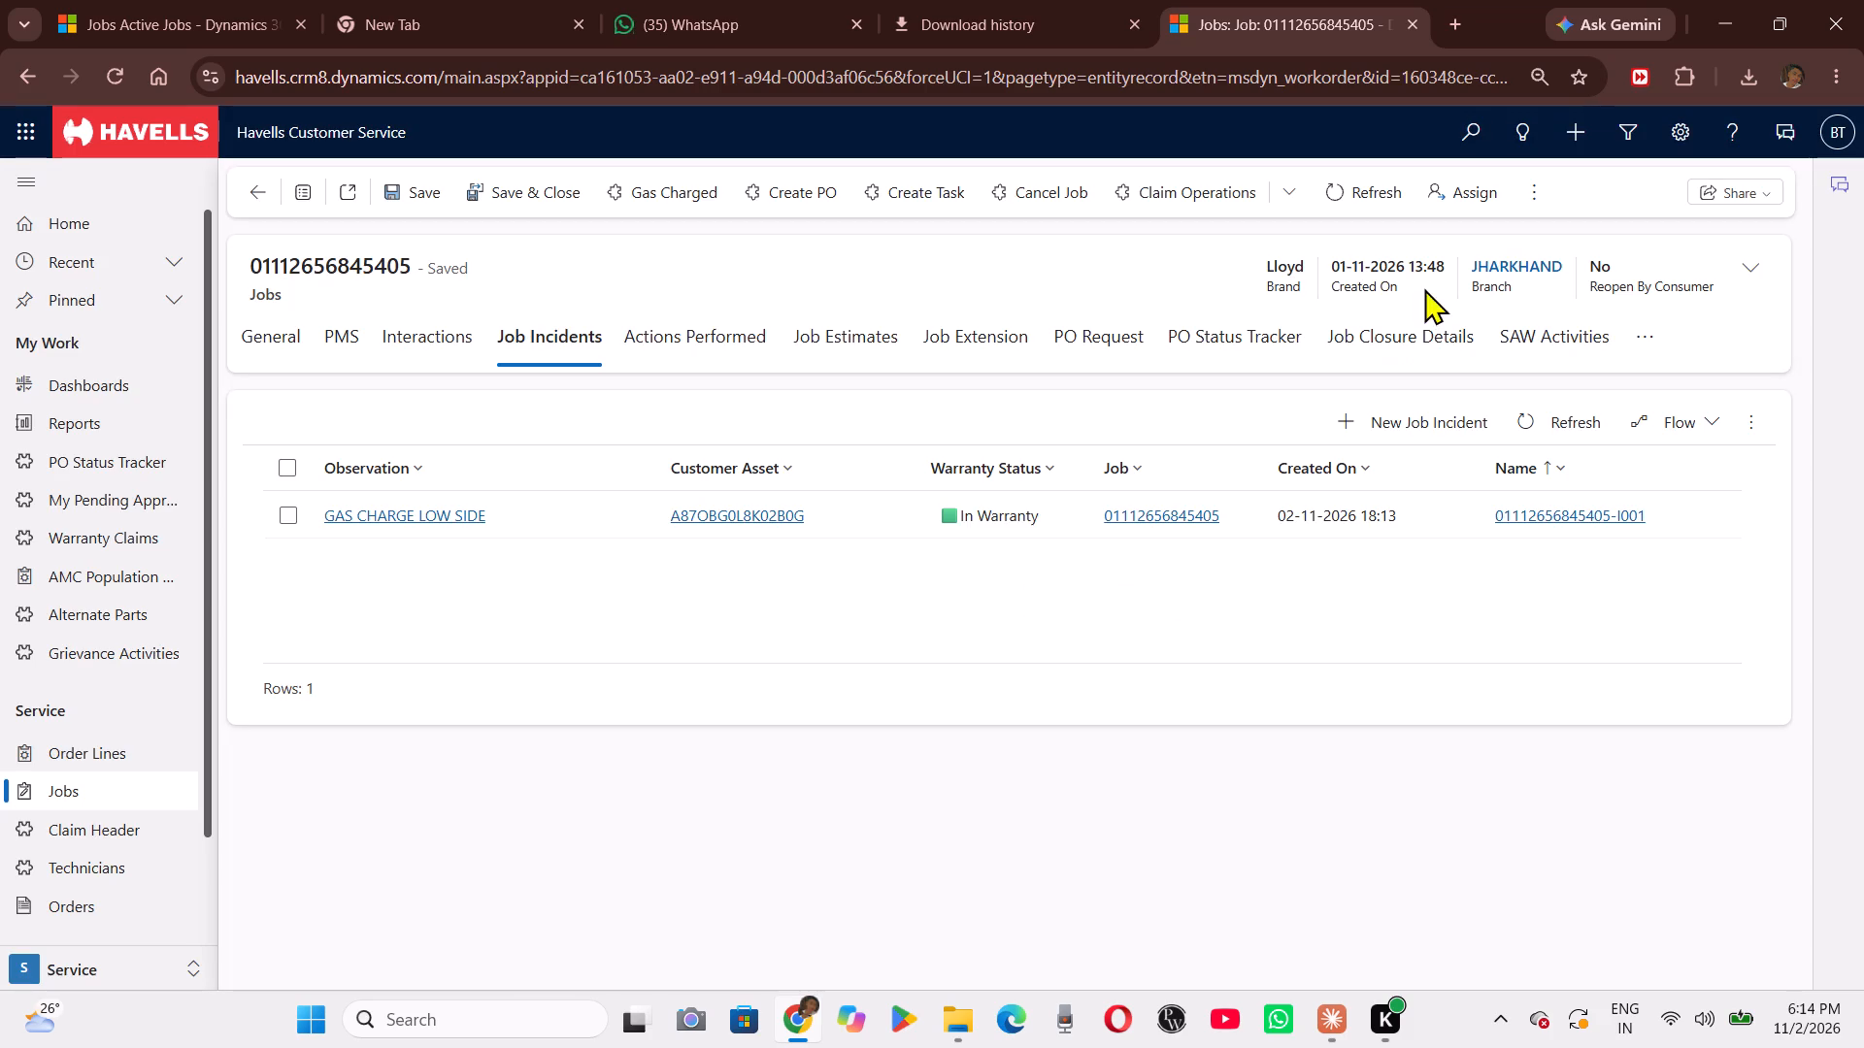
{"action": "left_click", "coordinate": [1404, 339]}
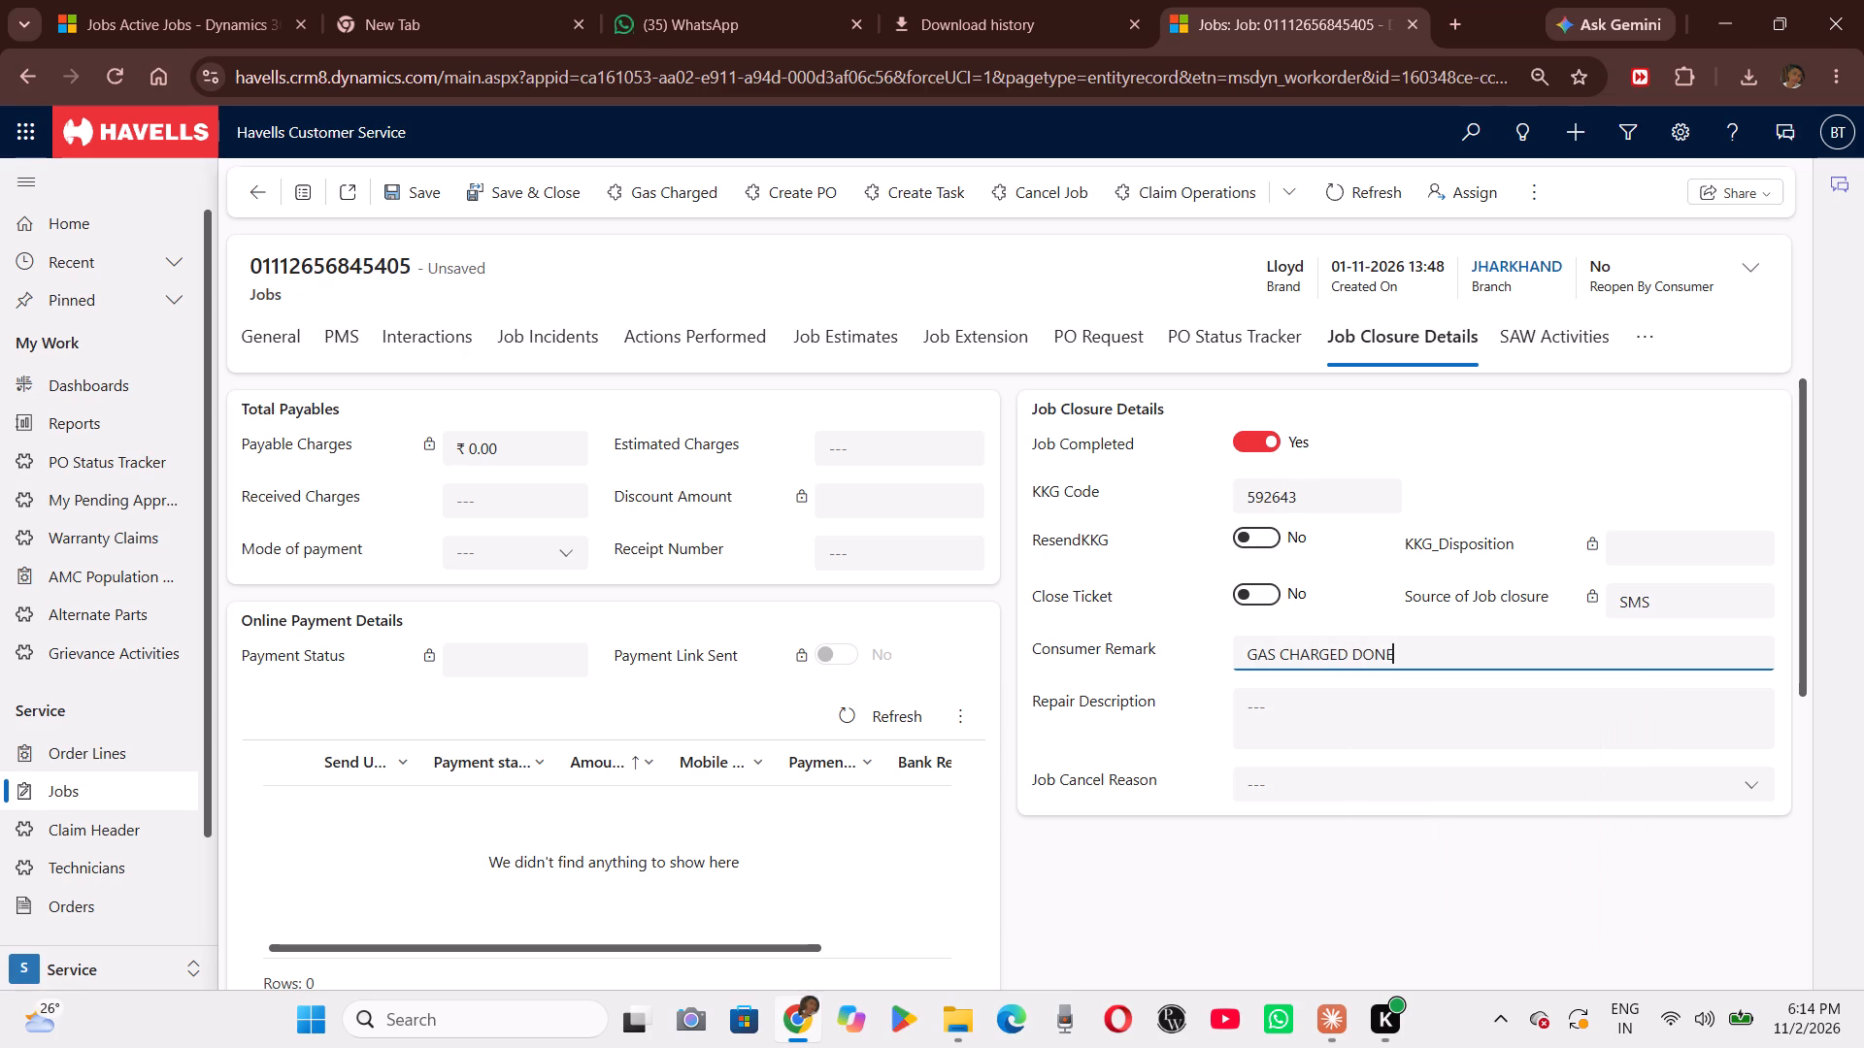
Copy the full consumer remark GAS CHARGED DONE into the Repair Description and save the job.
{"action": "double_click", "coordinate": [1321, 646]}
{"action": "left_click", "coordinate": [1321, 646]}
{"action": "triple_click", "coordinate": [1321, 646]}
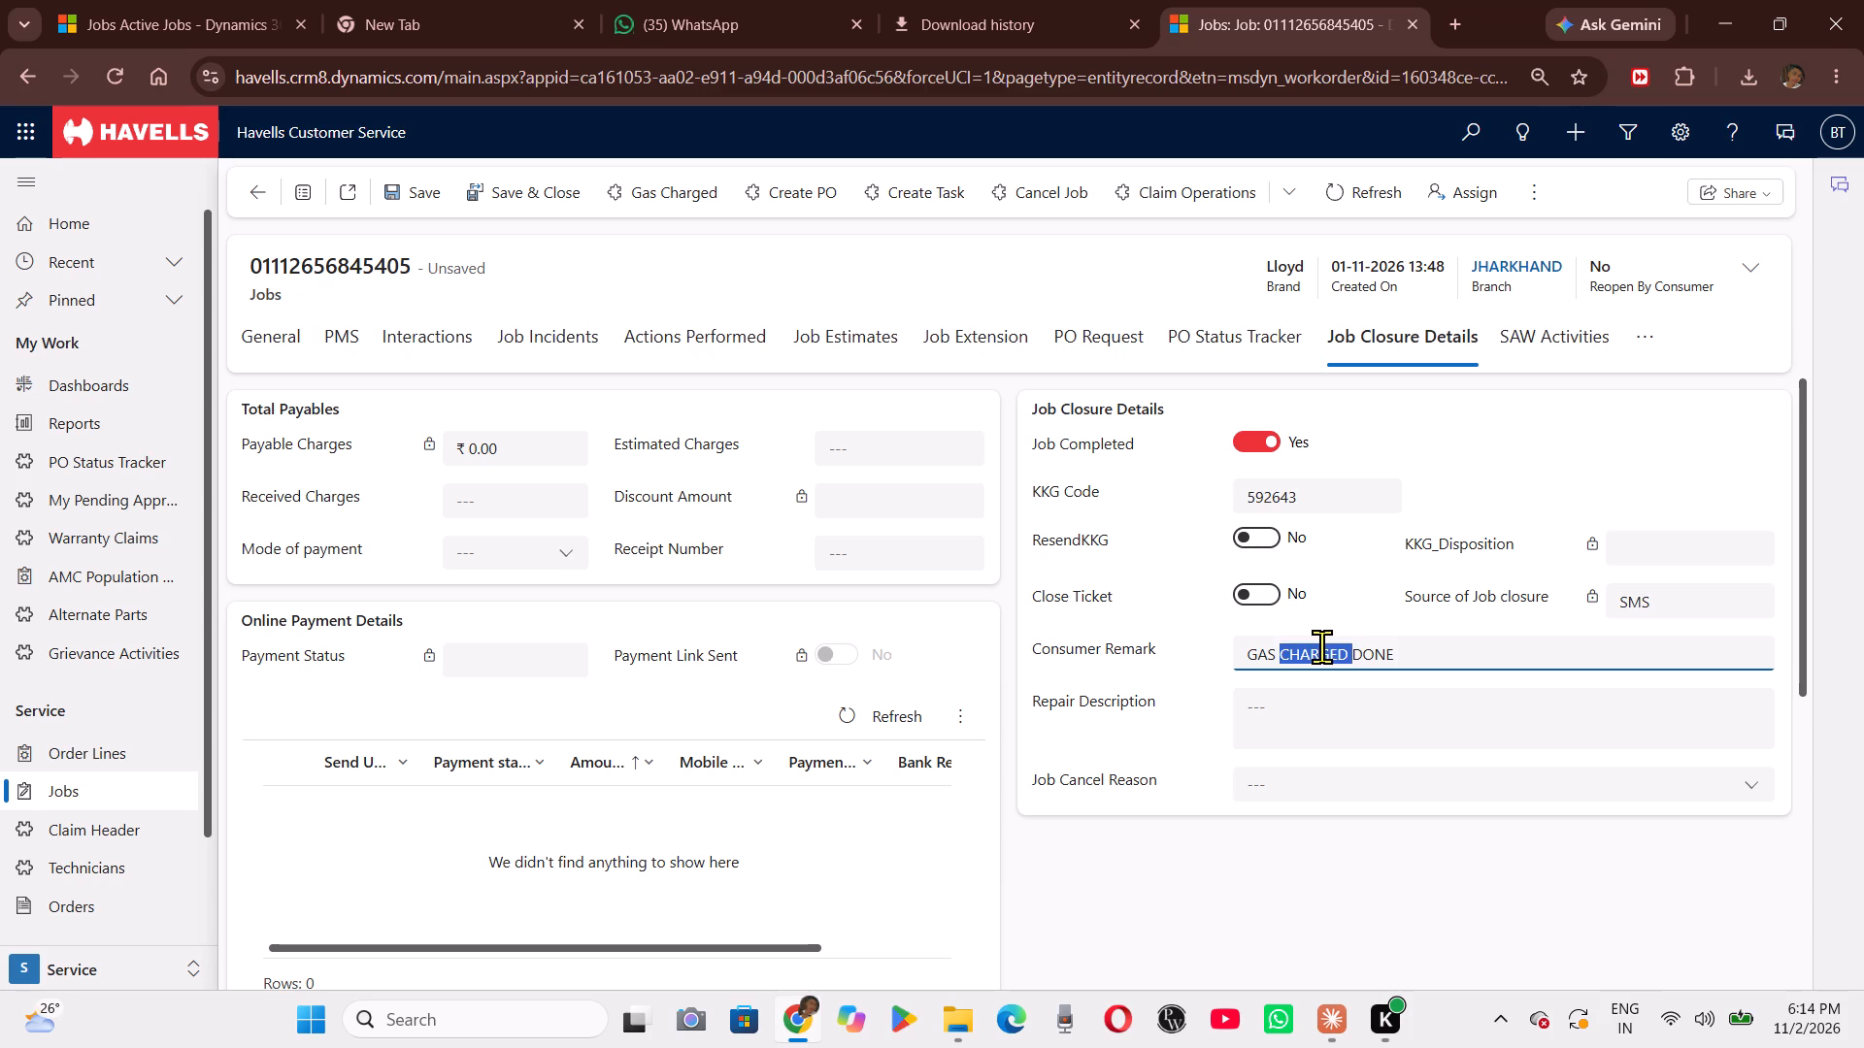
{"action": "key", "text": "ctrl+c"}
{"action": "left_click", "coordinate": [1321, 702]}
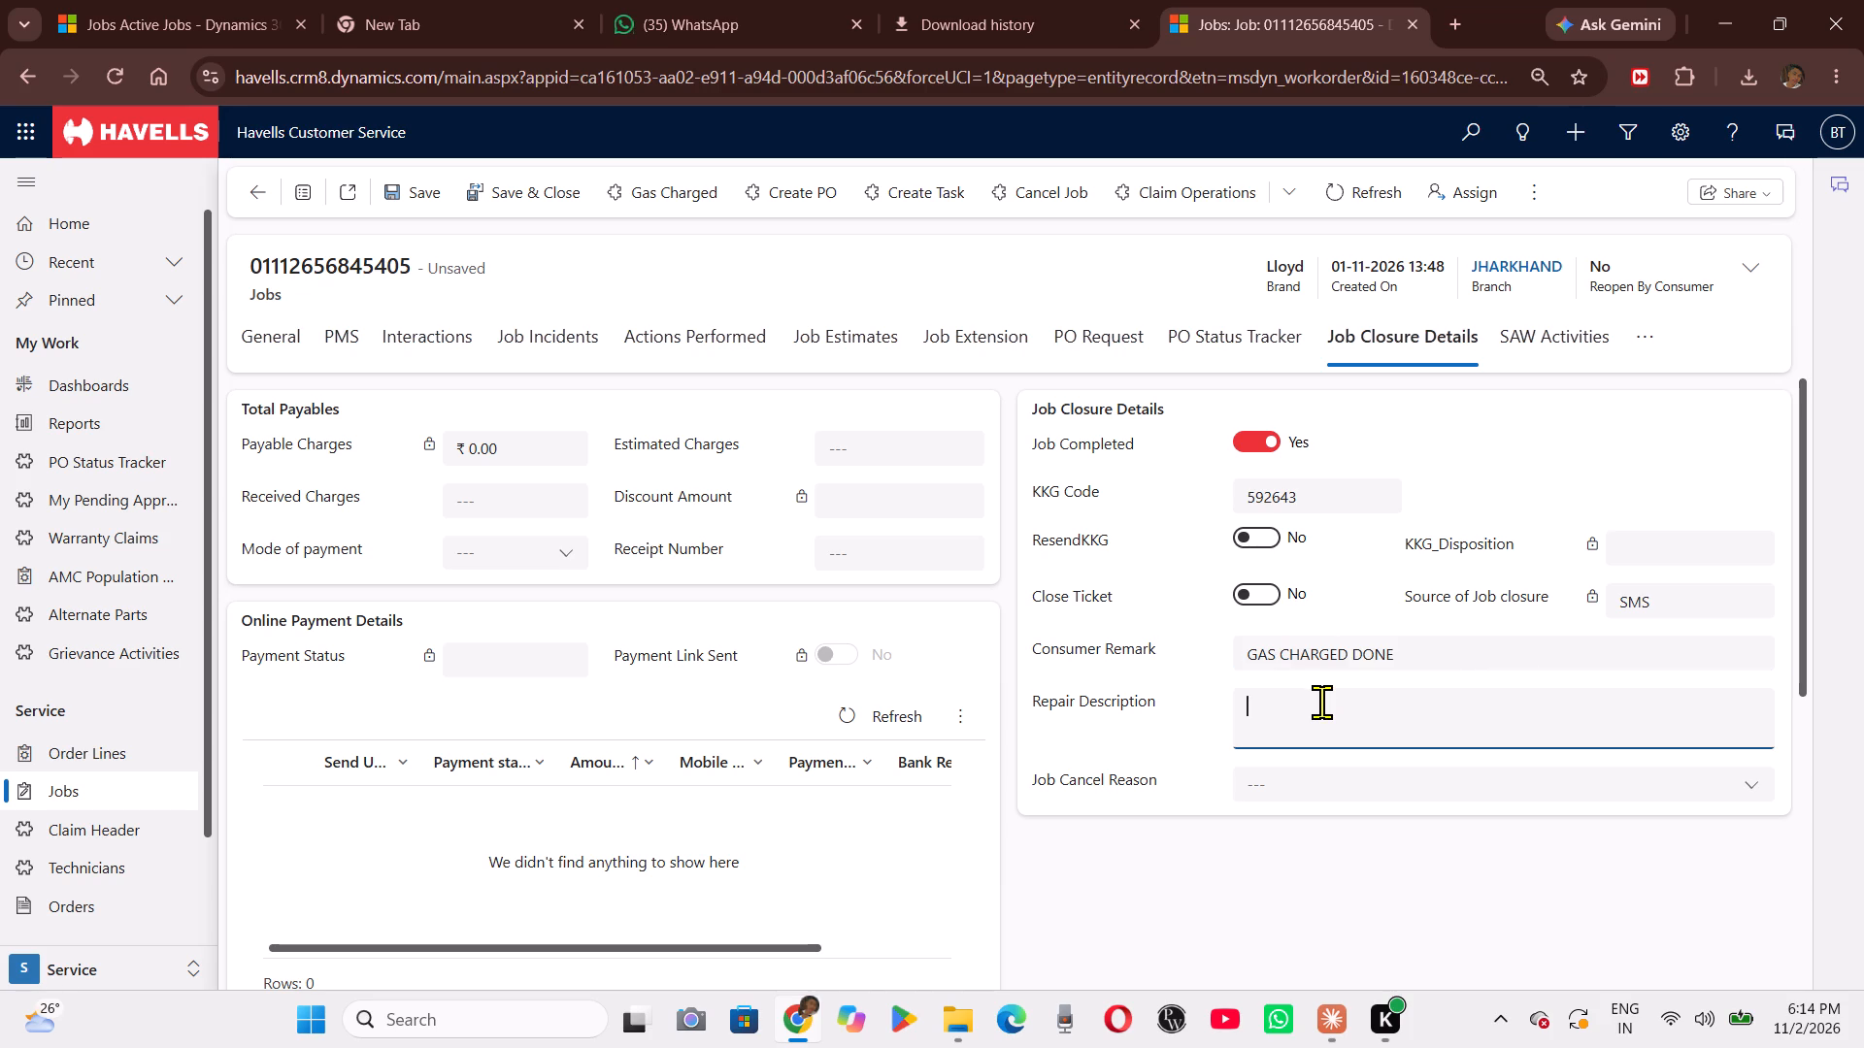
{"action": "key", "text": "ctrl+v"}
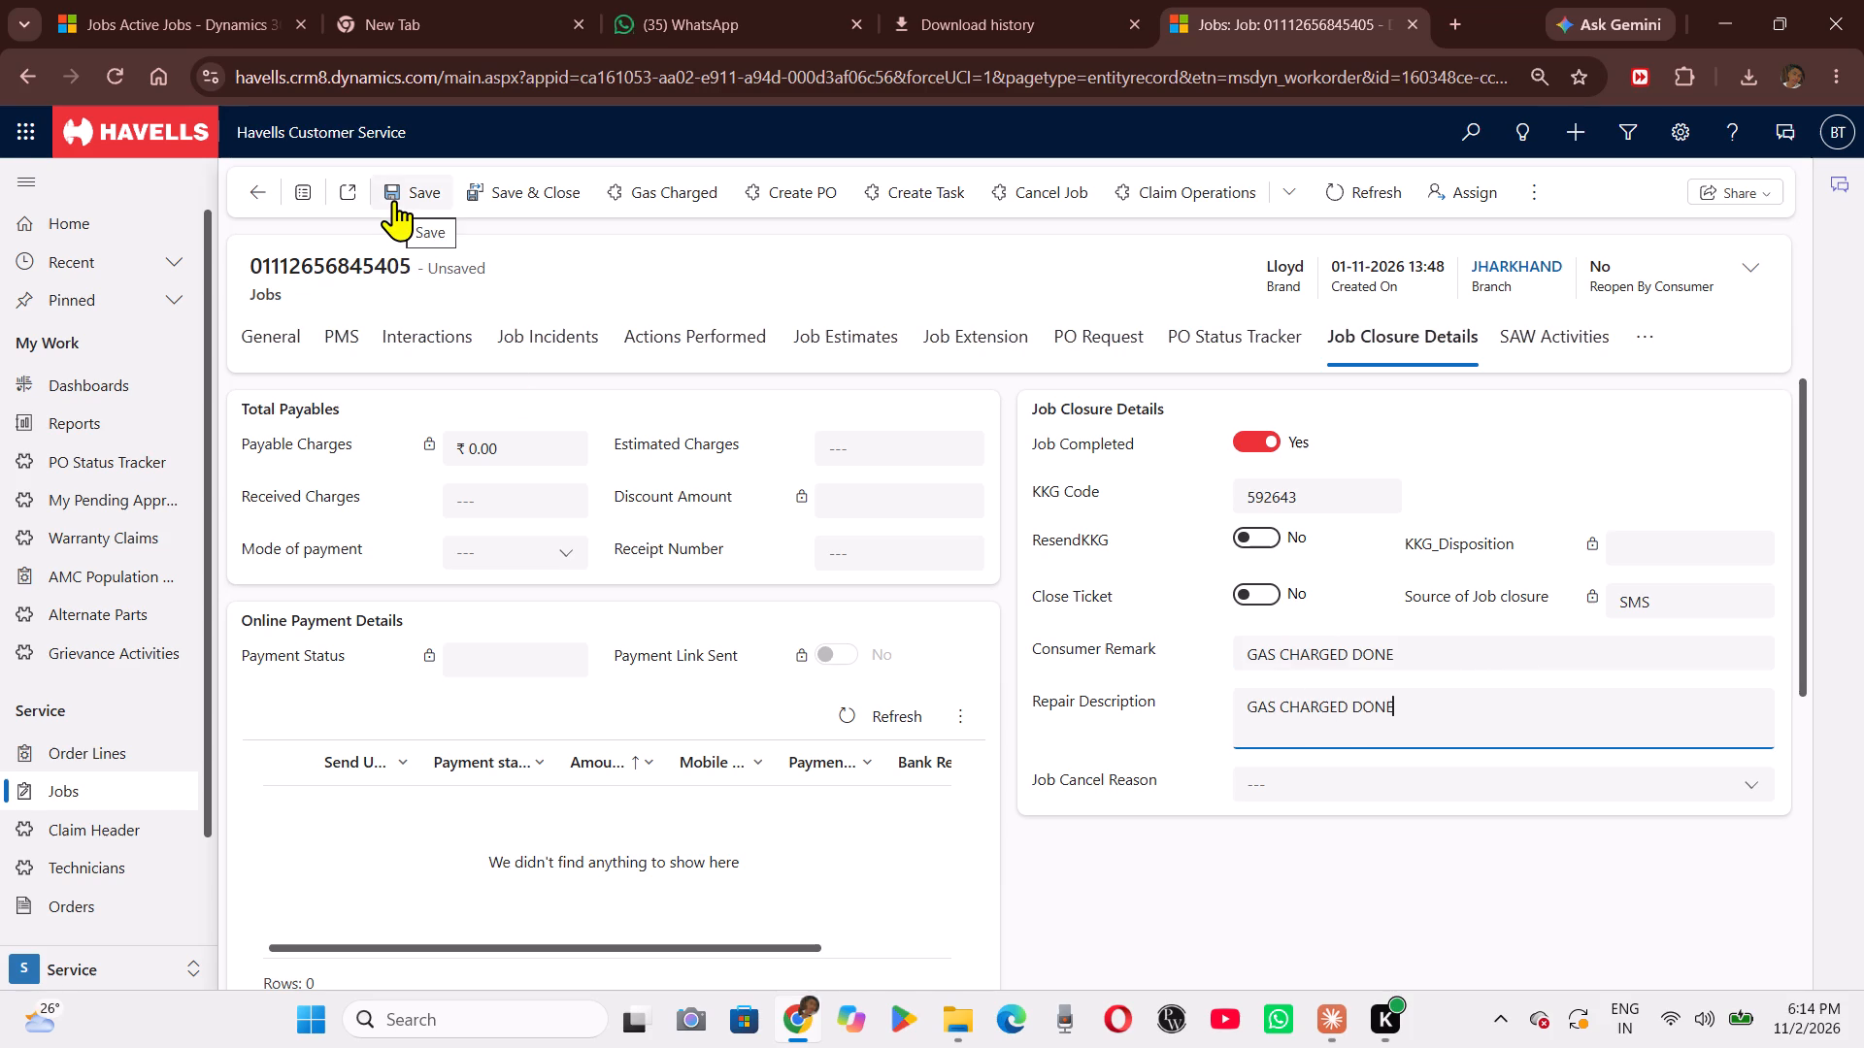
{"action": "left_click", "coordinate": [394, 200]}
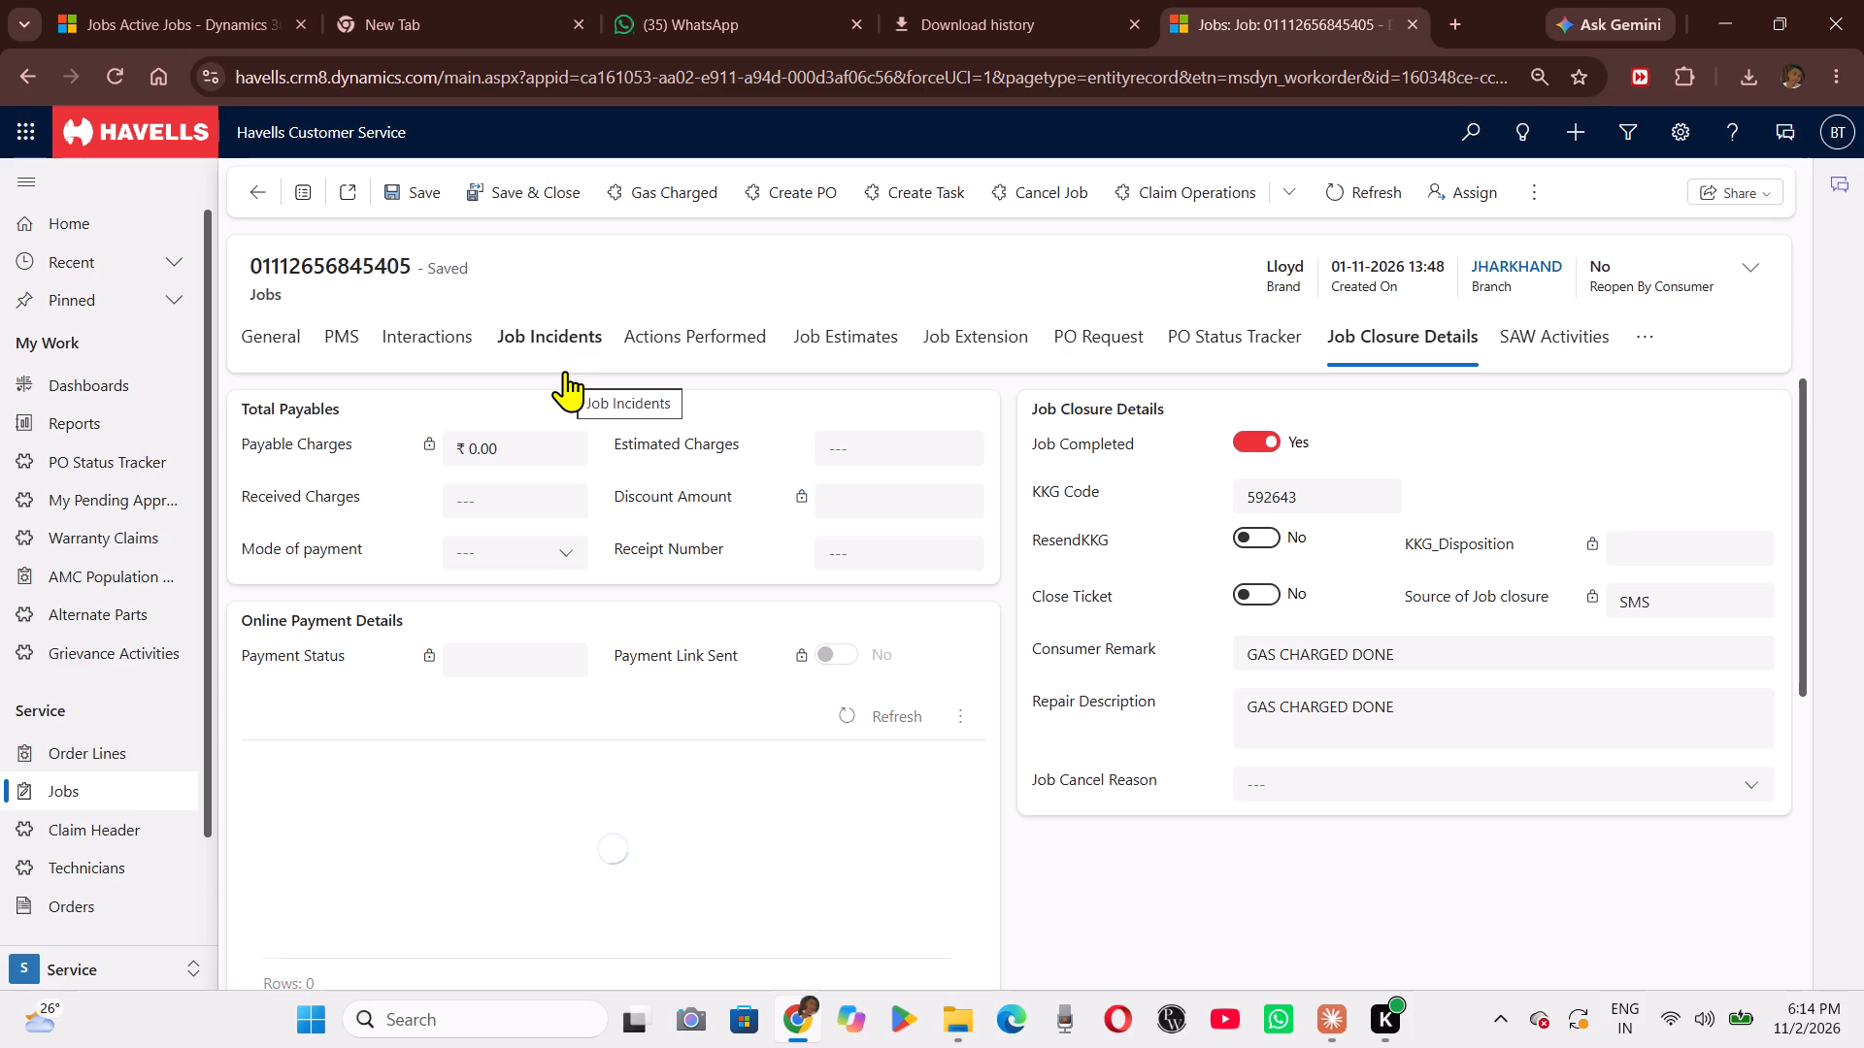
Review the saved job's general details and return to the Active Jobs list.
{"action": "left_click", "coordinate": [272, 349]}
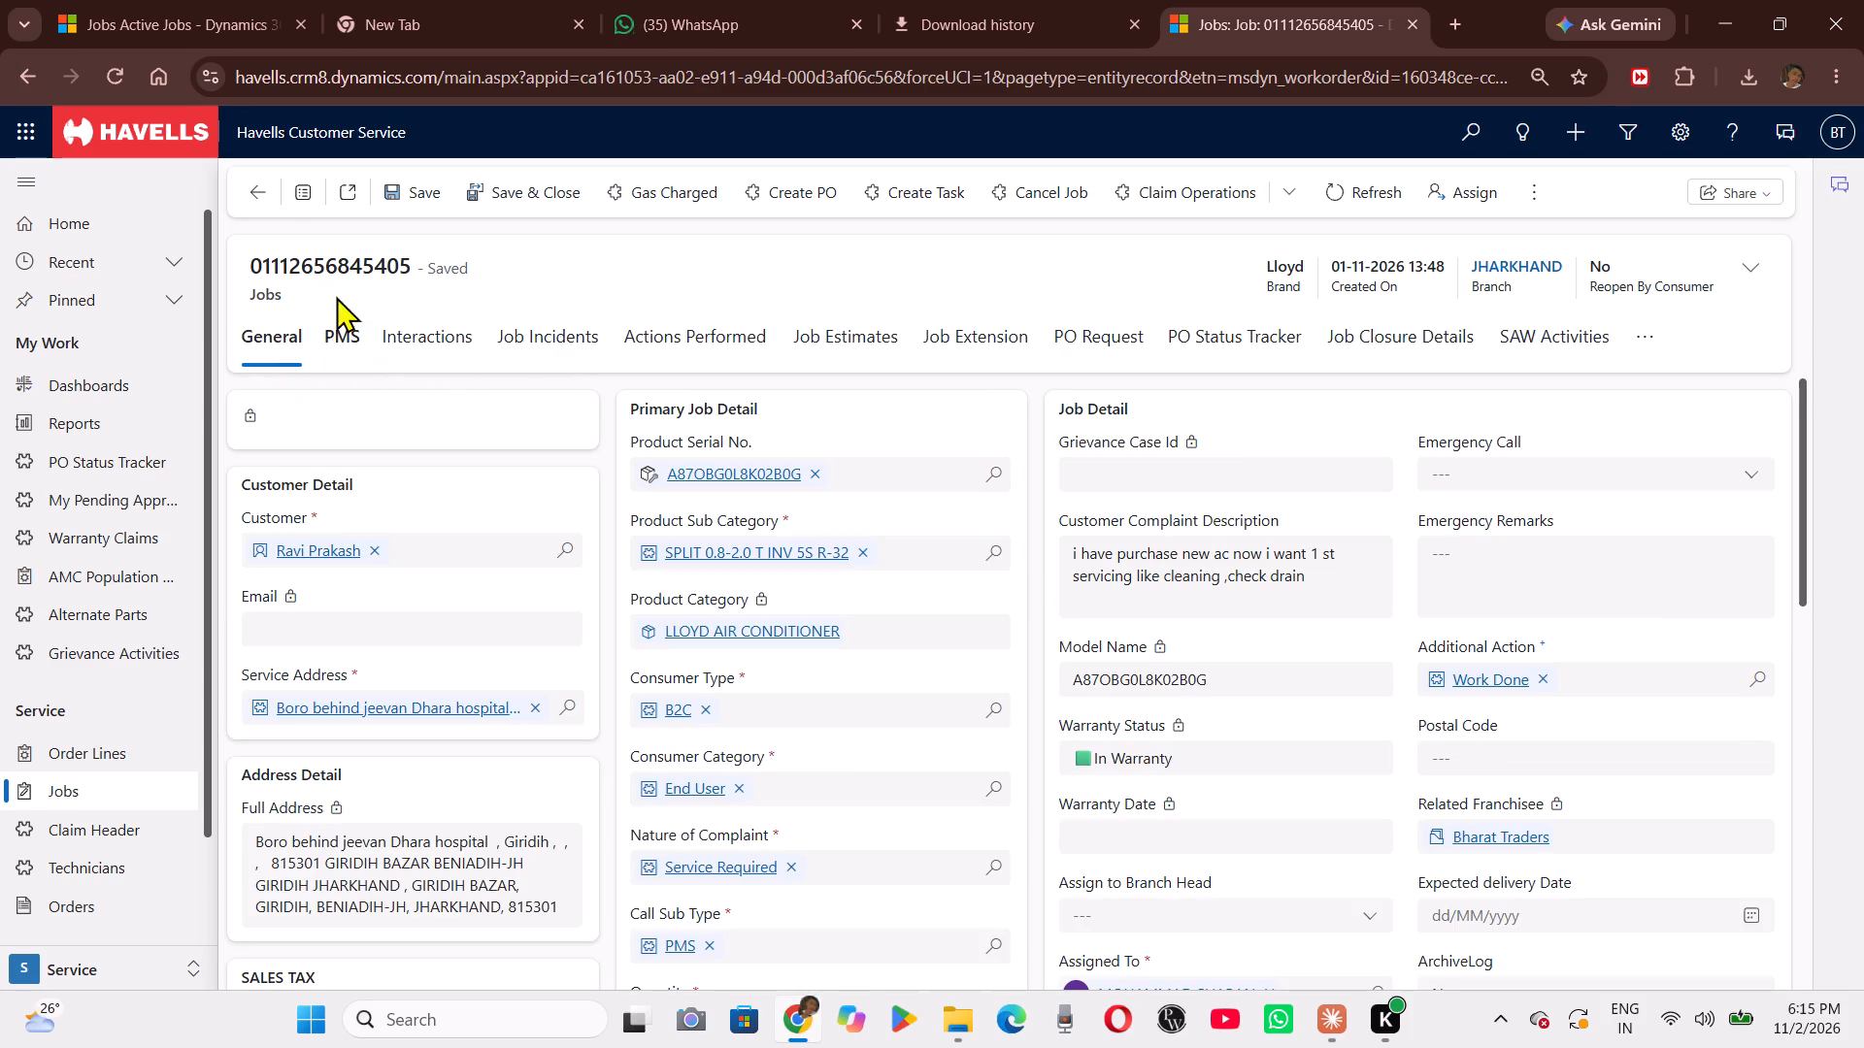
{"action": "left_click", "coordinate": [256, 203]}
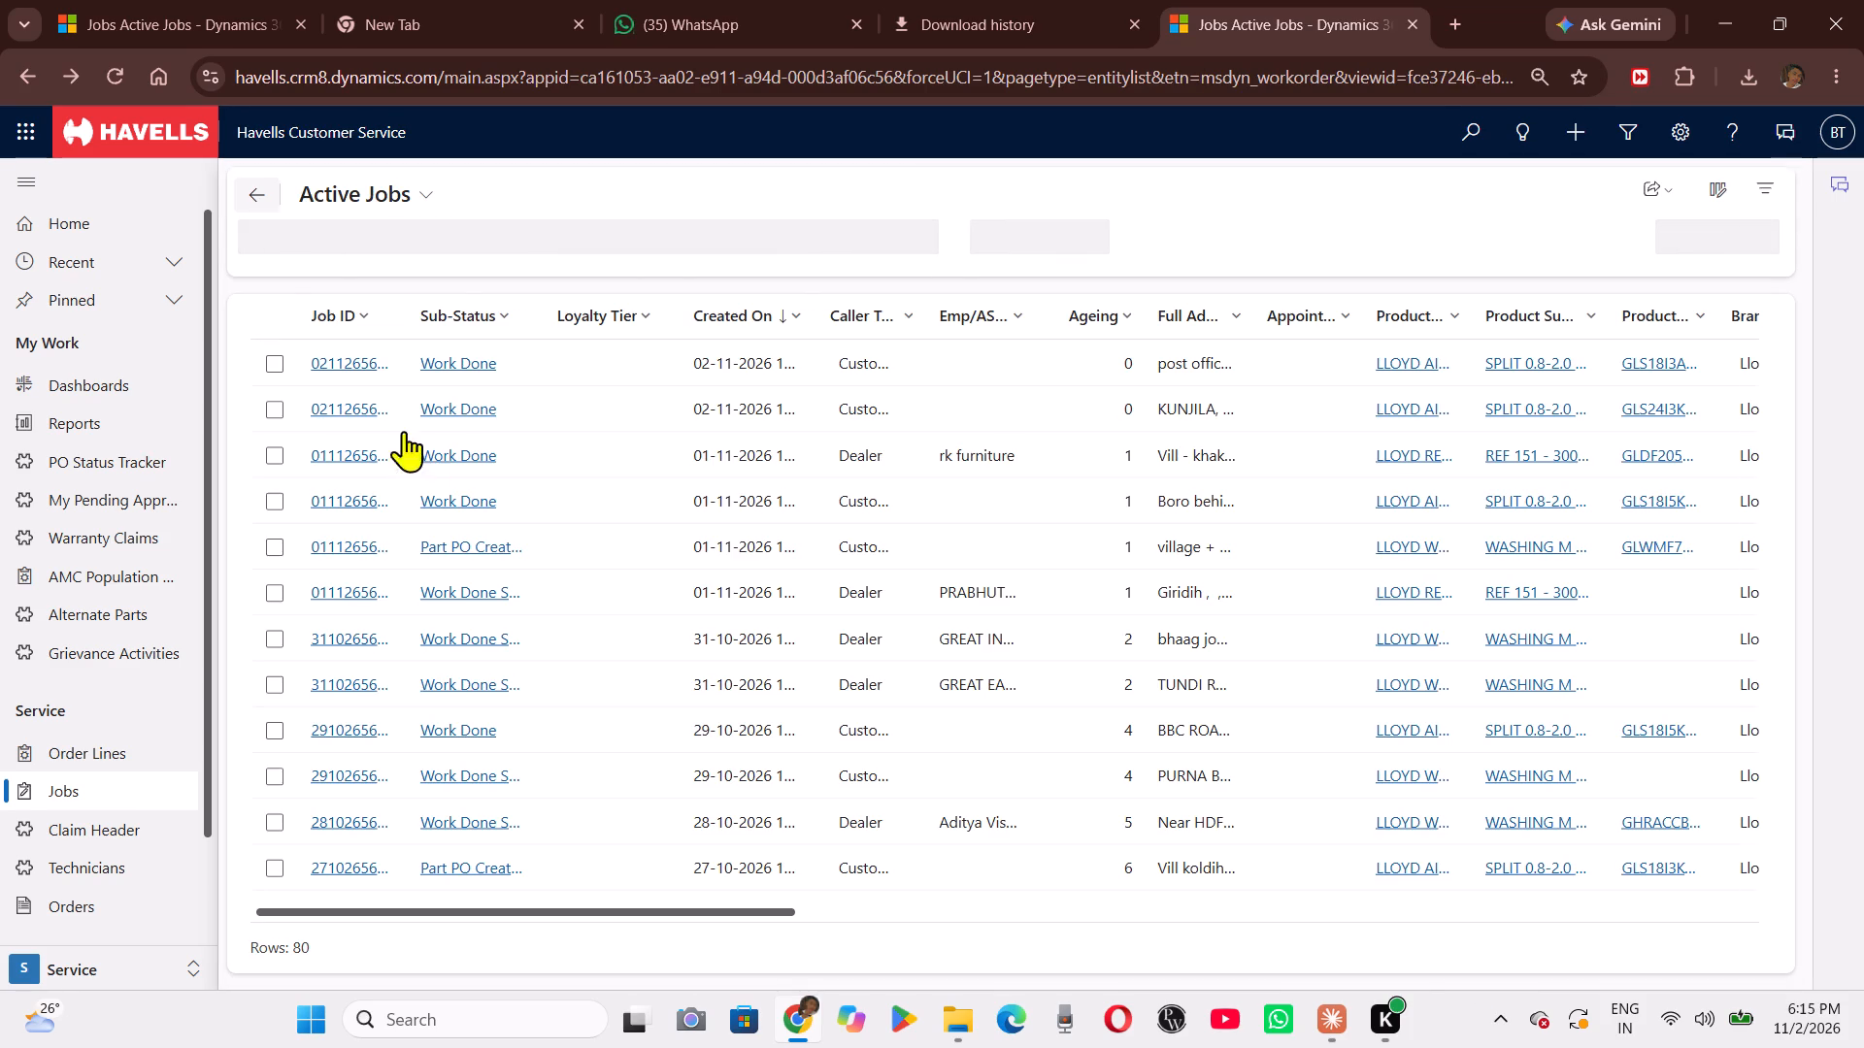
Examine the Active Jobs list for the remaining jobs' sub-status, product, call sub-type, nature of complaint and owner.
{"action": "scroll", "coordinate": [578, 571], "scroll_direction": "left", "scroll_amount": 3}
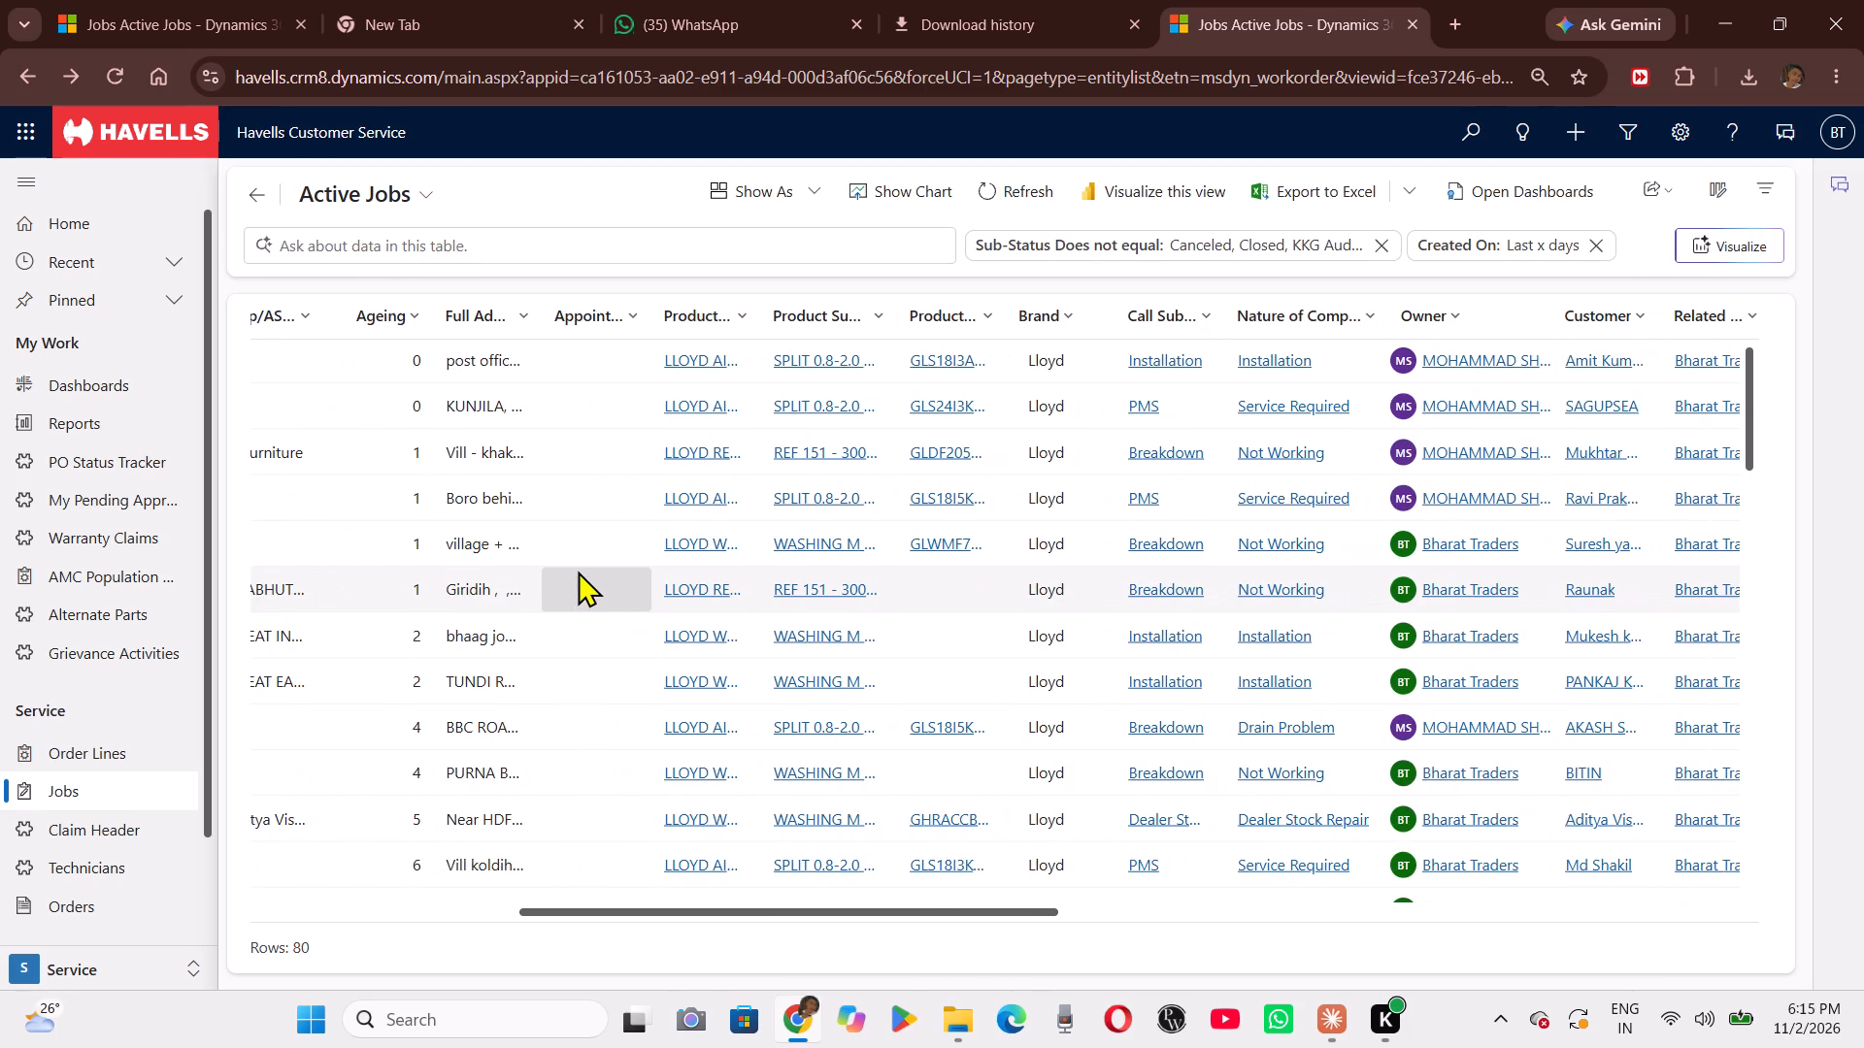
{"action": "scroll", "coordinate": [578, 571], "scroll_direction": "right", "scroll_amount": 2}
{"action": "scroll", "coordinate": [578, 571], "scroll_direction": "down", "scroll_amount": 1}
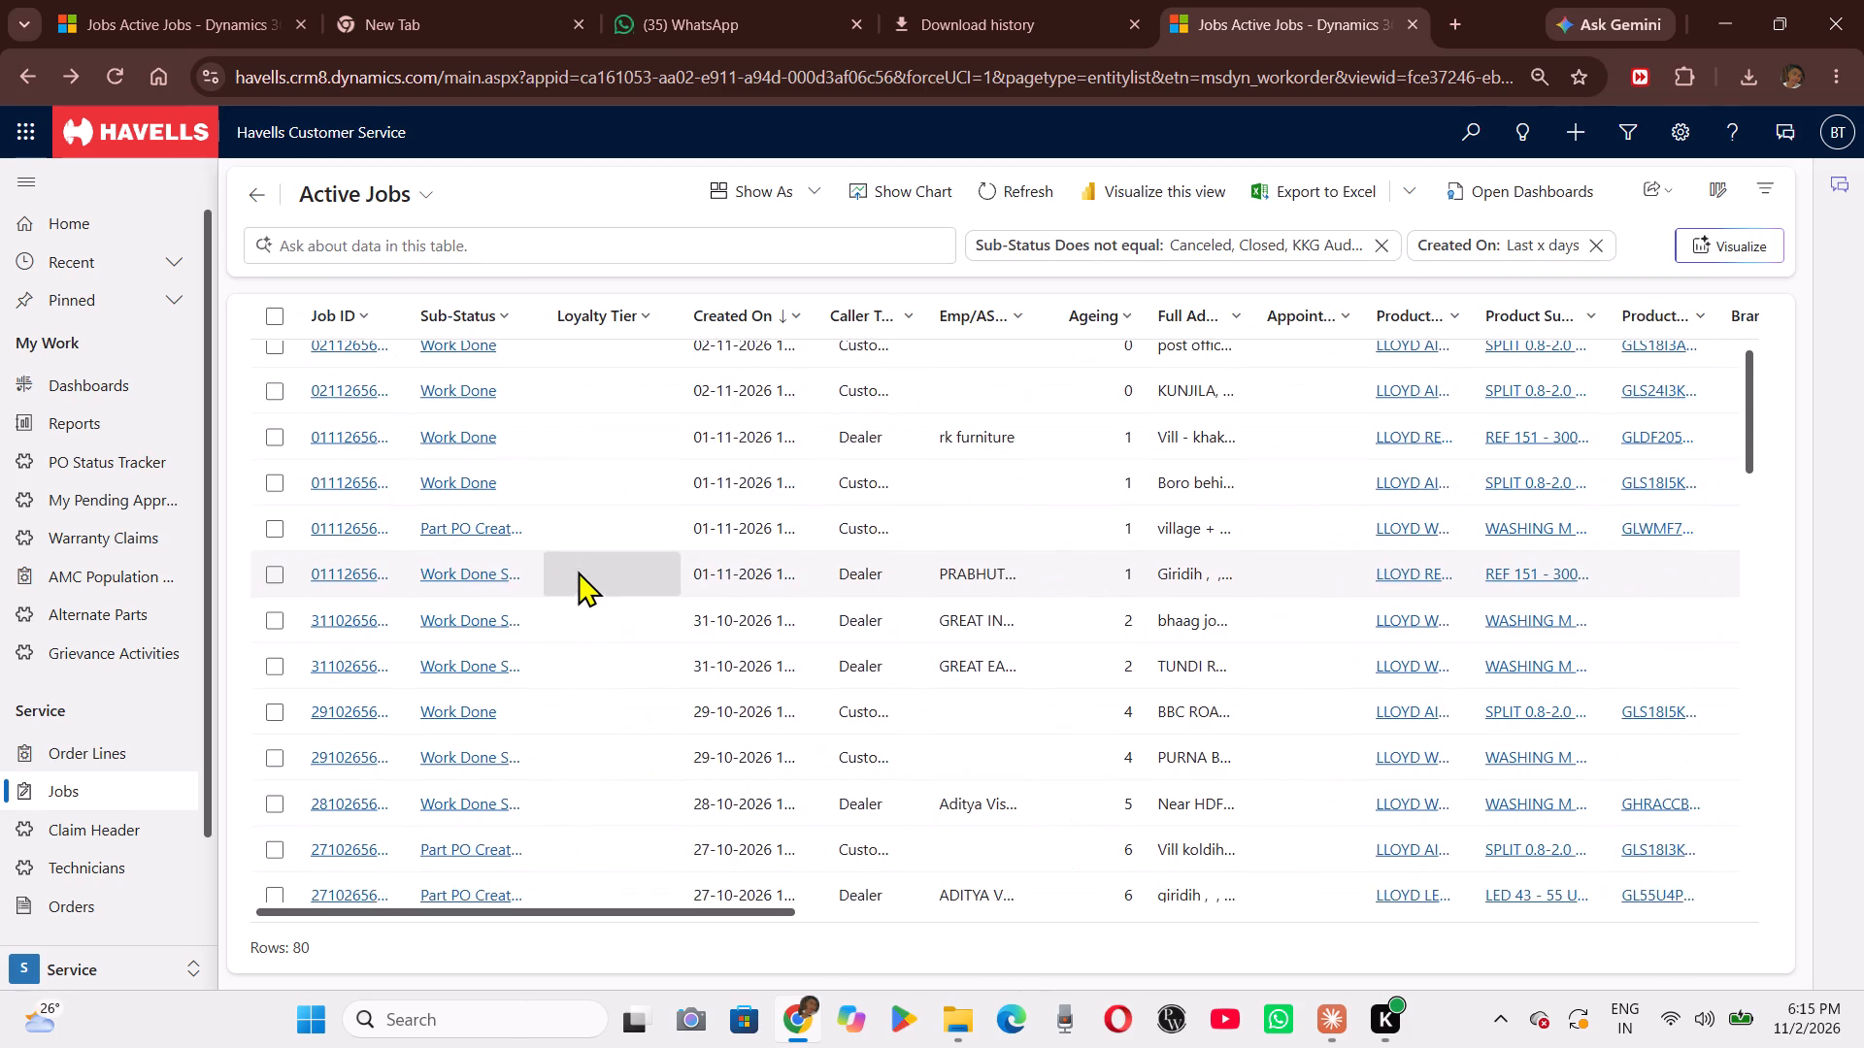
{"action": "scroll", "coordinate": [578, 571], "scroll_direction": "down", "scroll_amount": 1}
{"action": "scroll", "coordinate": [578, 571], "scroll_direction": "left", "scroll_amount": 2}
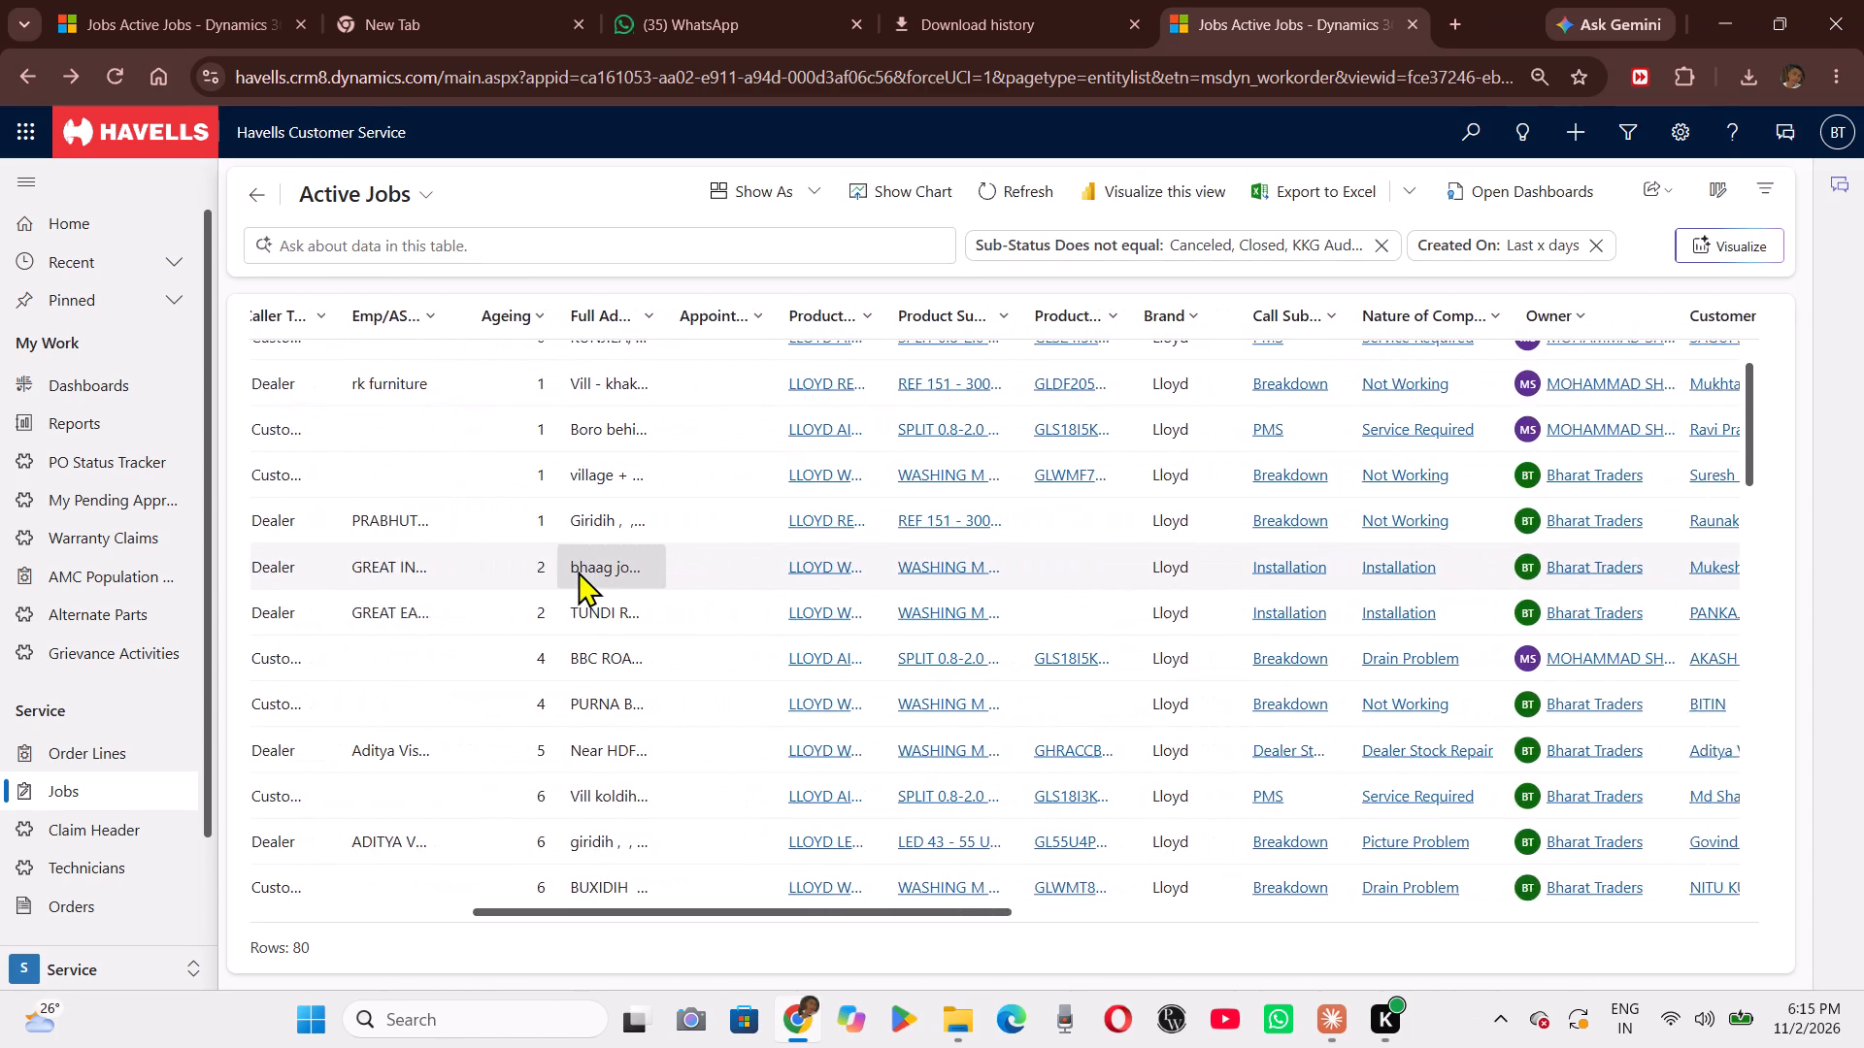
{"action": "scroll", "coordinate": [578, 571], "scroll_direction": "left", "scroll_amount": 1}
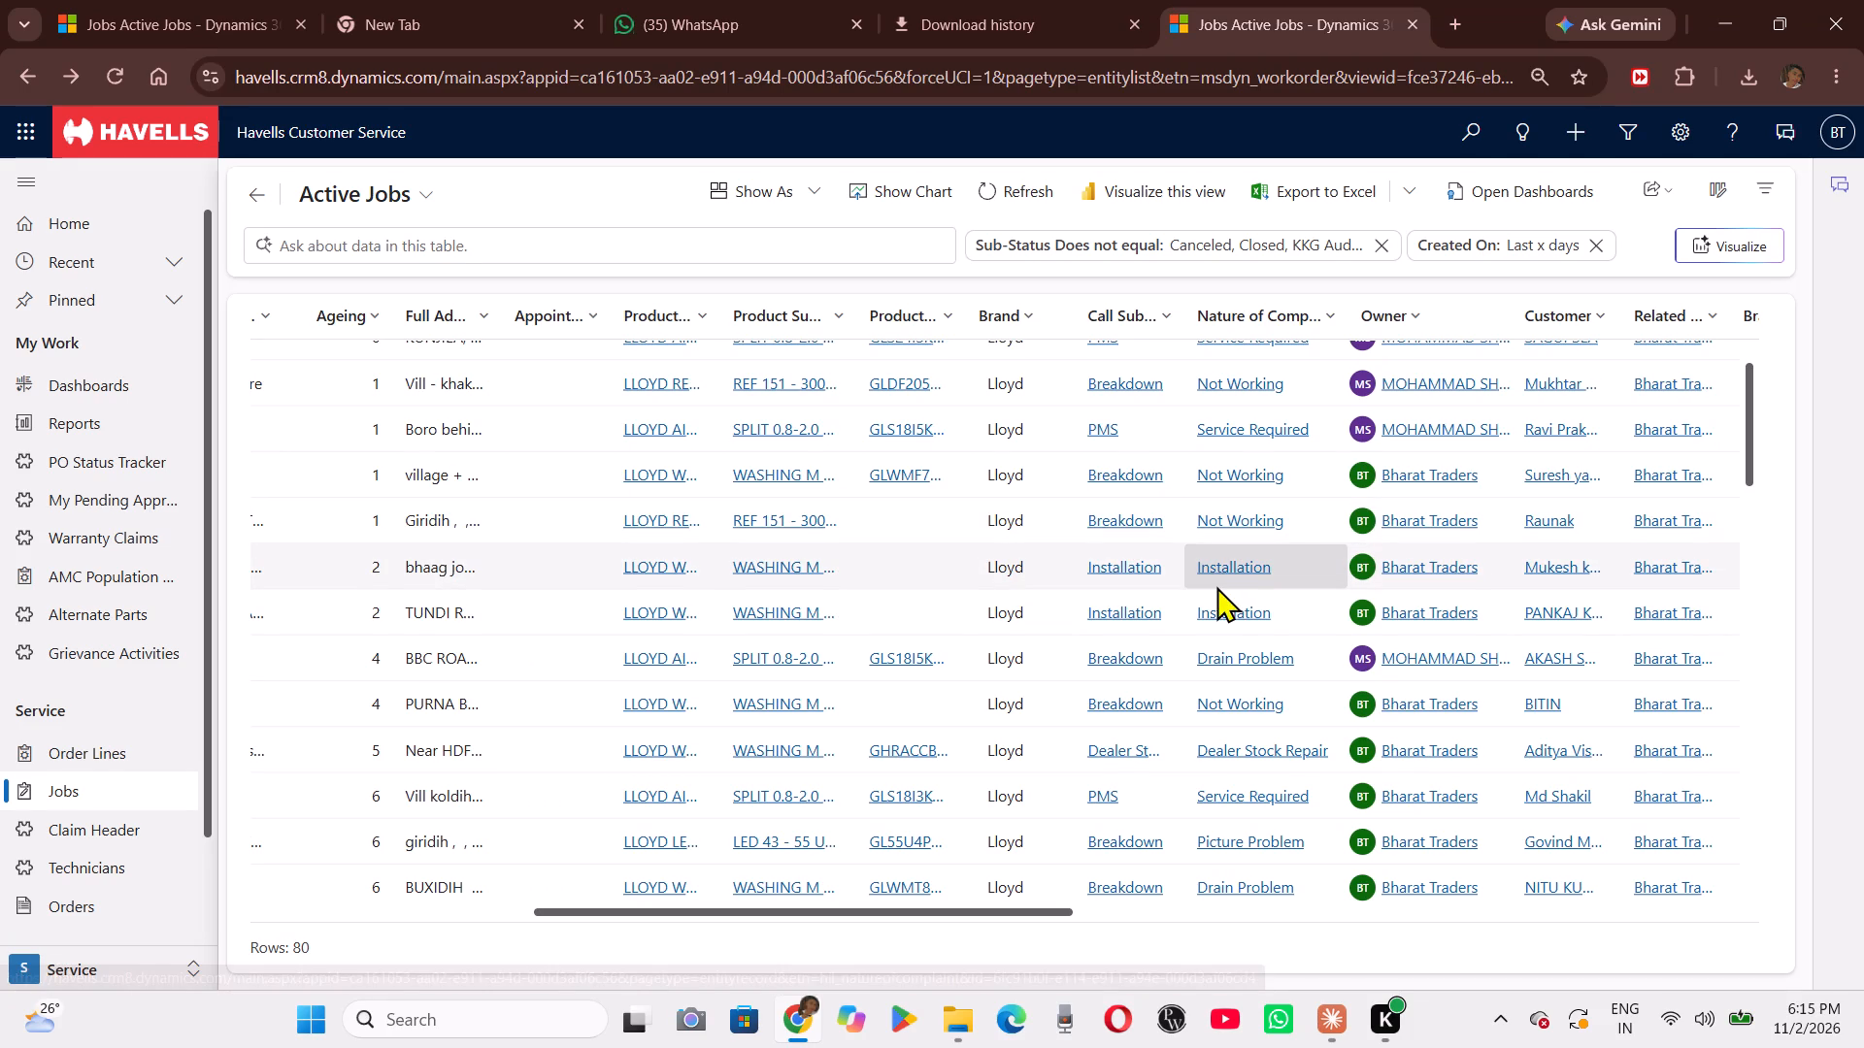
{"action": "scroll", "coordinate": [1216, 586], "scroll_direction": "right", "scroll_amount": 1}
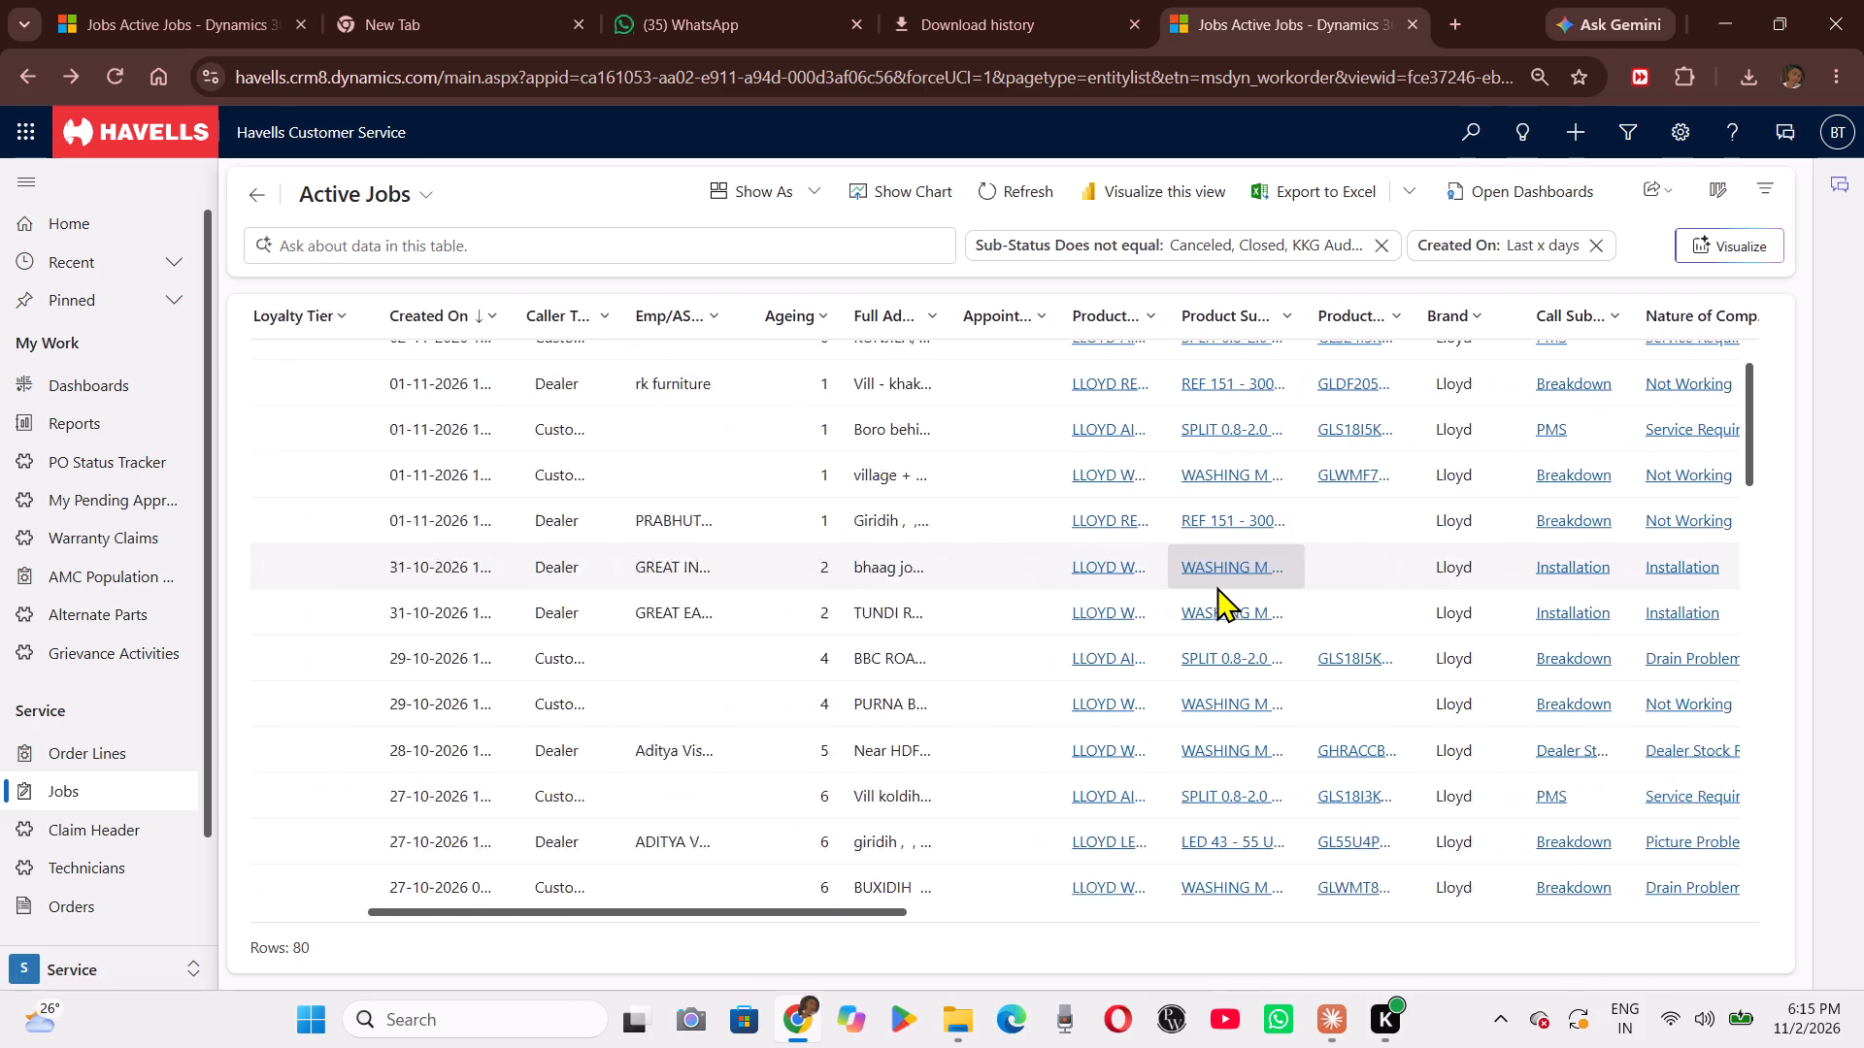
{"action": "scroll", "coordinate": [1216, 586], "scroll_direction": "right", "scroll_amount": 1}
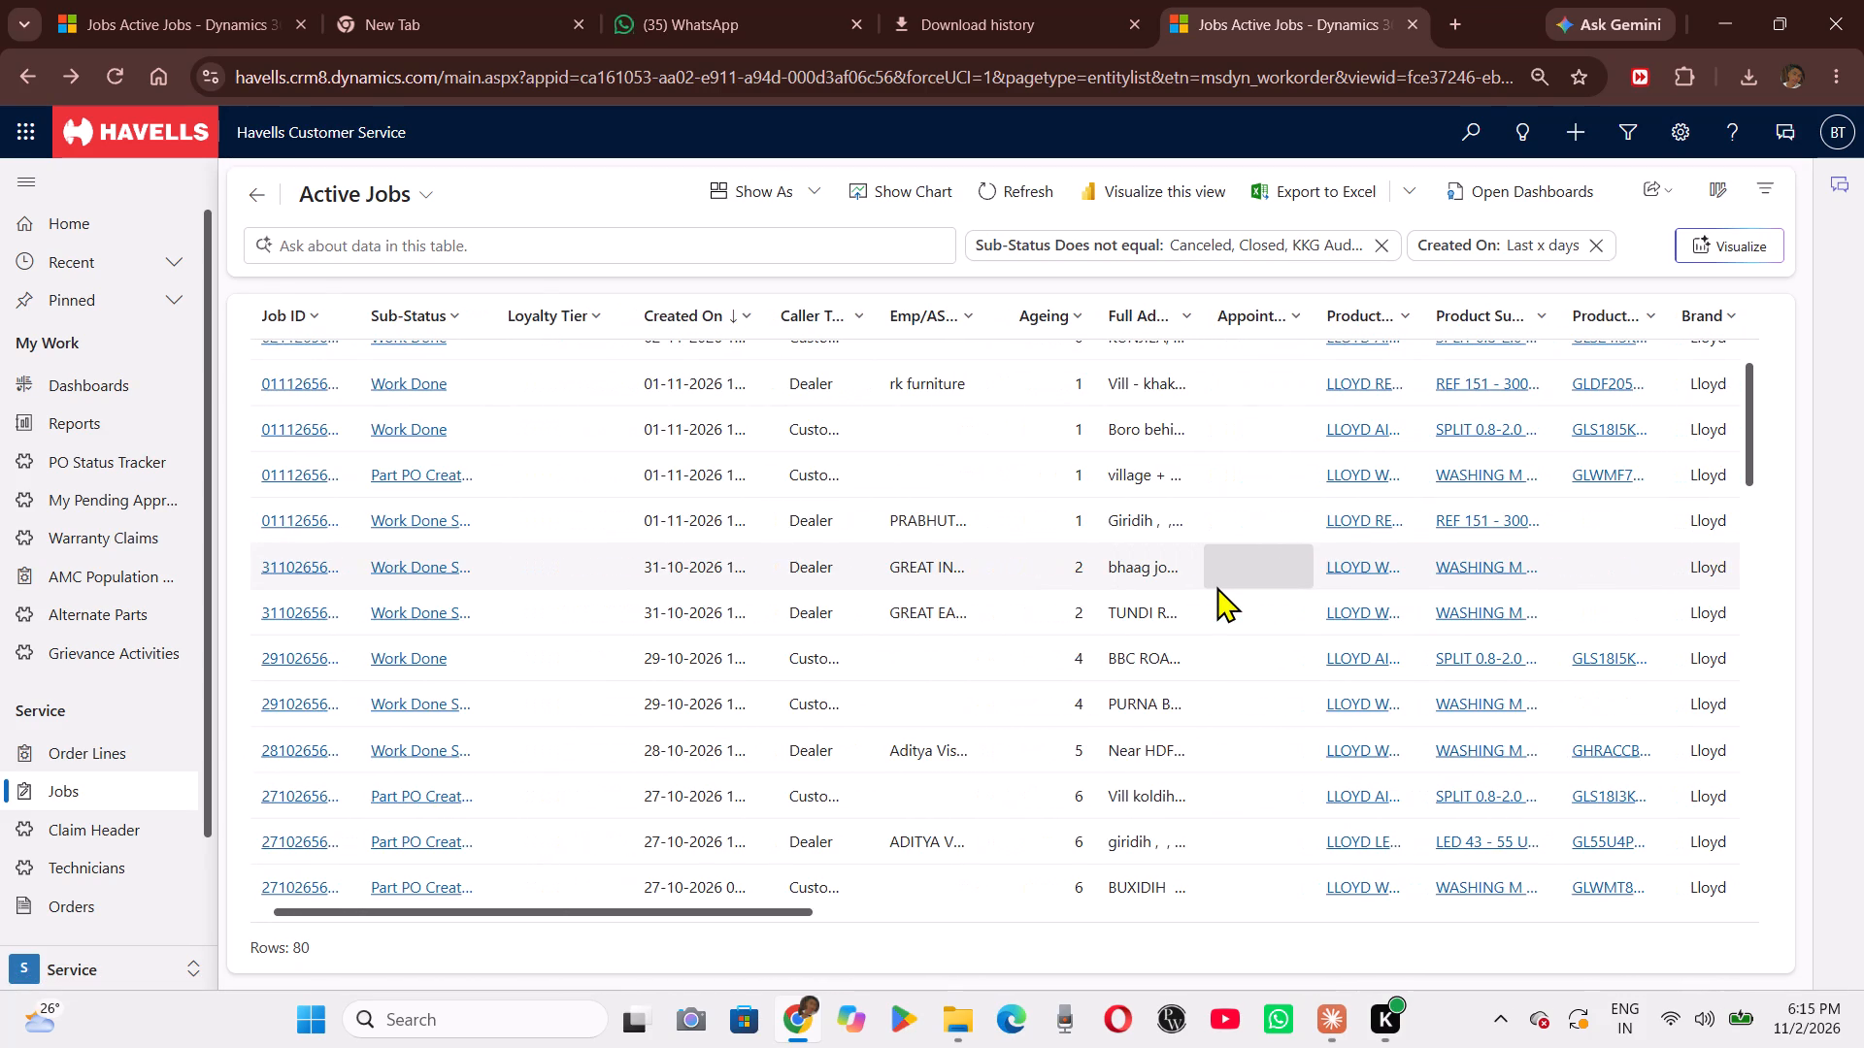
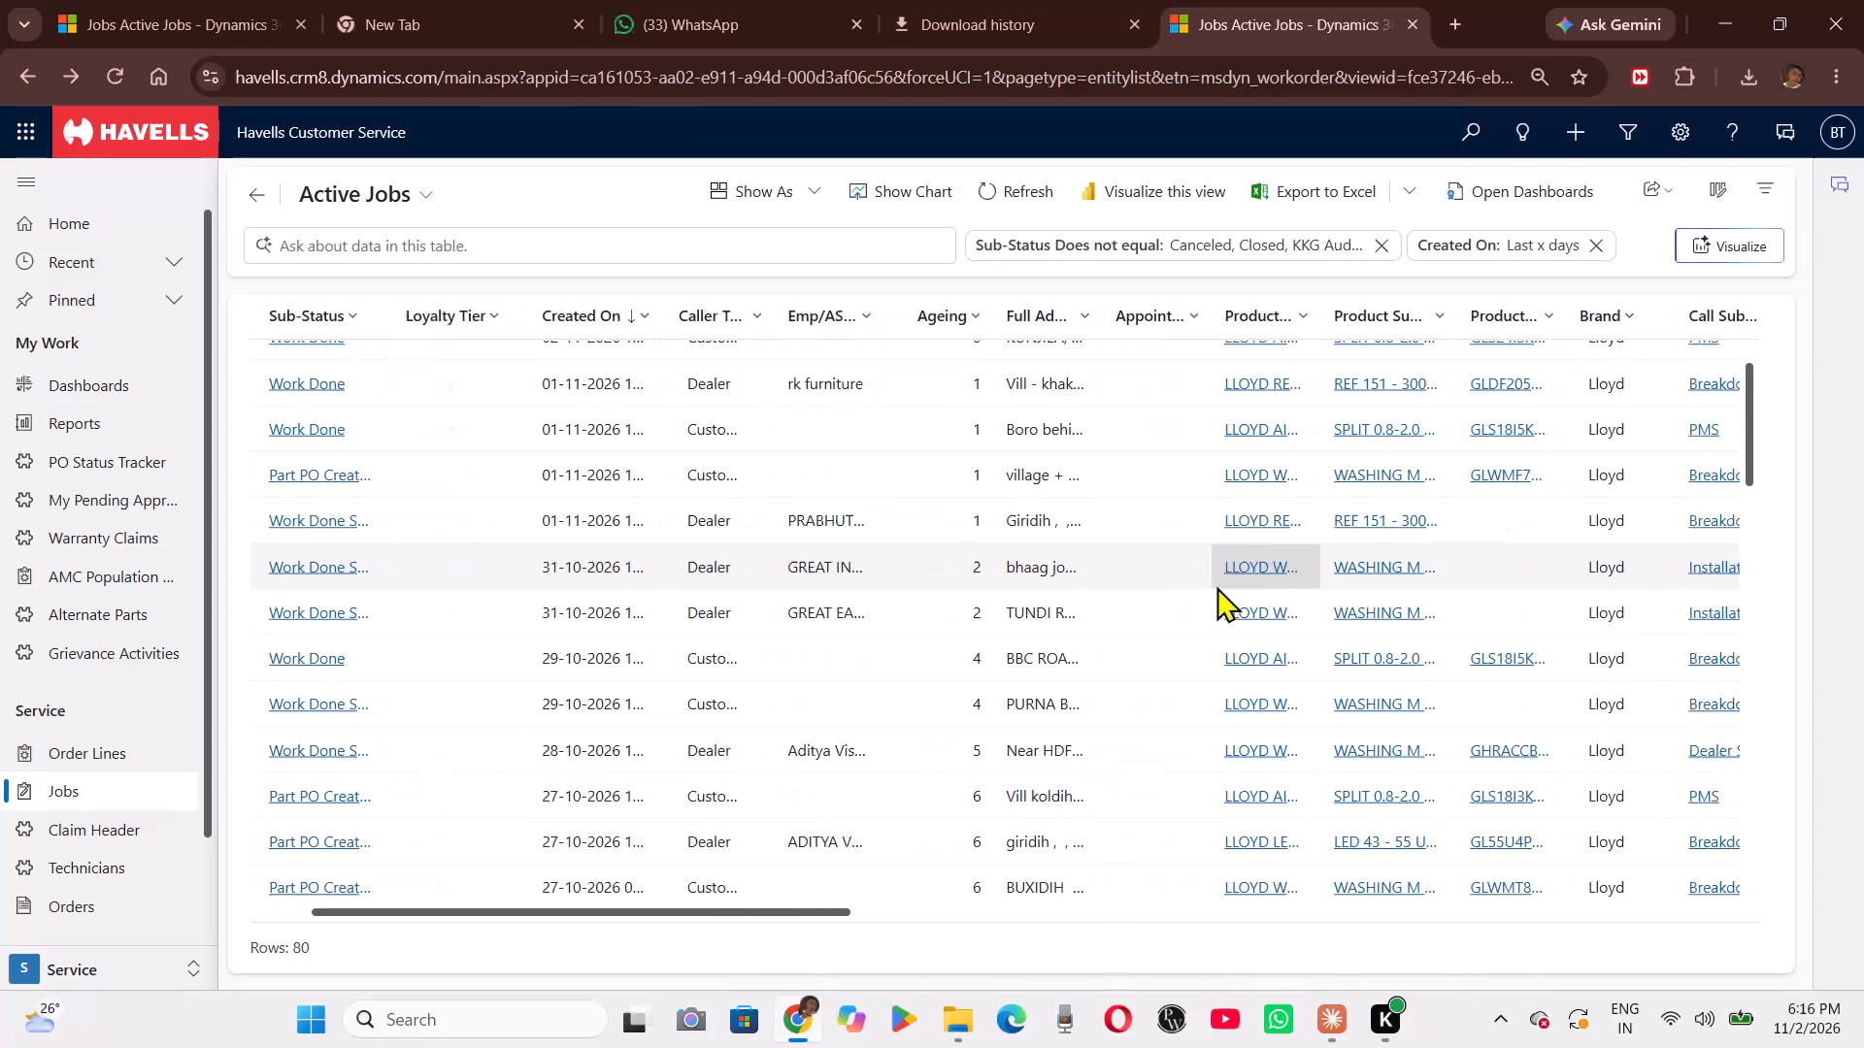
Examine the call sub-type, nature of complaint, owner and customer of the remaining jobs in the Active Jobs list.
{"action": "scroll", "coordinate": [1216, 586], "scroll_direction": "left", "scroll_amount": 1}
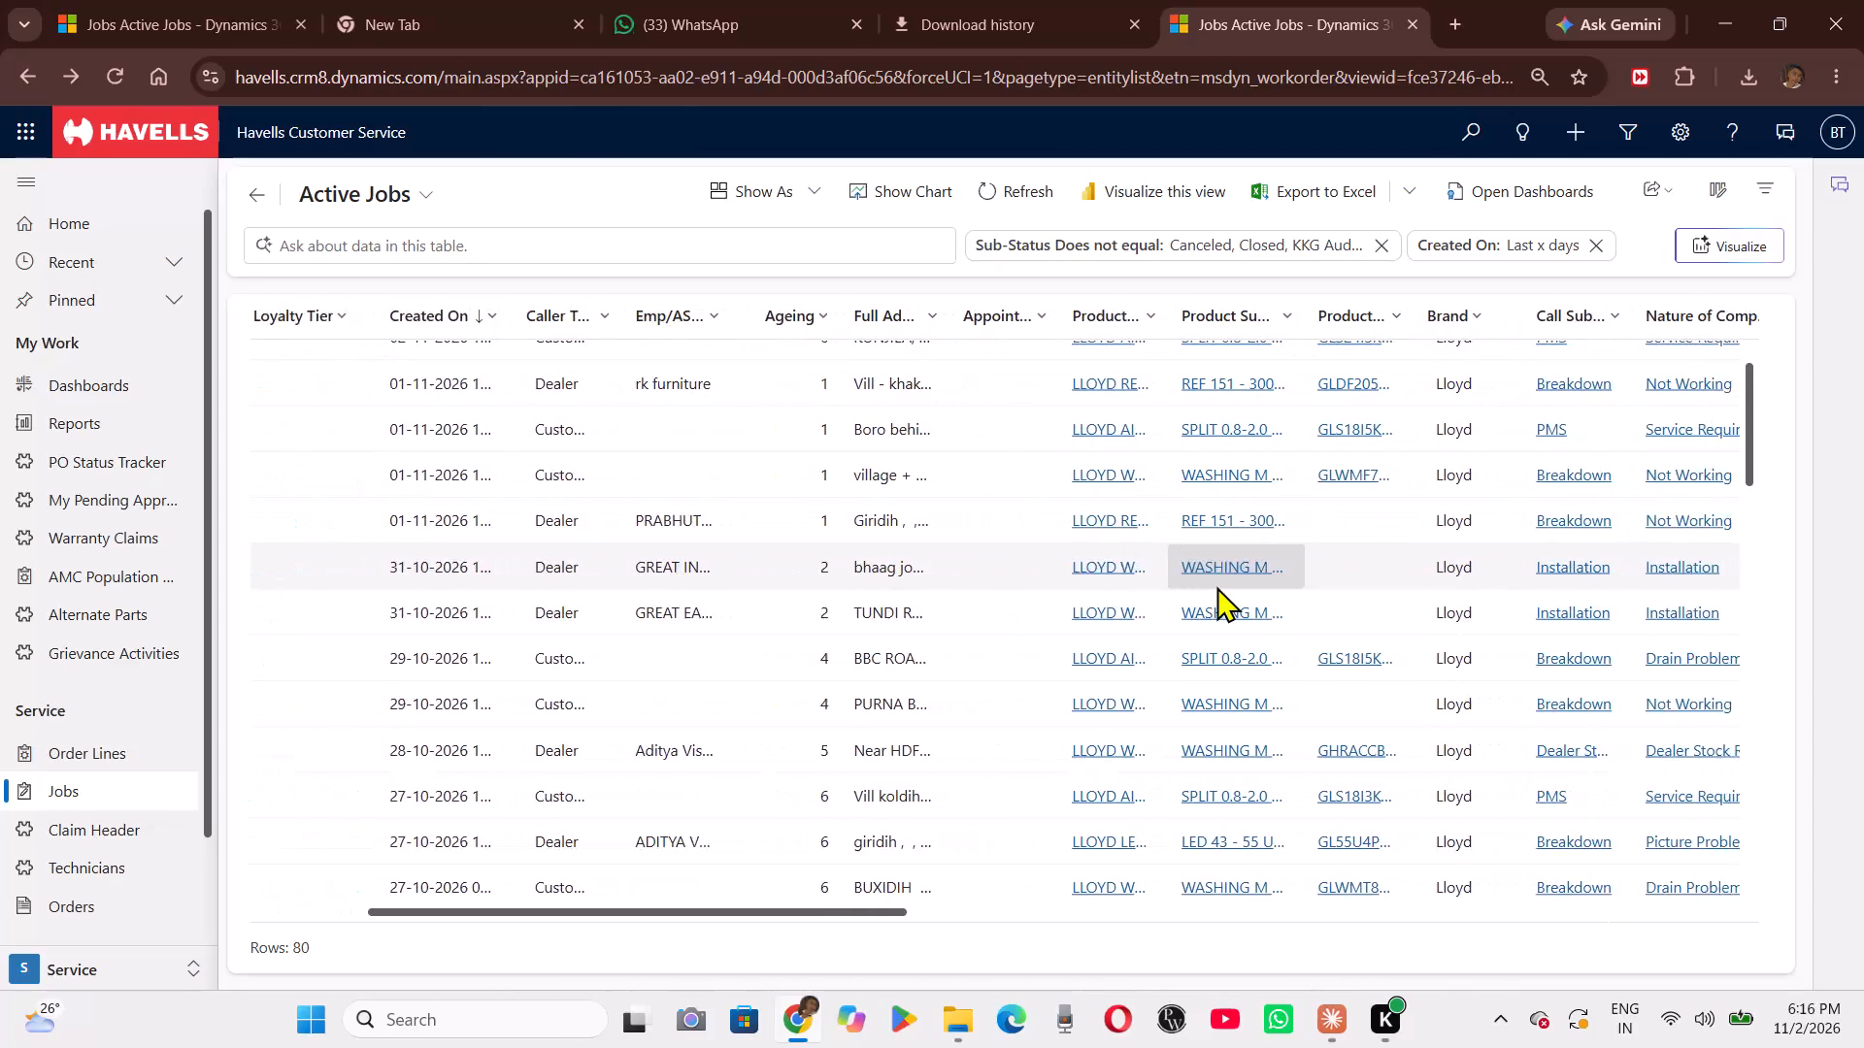
{"action": "scroll", "coordinate": [1216, 586], "scroll_direction": "left", "scroll_amount": 3}
{"action": "scroll", "coordinate": [1216, 586], "scroll_direction": "down", "scroll_amount": 1}
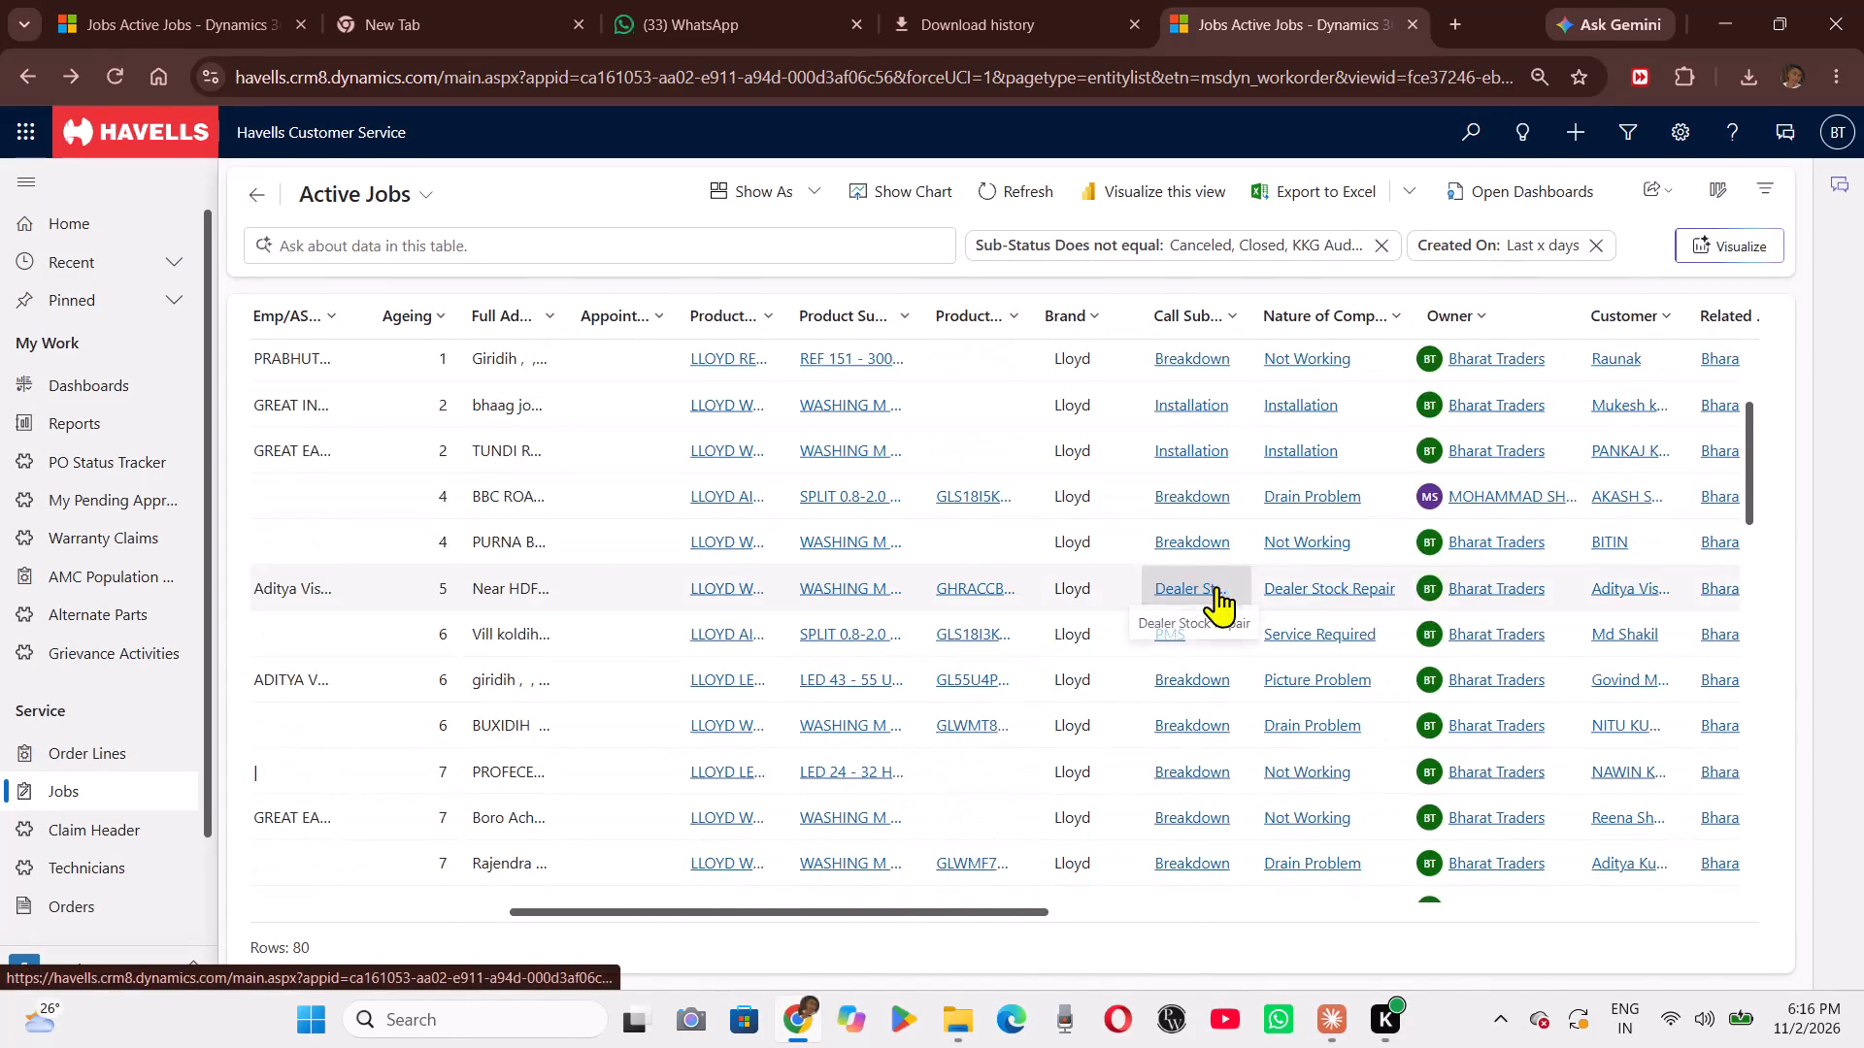
{"action": "scroll", "coordinate": [1216, 586], "scroll_direction": "right", "scroll_amount": 2}
{"action": "scroll", "coordinate": [1216, 586], "scroll_direction": "up", "scroll_amount": 5}
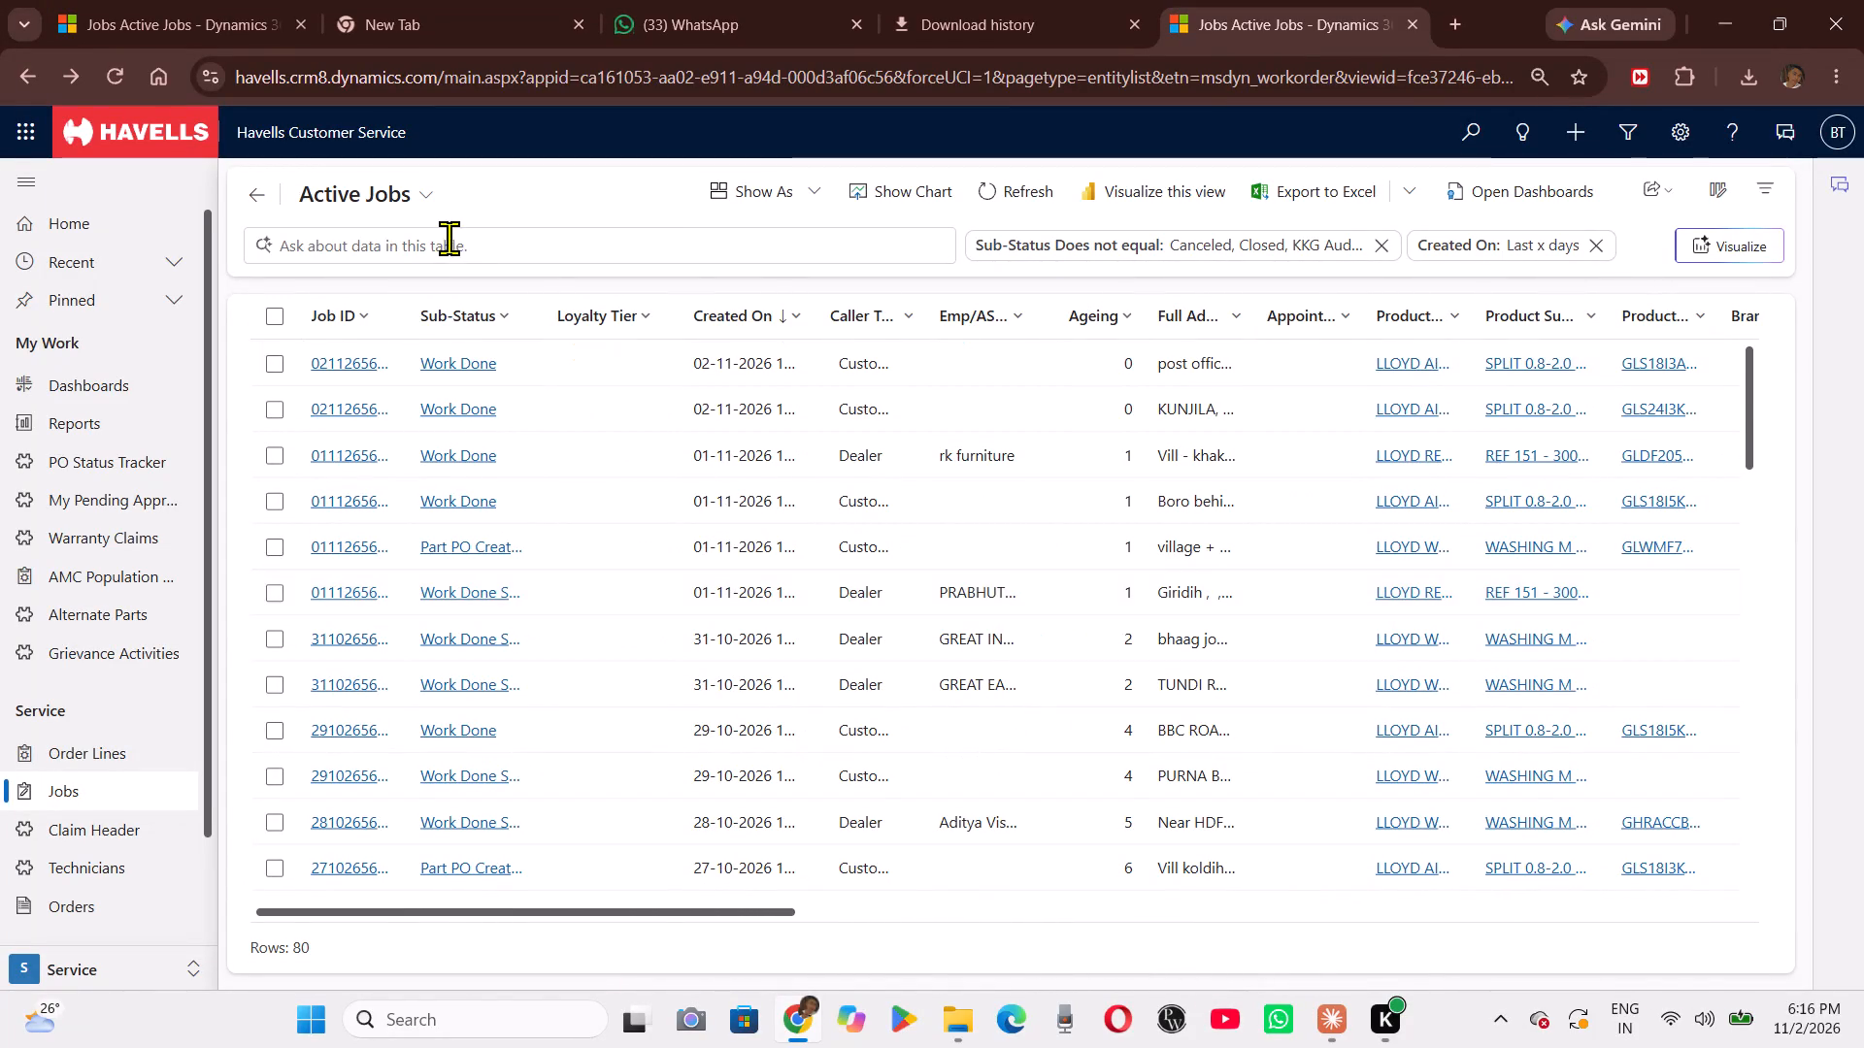
Filter the Active Jobs list by Sub-Status equal to Work Done SMS.
{"action": "left_click", "coordinate": [456, 295]}
{"action": "left_click", "coordinate": [515, 469]}
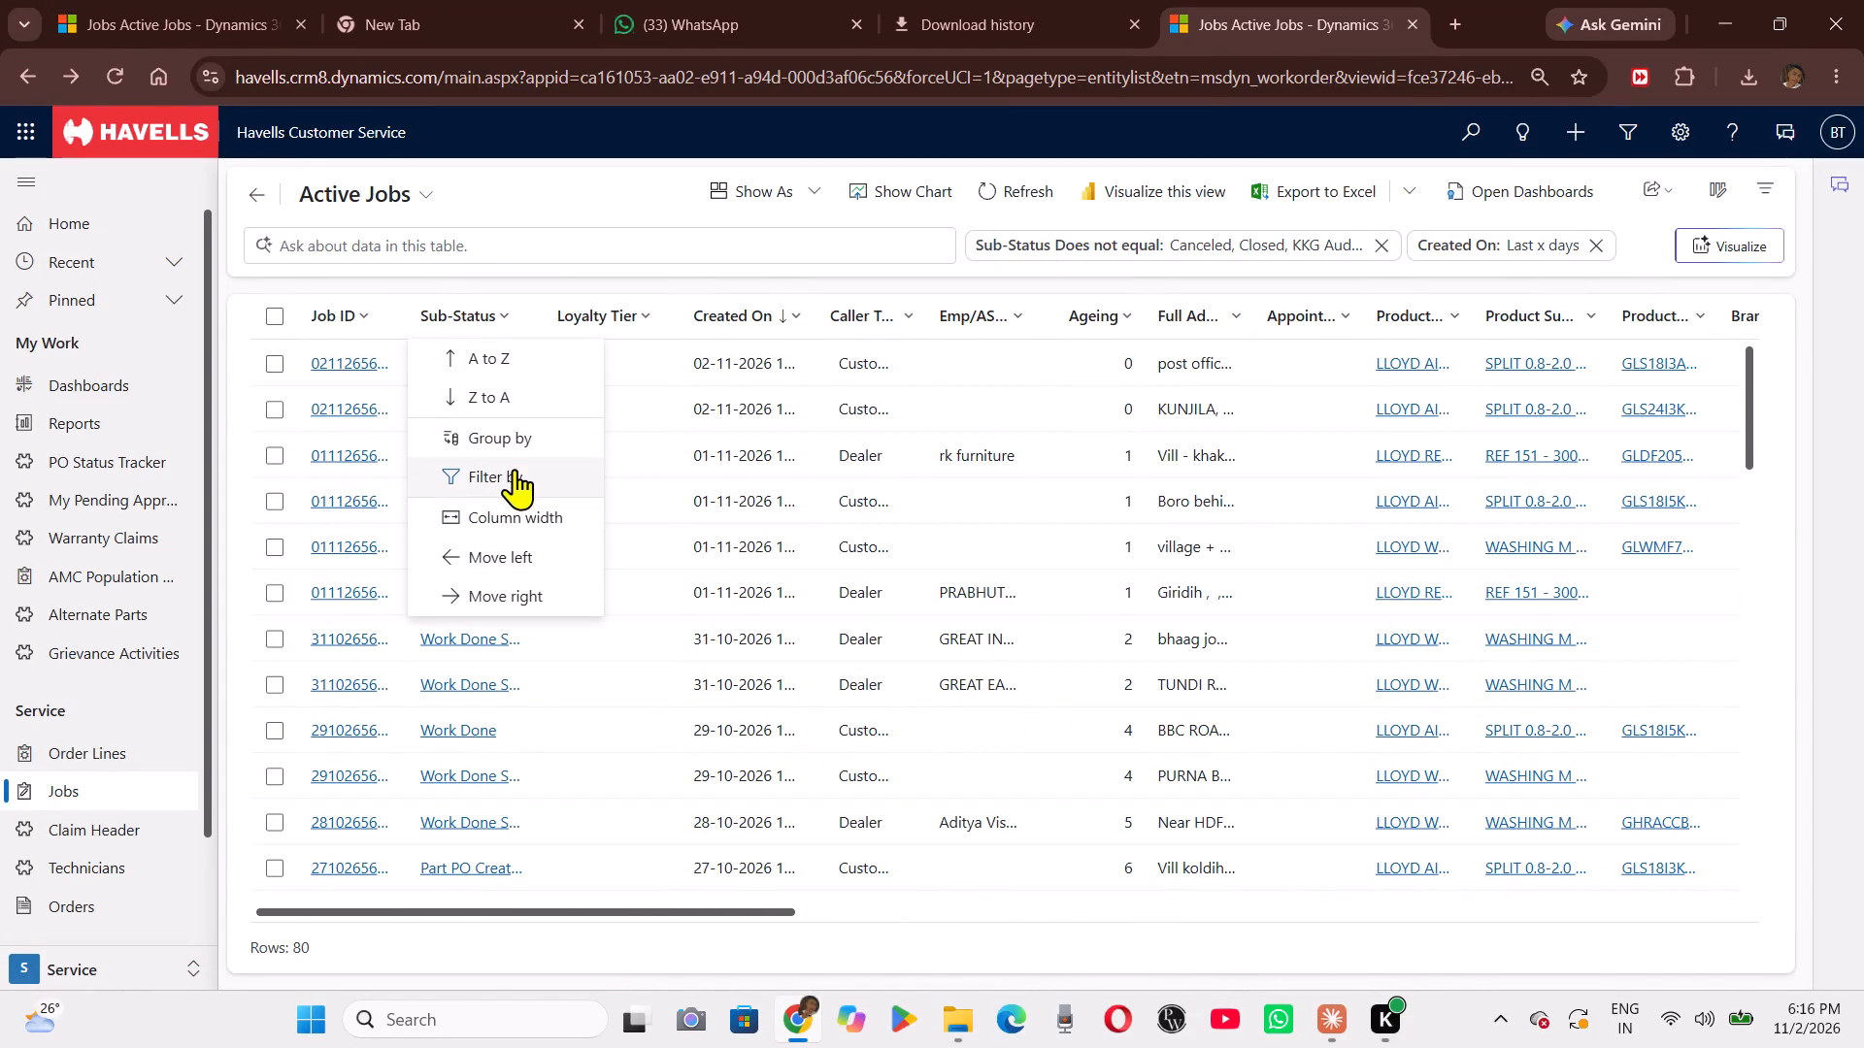
{"action": "key", "text": "w"}
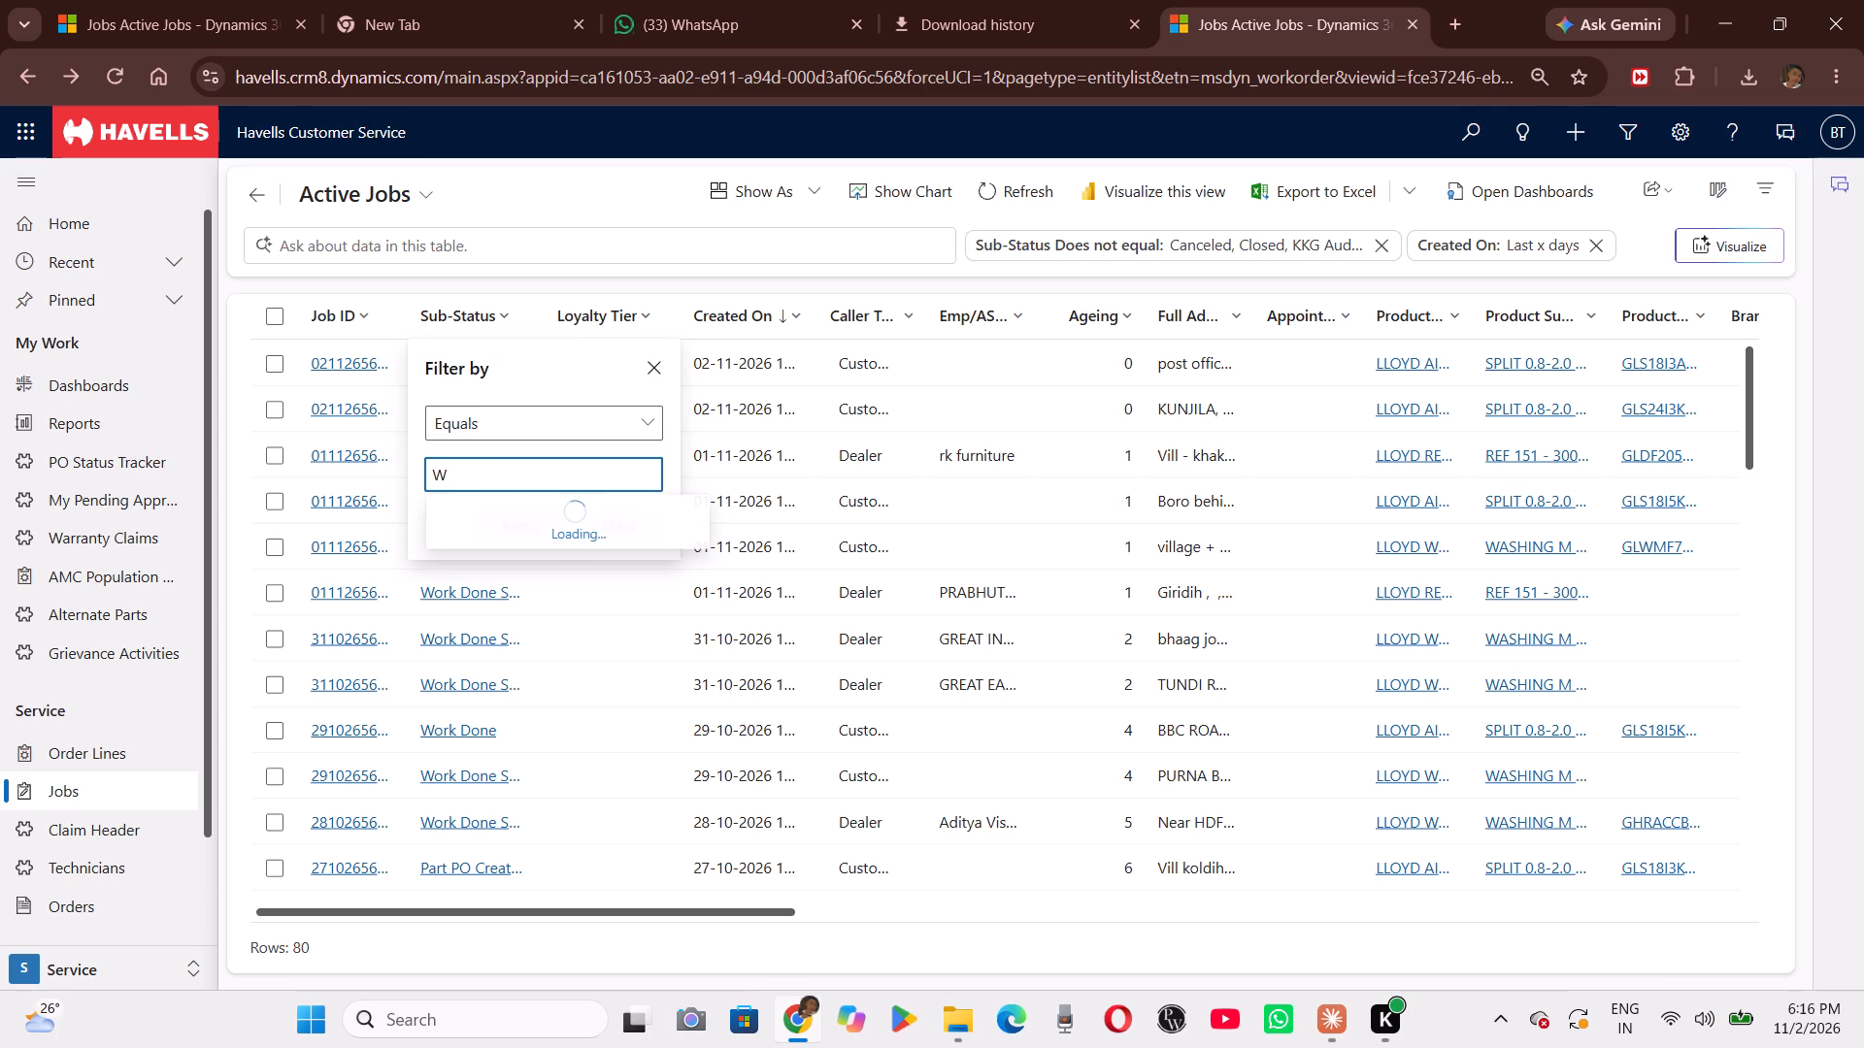
{"action": "left_click", "coordinate": [546, 557]}
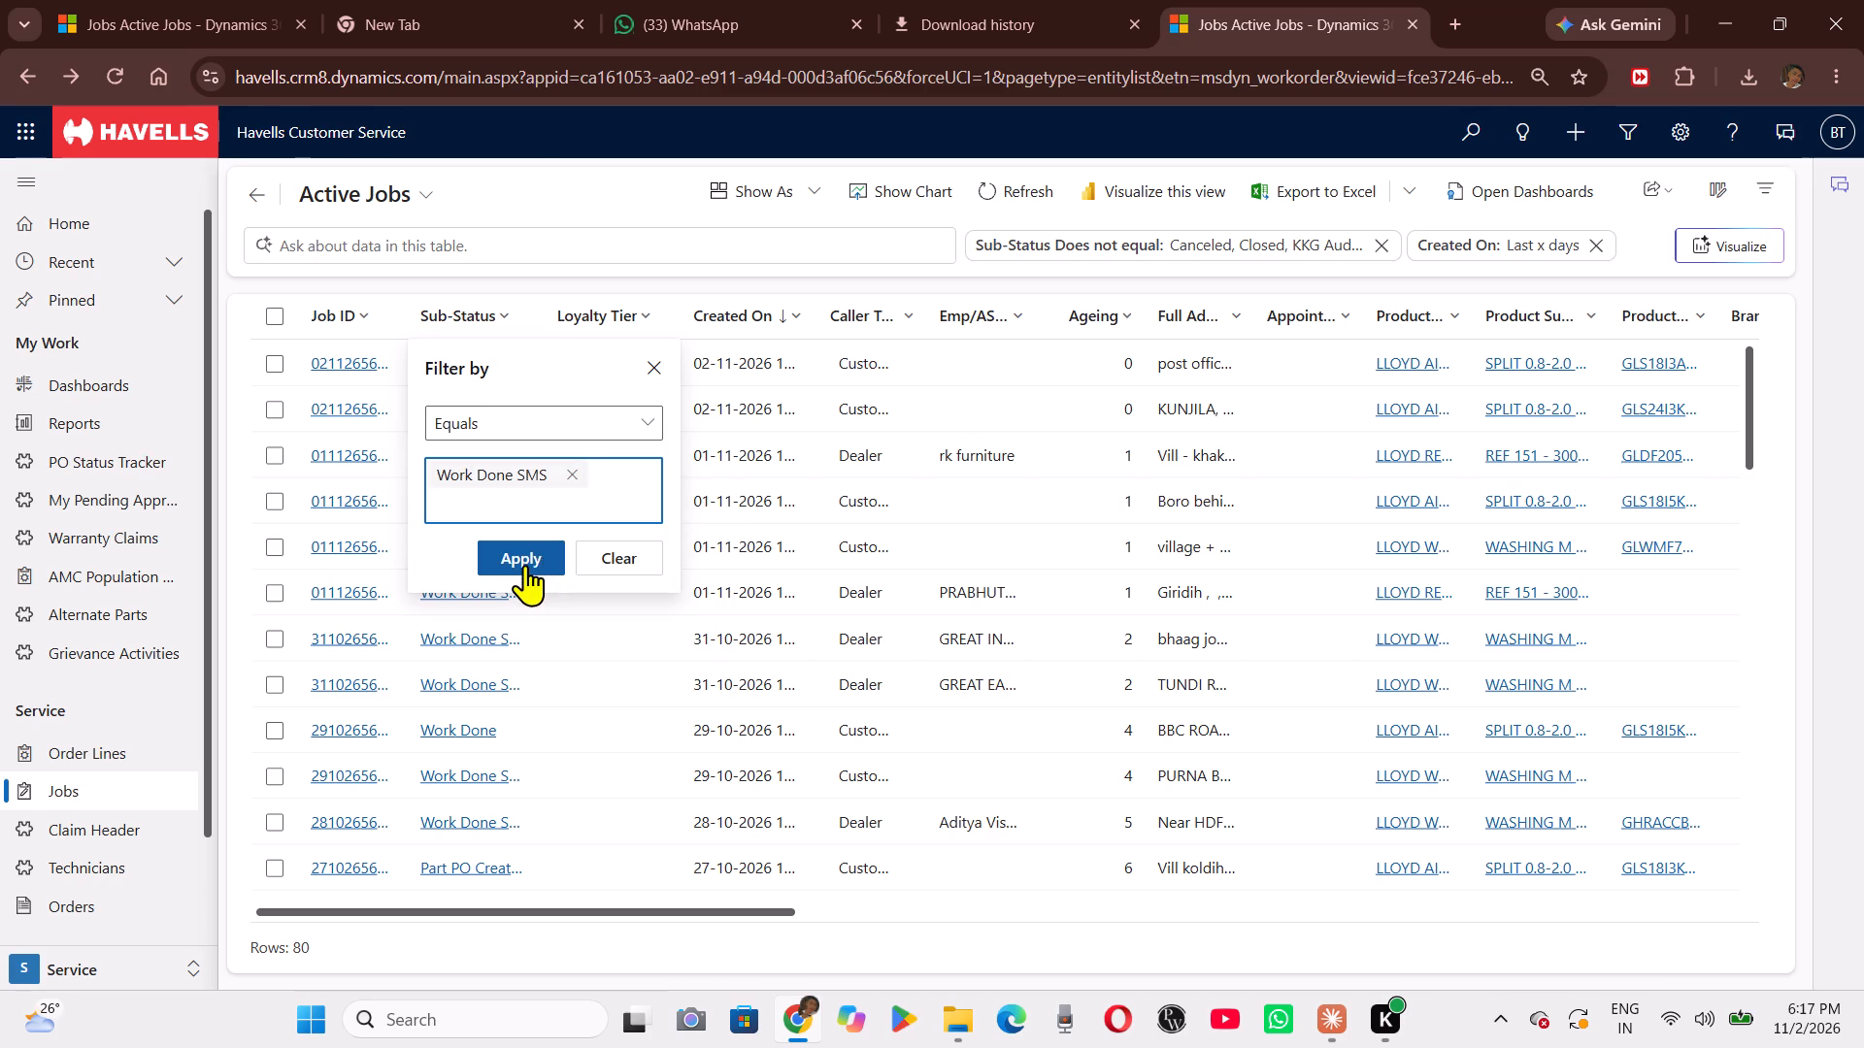
{"action": "left_click", "coordinate": [525, 565]}
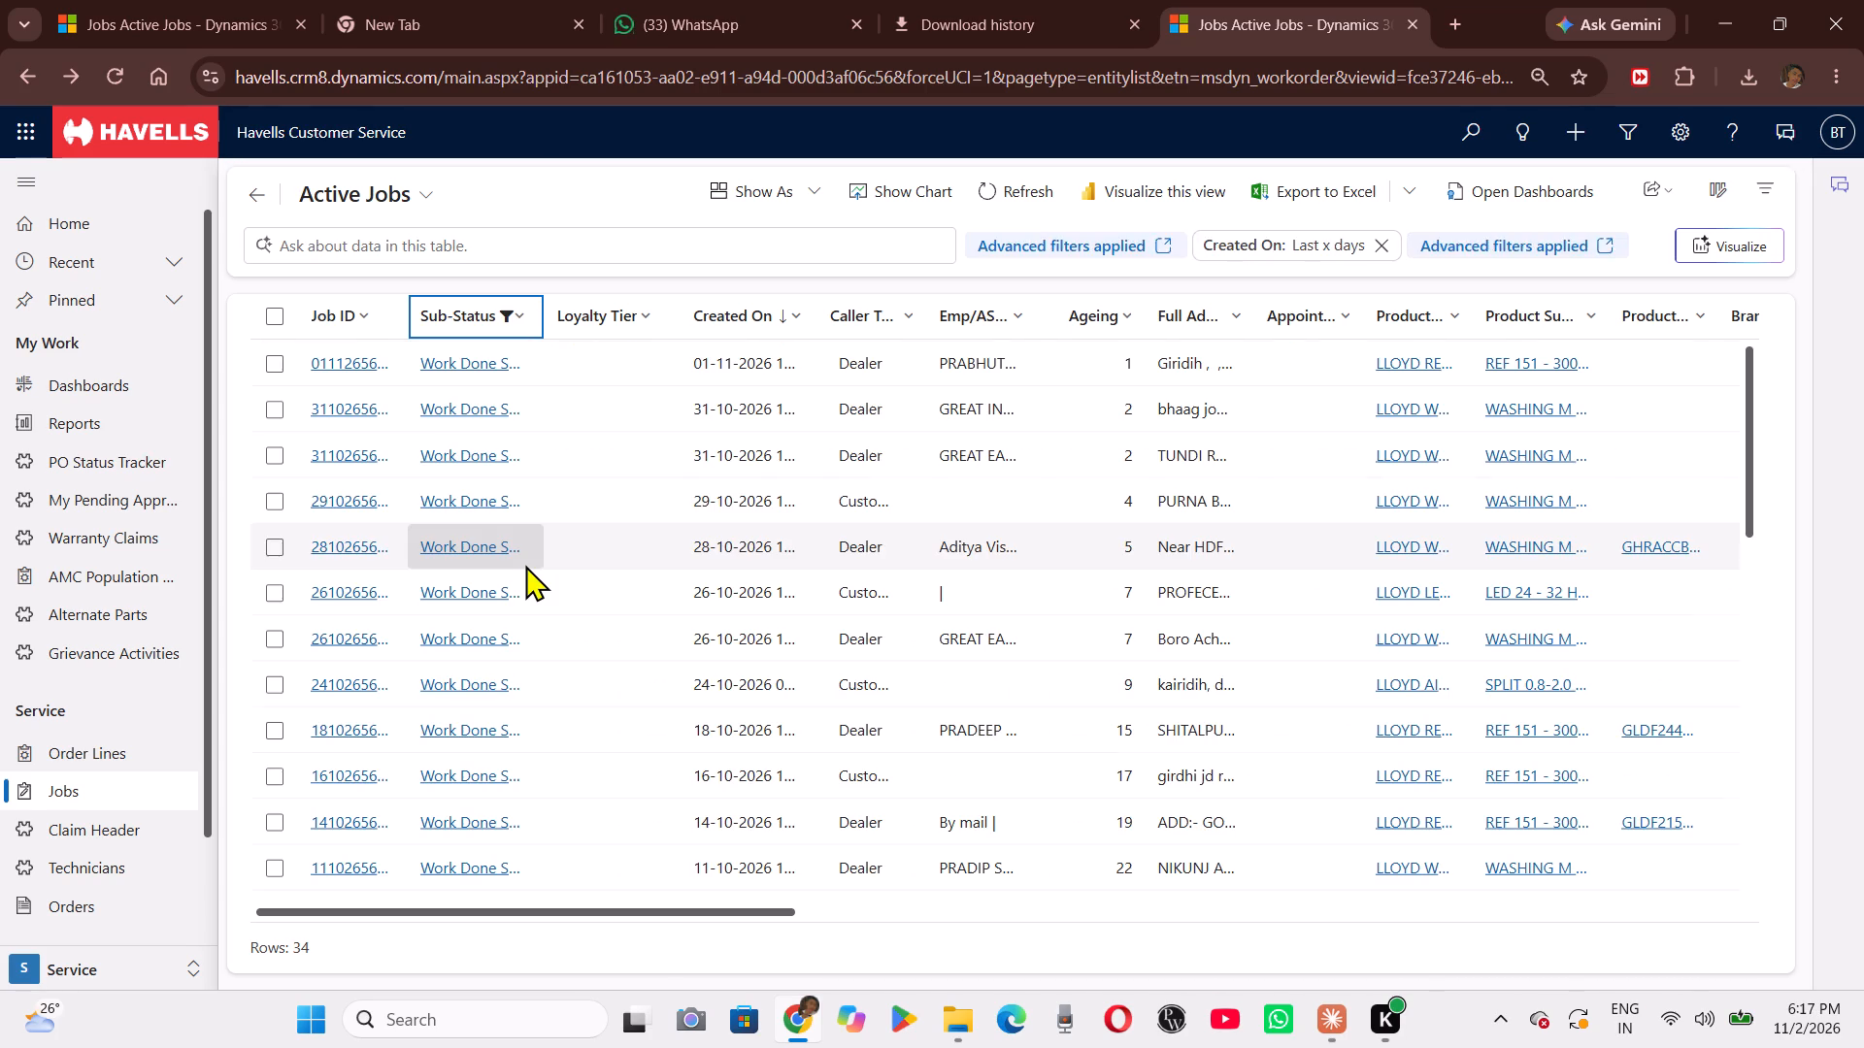
Examine the filtered jobs' product, call sub-type, nature of complaint, owner and customer details.
{"action": "scroll", "coordinate": [749, 530], "scroll_direction": "up", "scroll_amount": 1}
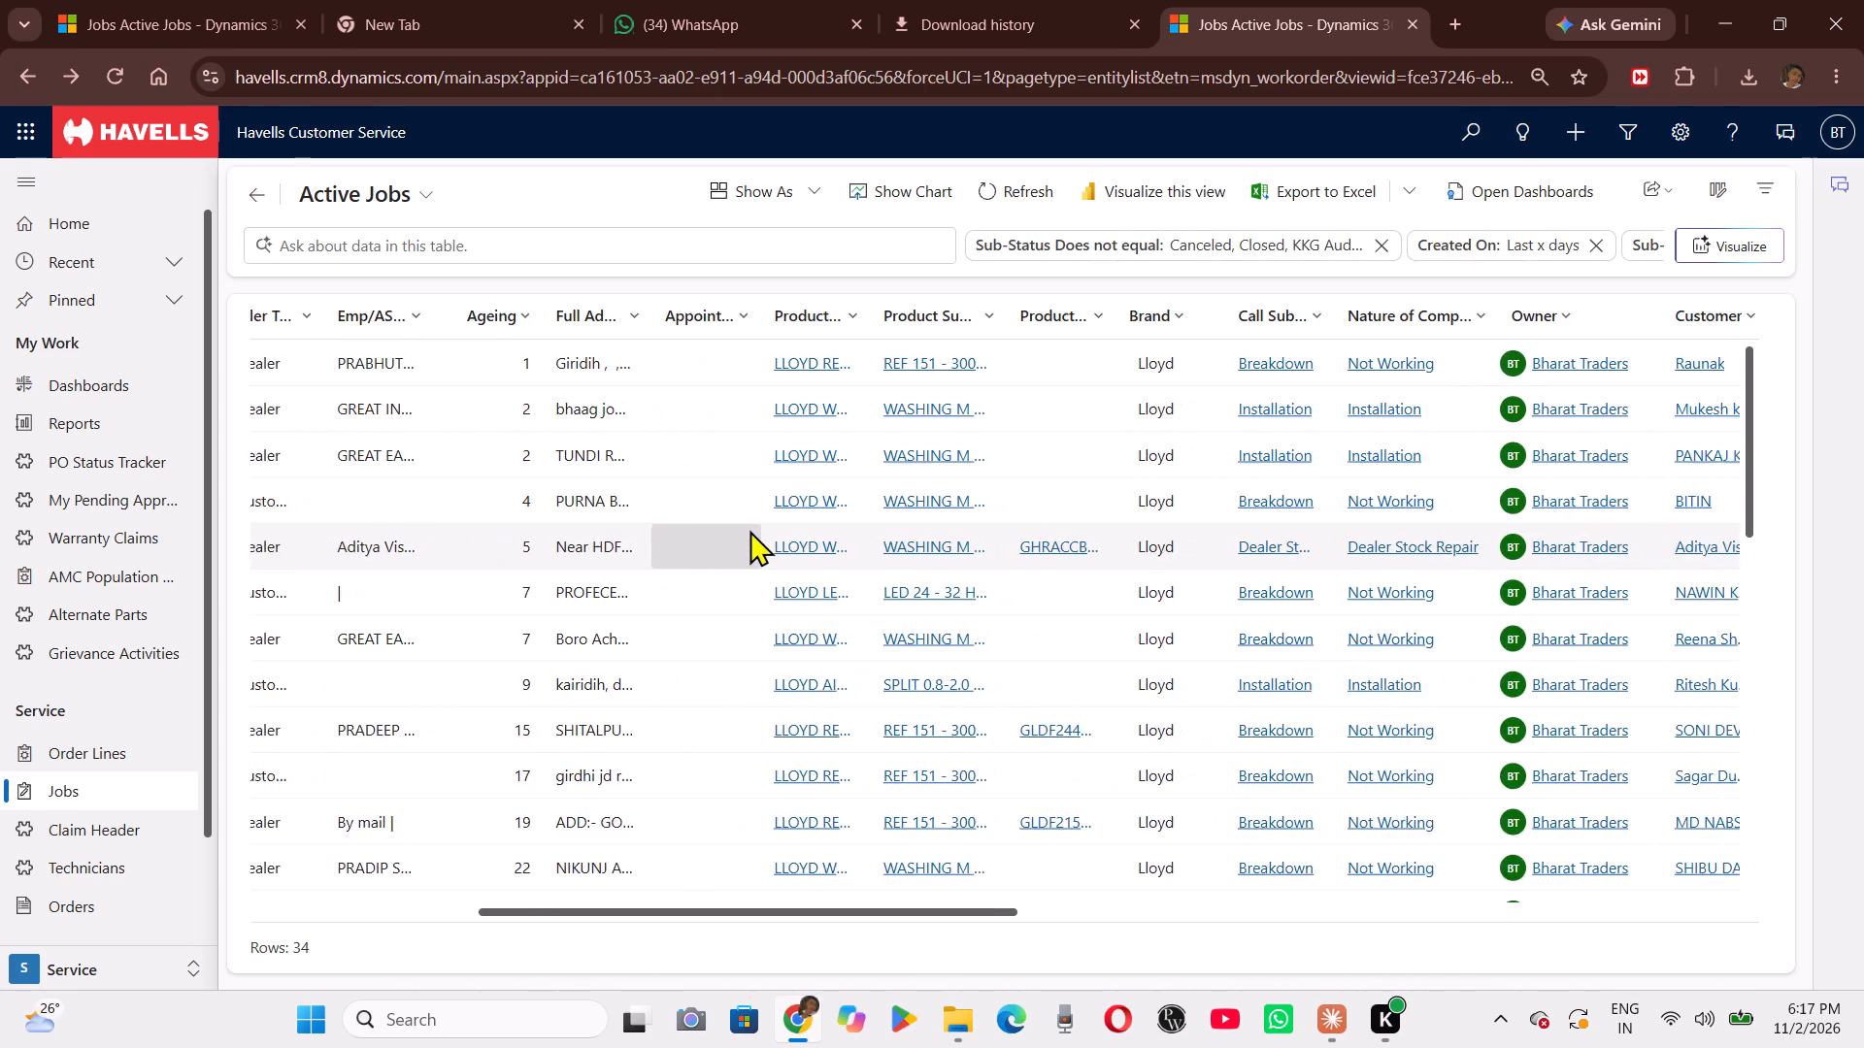
{"action": "scroll", "coordinate": [749, 530], "scroll_direction": "up", "scroll_amount": 1}
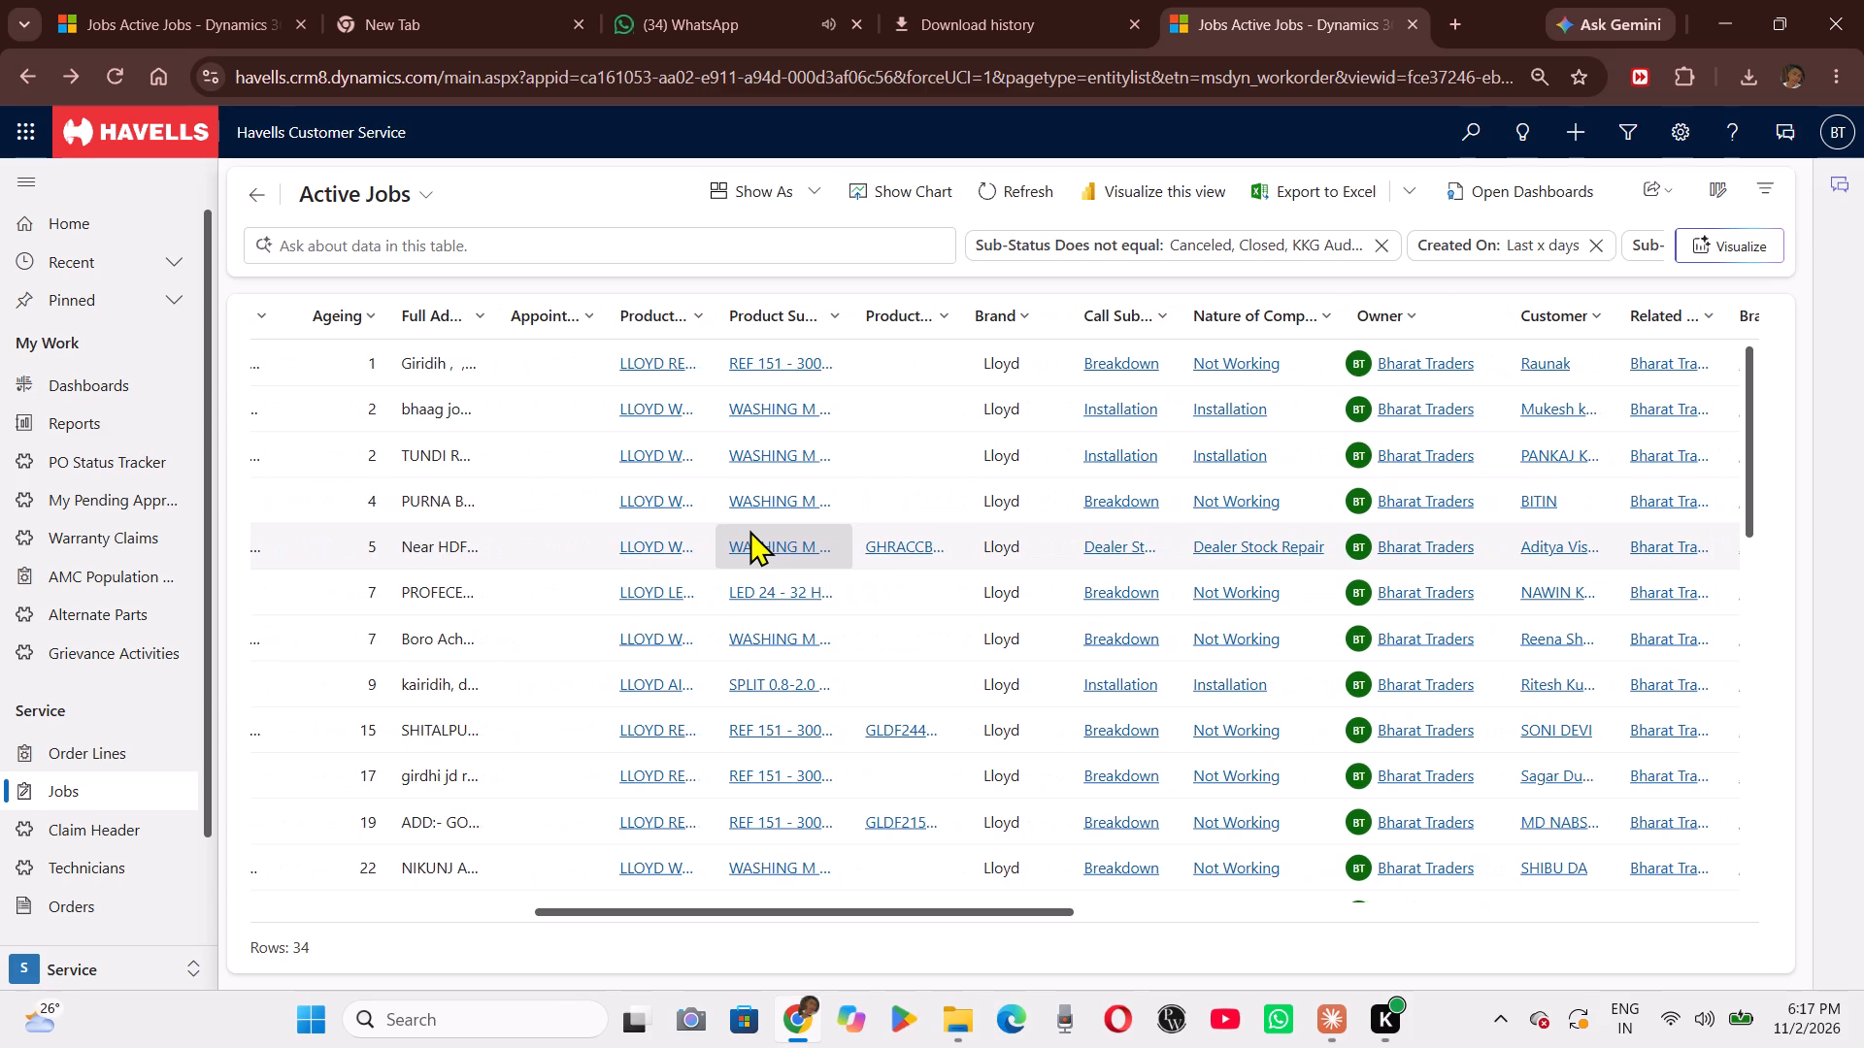